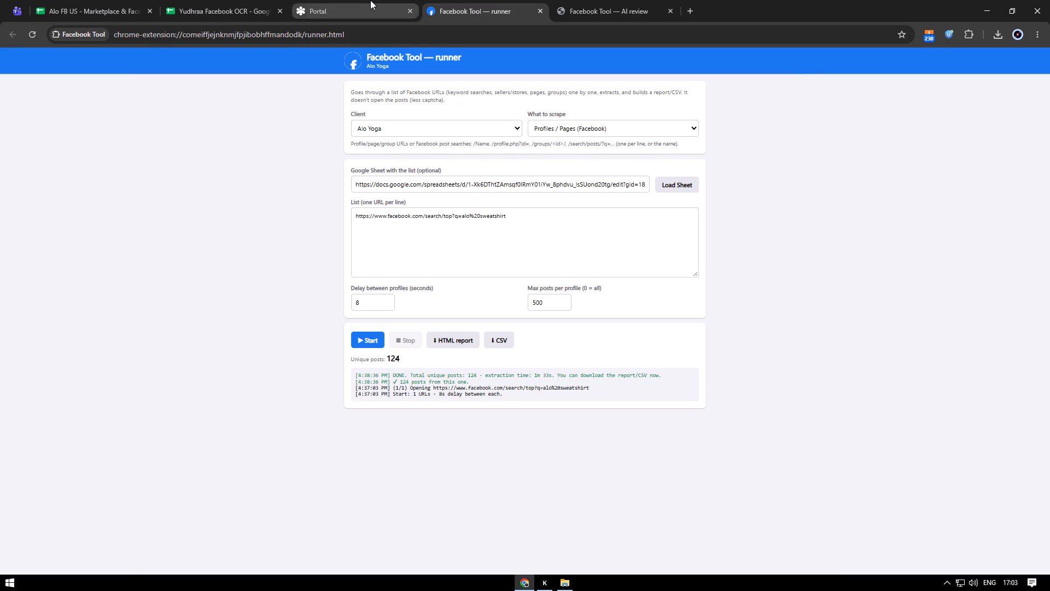
Copy the alo hoodie search link from the Alo FB US worksheet into row 5229's Search links cell in Yudhraa Facebook OCR, left-aligned.
click(233, 0)
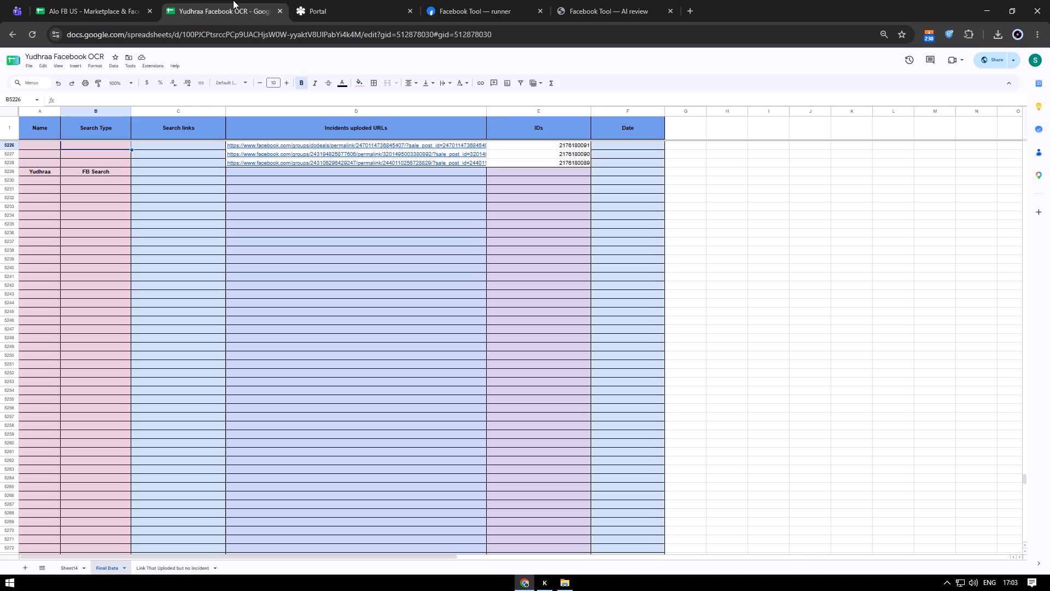
click(116, 0)
key(Down)
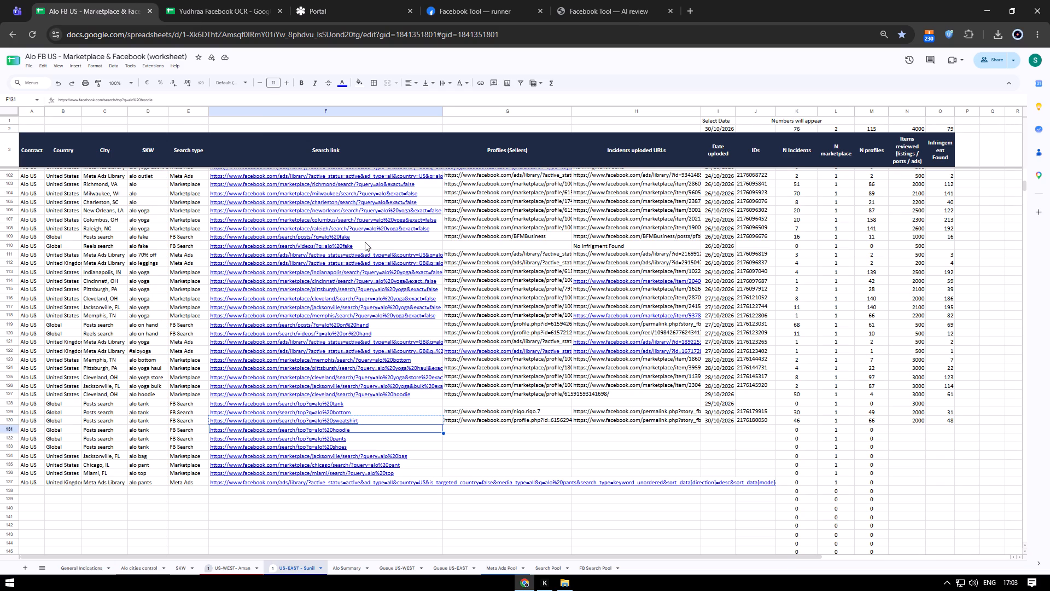
key(ctrl+c)
key(ctrl+c)
key(ctrl+c)
key(ctrl+Tab)
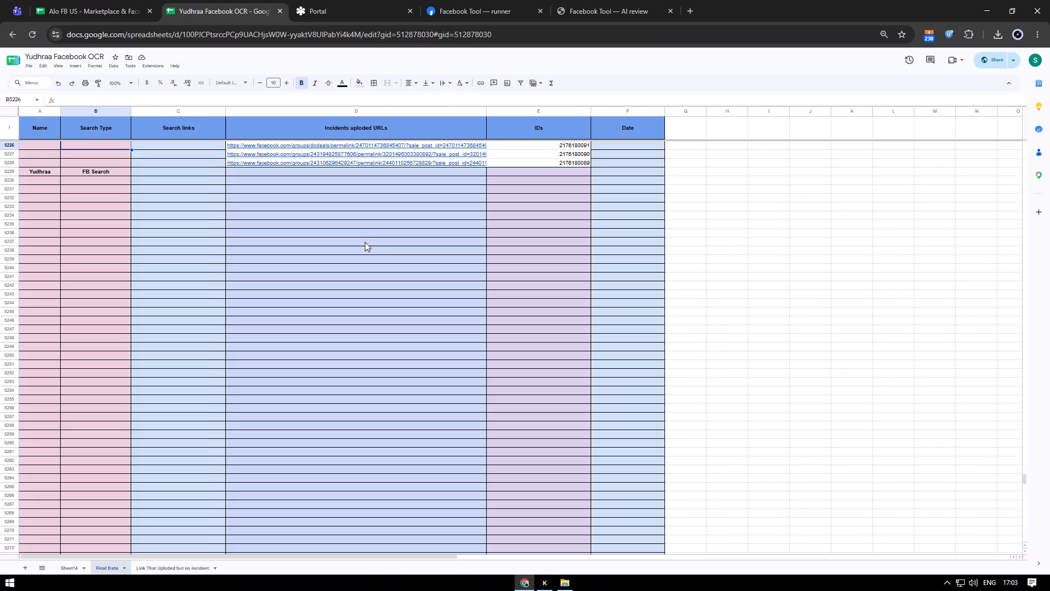
key(Down)
key(Down)
key(ctrl+Right)
key(Left)
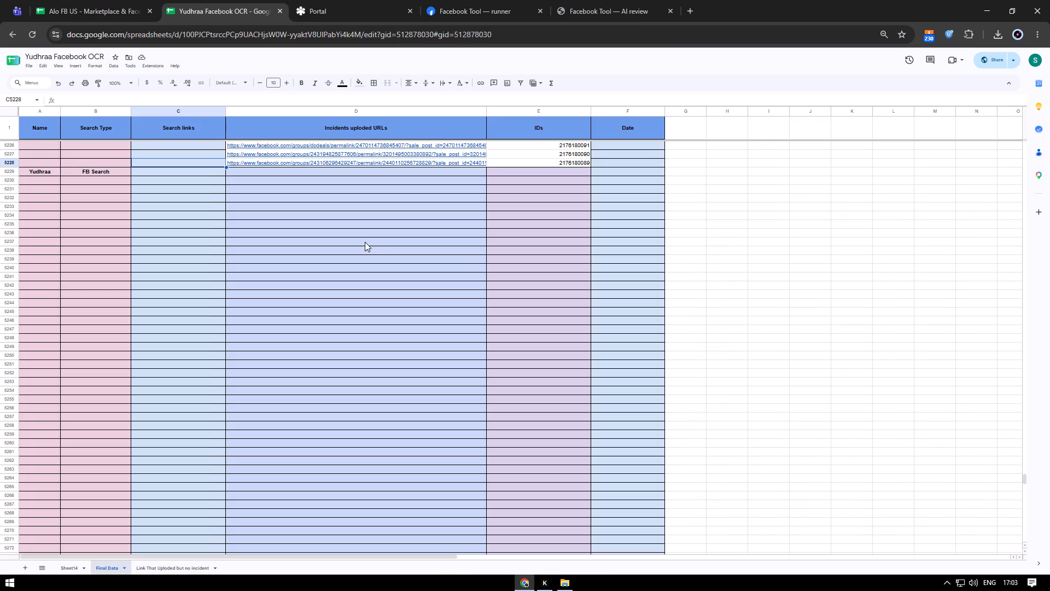
key(Down)
key(Return)
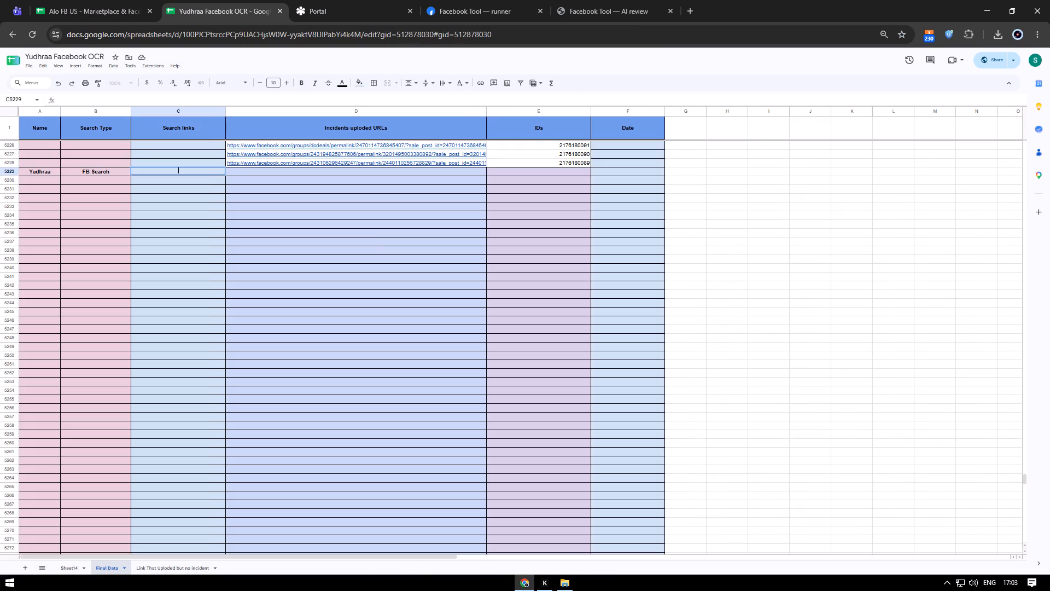
key(ctrl+shift+v)
key(Return)
key(Up)
key(ctrl+shift+l)
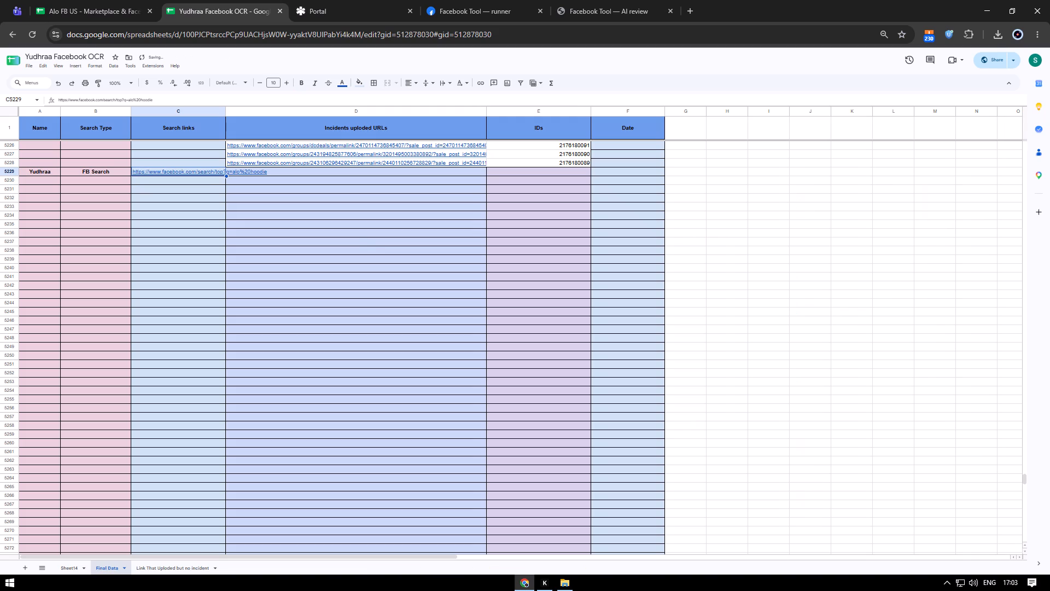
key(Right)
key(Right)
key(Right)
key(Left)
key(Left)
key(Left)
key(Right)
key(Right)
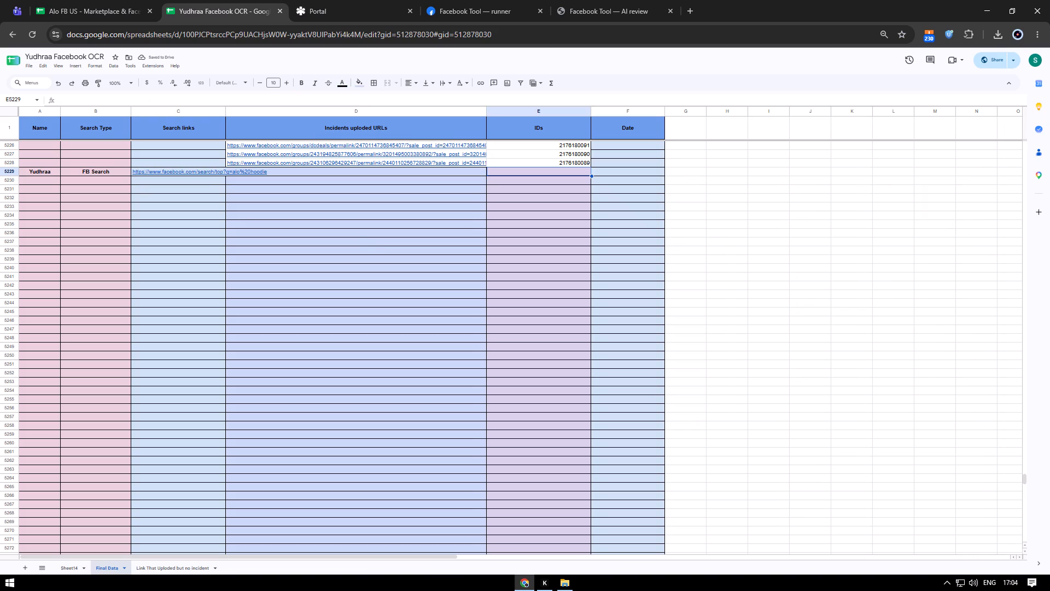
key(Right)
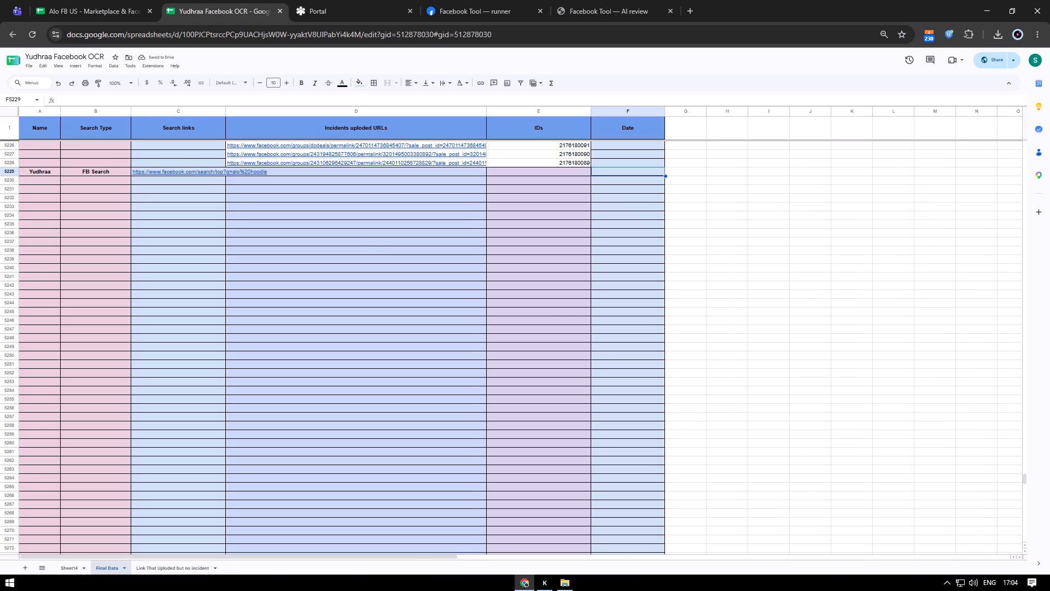
Close the Facebook Tool runner page and the Facebook Tool AI review page.
drag(526, 0, 541, 0)
click(582, 0)
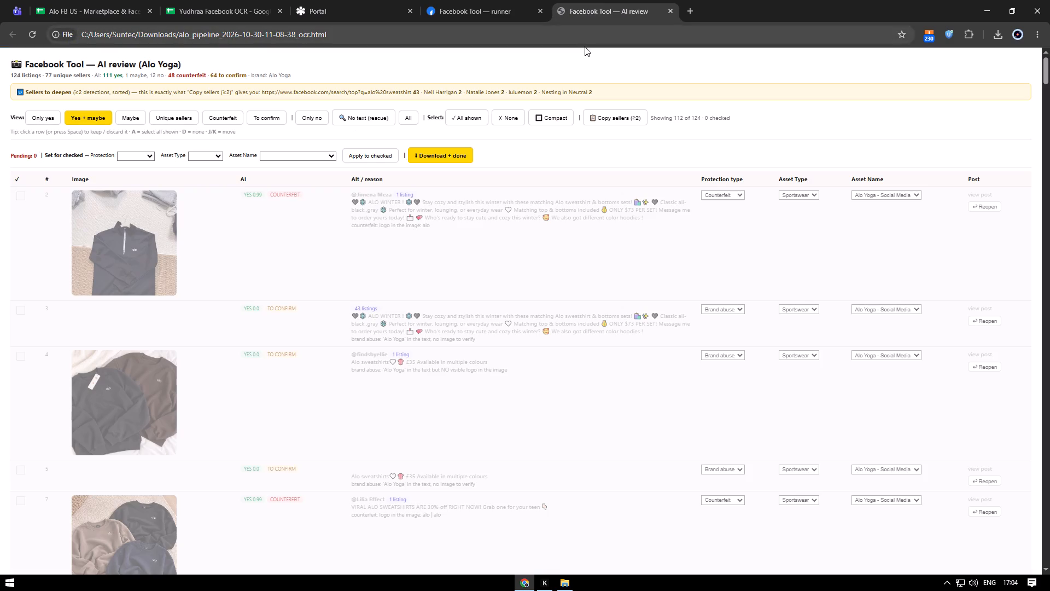
click(516, 0)
middle_click(516, 0)
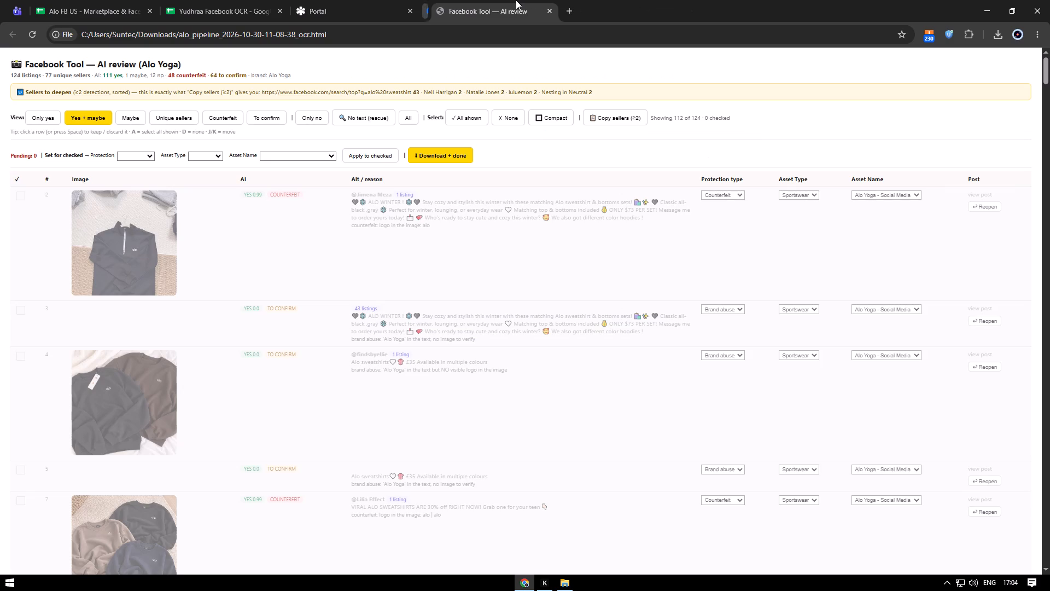
middle_click(516, 0)
Pin the Red Points Portal page in the browser.
right_click(368, 0)
click(415, 113)
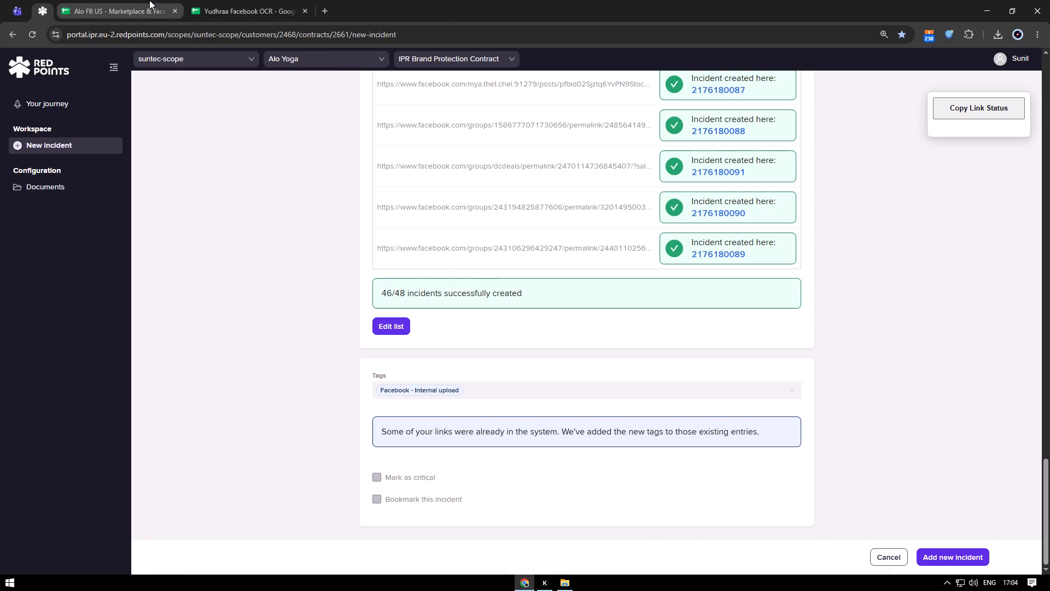
Select the alo hoodie search link in row 5229 of the Yudhraa Facebook OCR sheet.
click(207, 9)
click(215, 174)
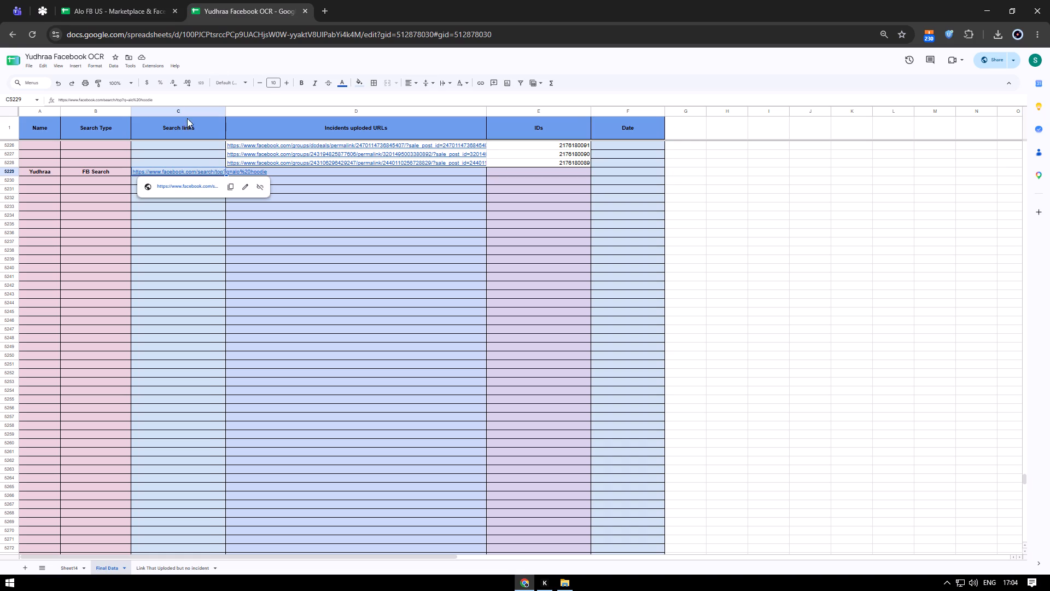
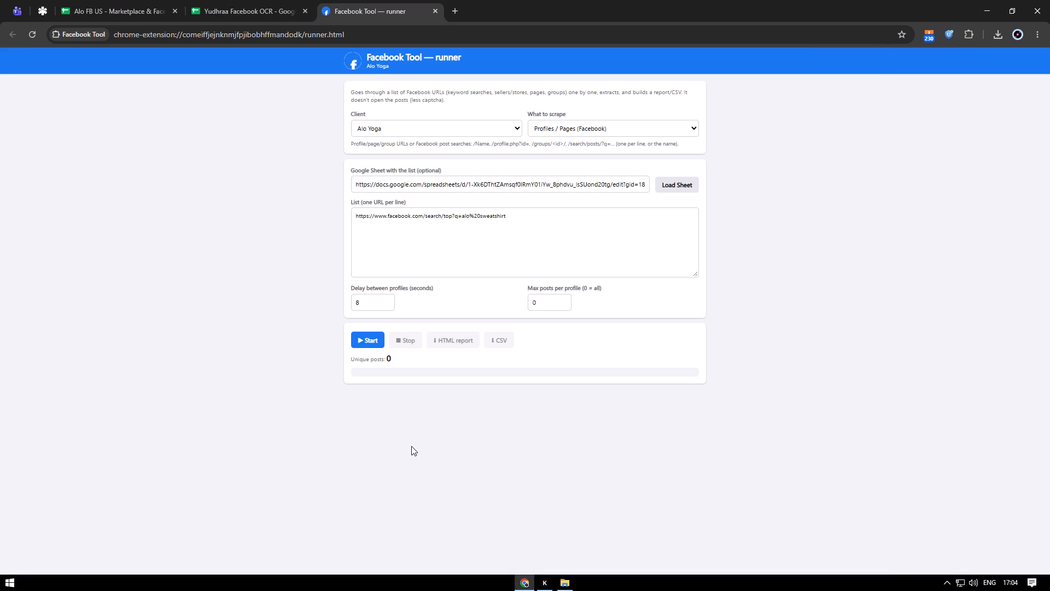
key(Tab)
key(Tab)
key(Tab)
key(Tab)
key(Tab)
key(ctrl+a)
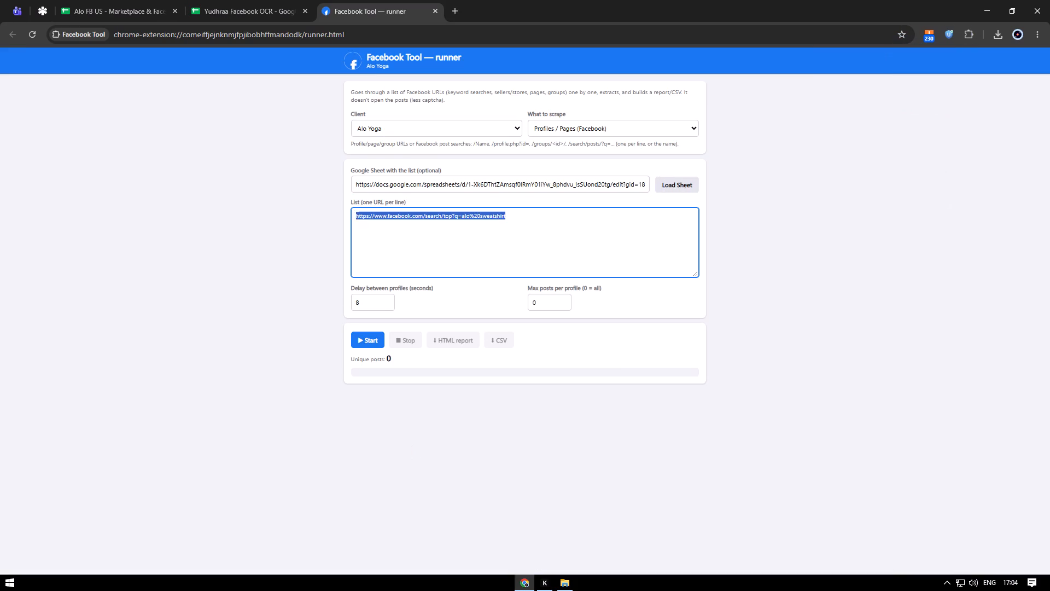
key(ctrl+v)
Set the maximum posts per profile to 500 and start the scraping run.
key(Tab)
key(Tab)
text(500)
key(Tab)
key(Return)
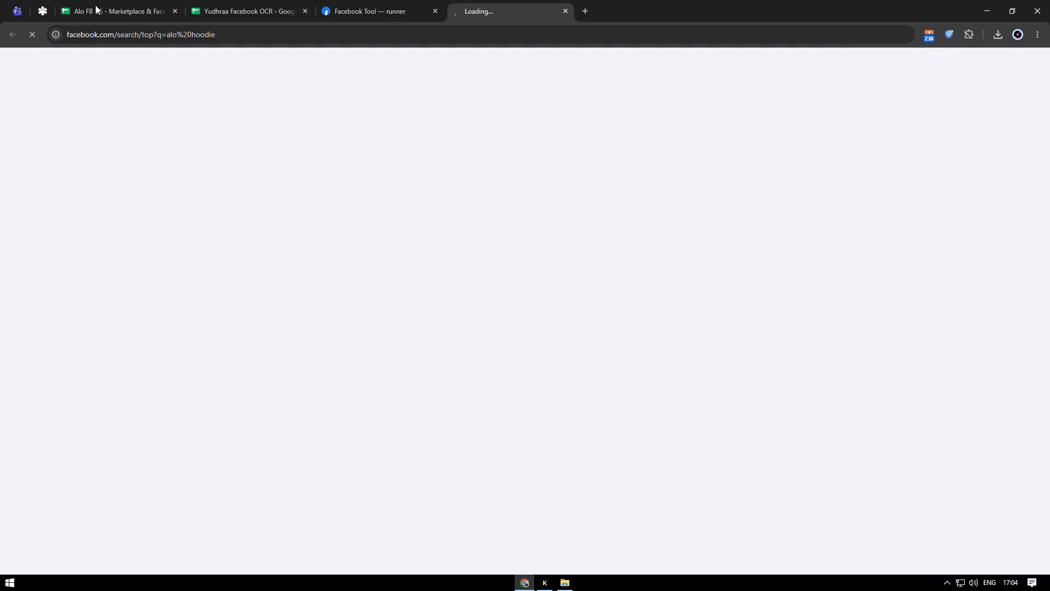
Check the run's progress in the runner log and on the alo hoodie search results page, and view the Alo FB US worksheet.
click(107, 0)
click(445, 0)
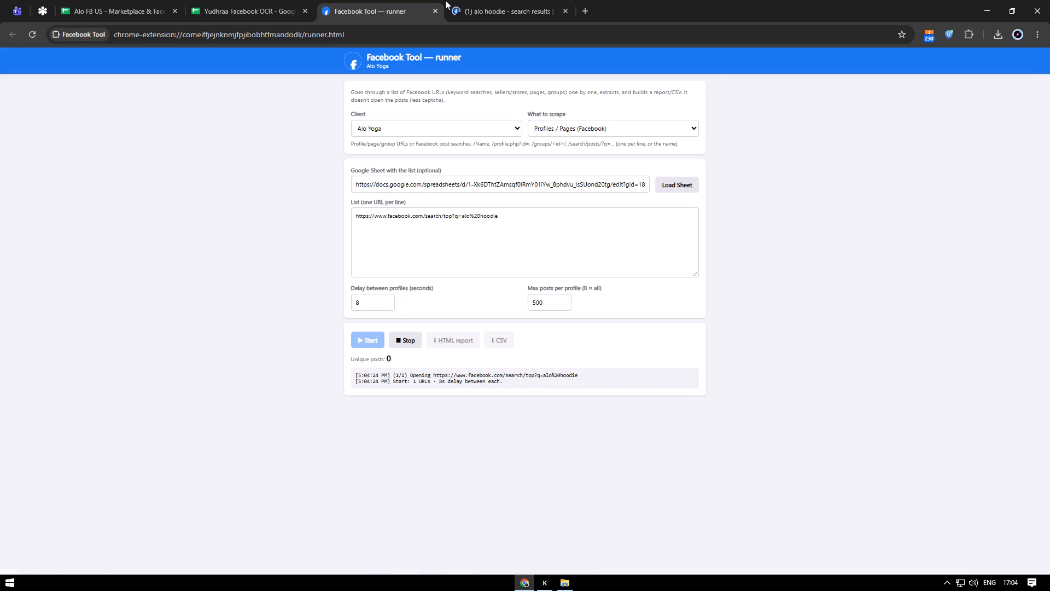
click(471, 0)
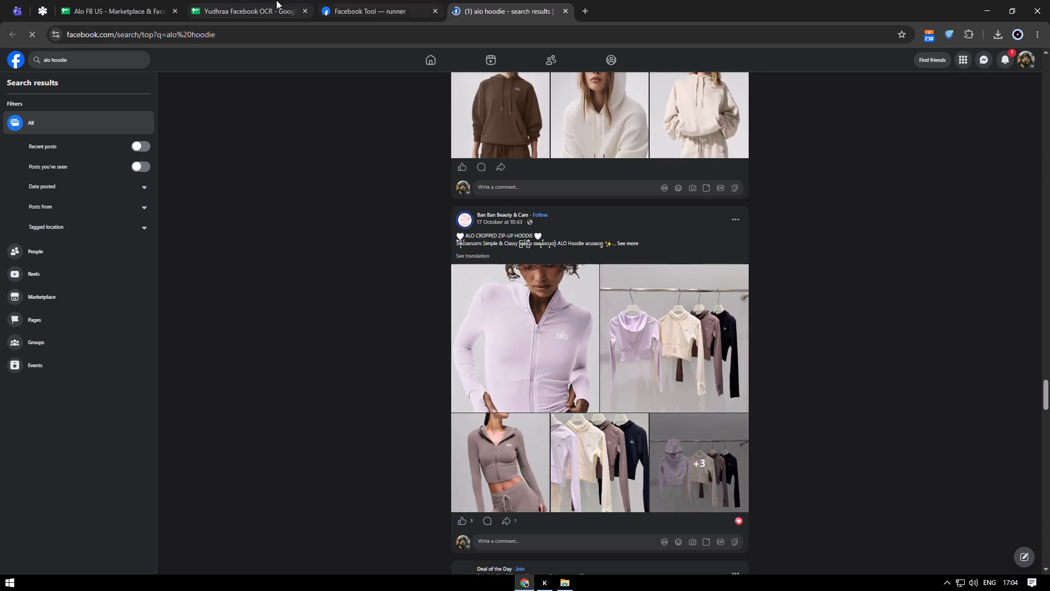
click(105, 0)
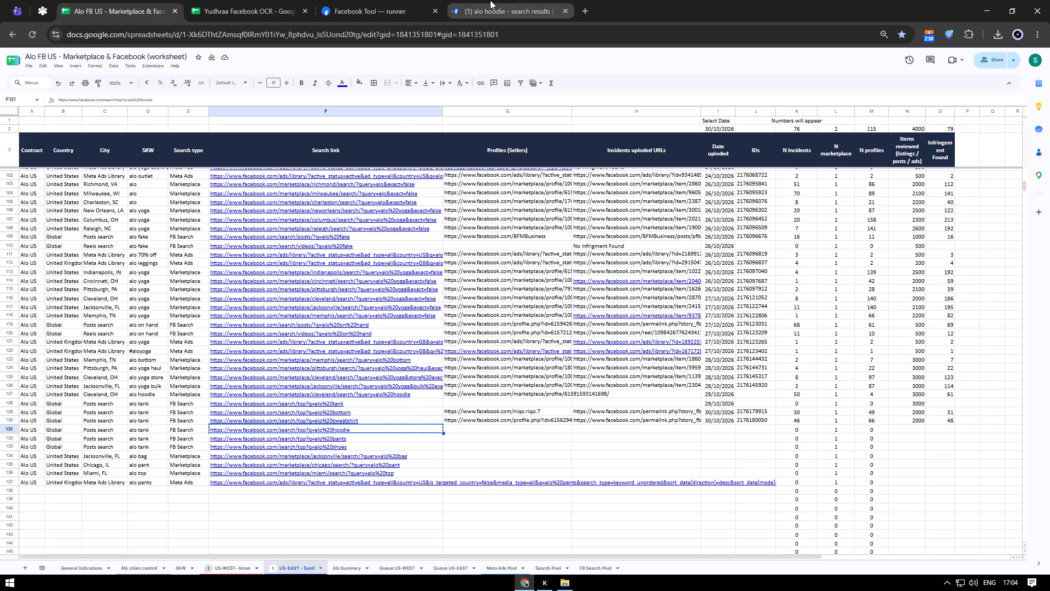
click(492, 0)
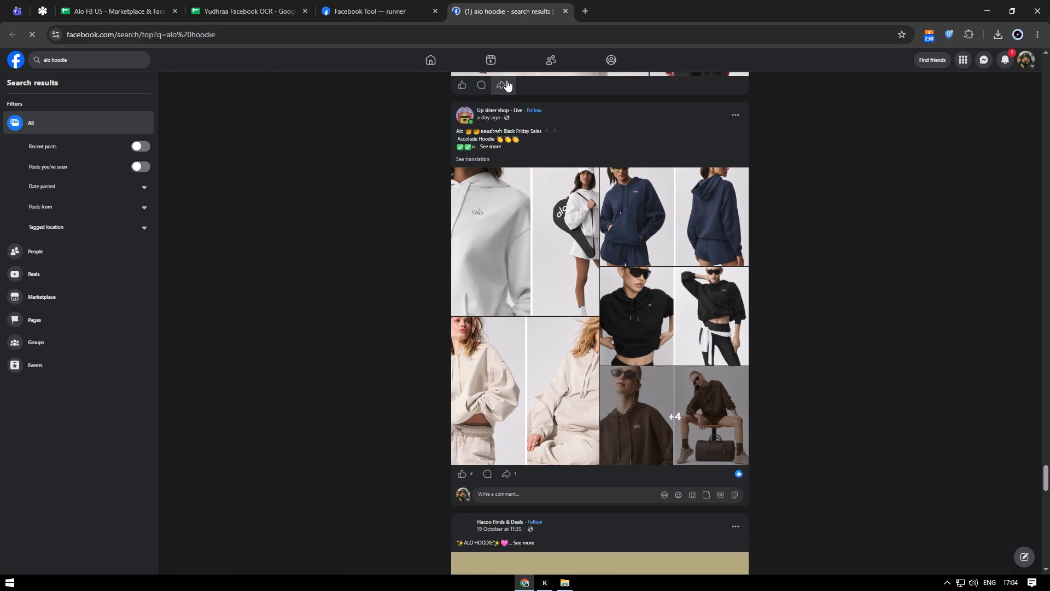
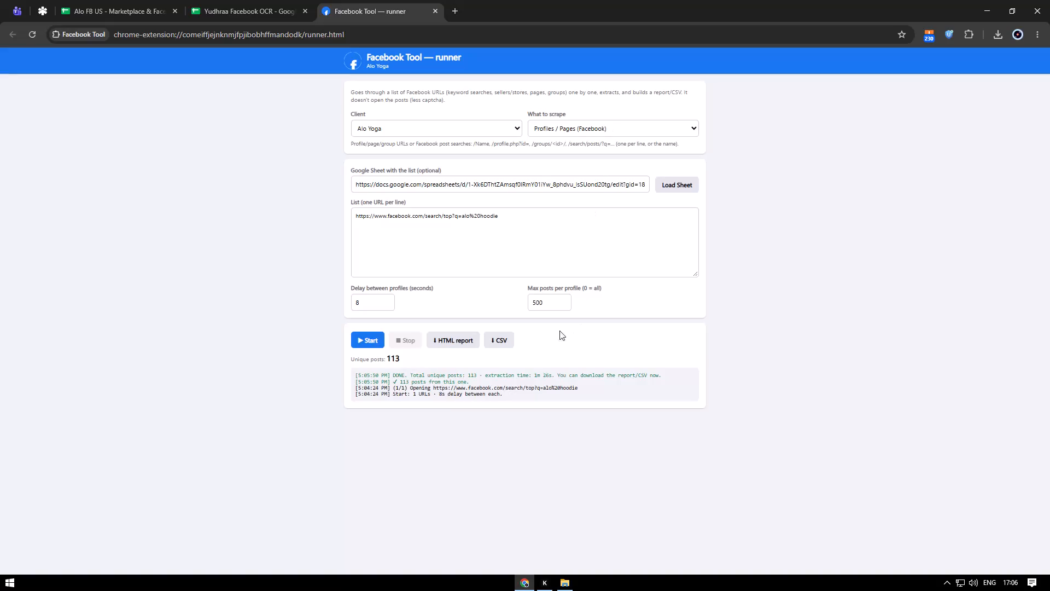
Download the scraped alo hoodie posts as a CSV file.
click(490, 335)
Switch to the 2-OCR folder in File Explorer and run the FB-OCR application on the downloaded CSV.
key(alt+Tab)
key(Return)
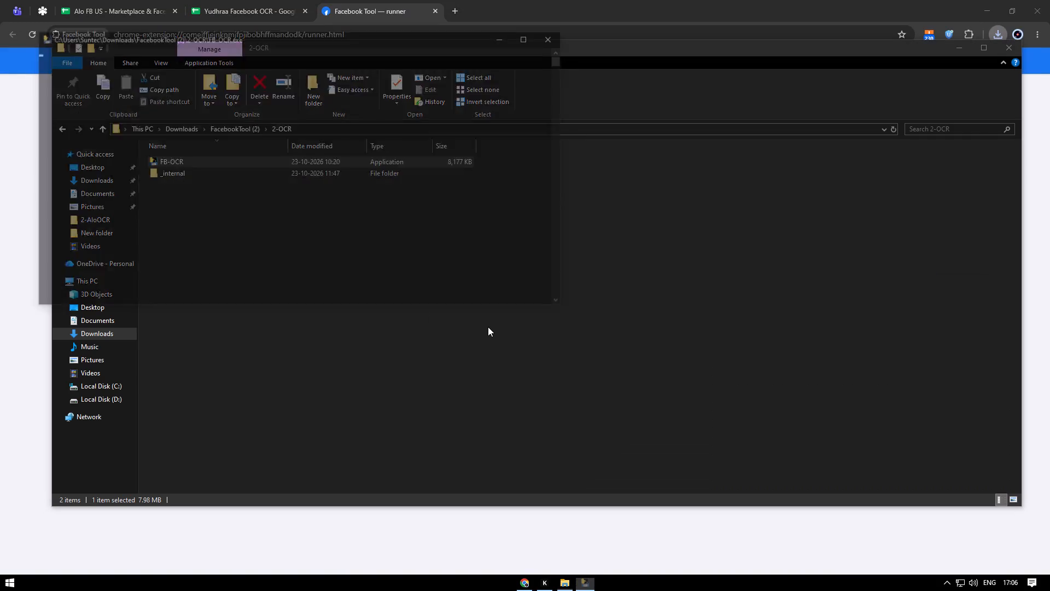
key(alt+Tab)
key(alt+Tab)
key(alt+Tab)
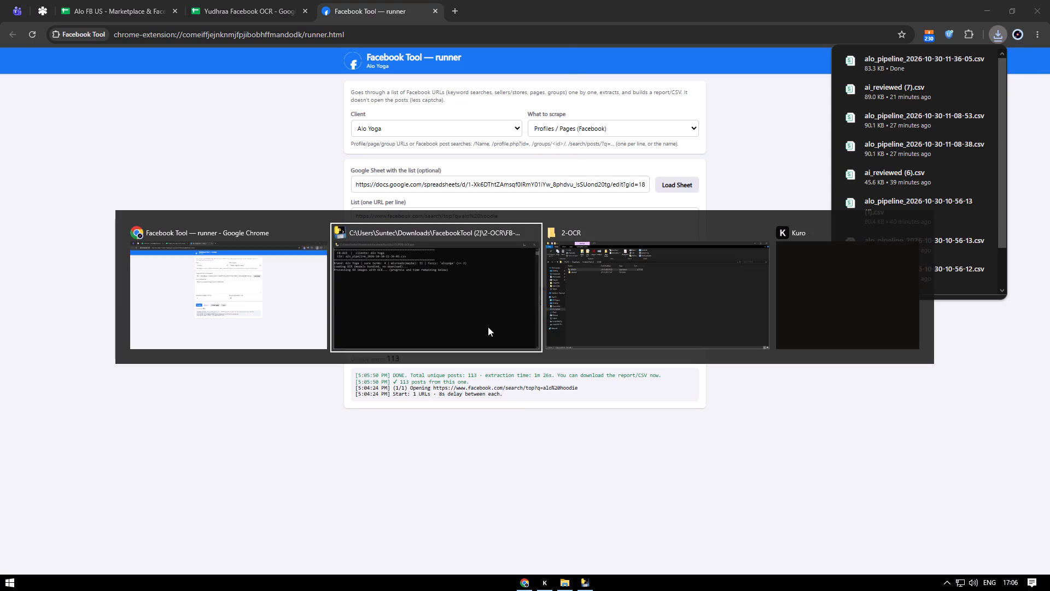
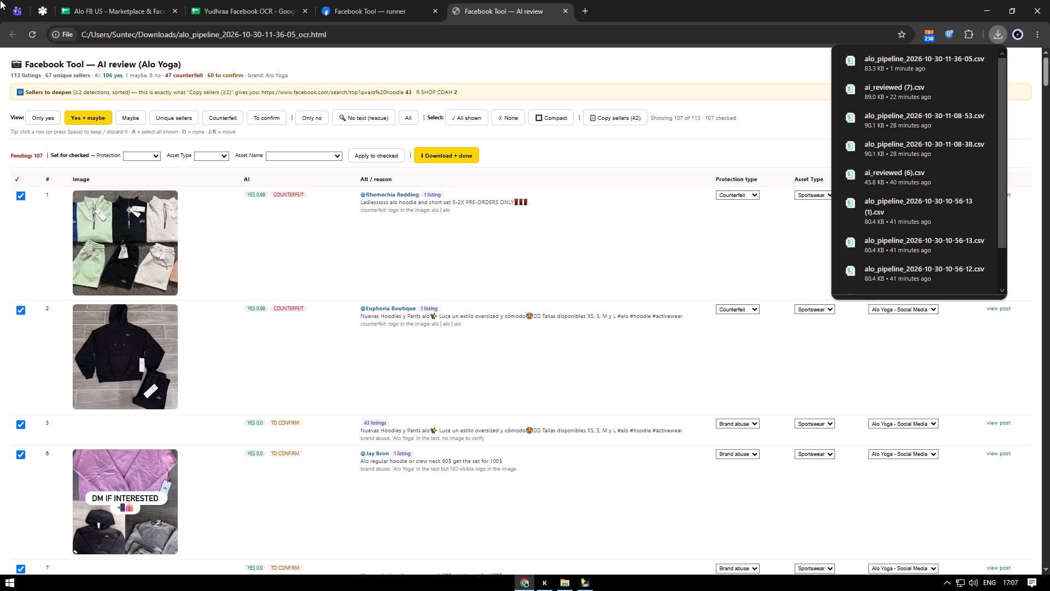
Show only the counterfeit listings in the Alo Yoga AI review and download the checked results.
click(229, 123)
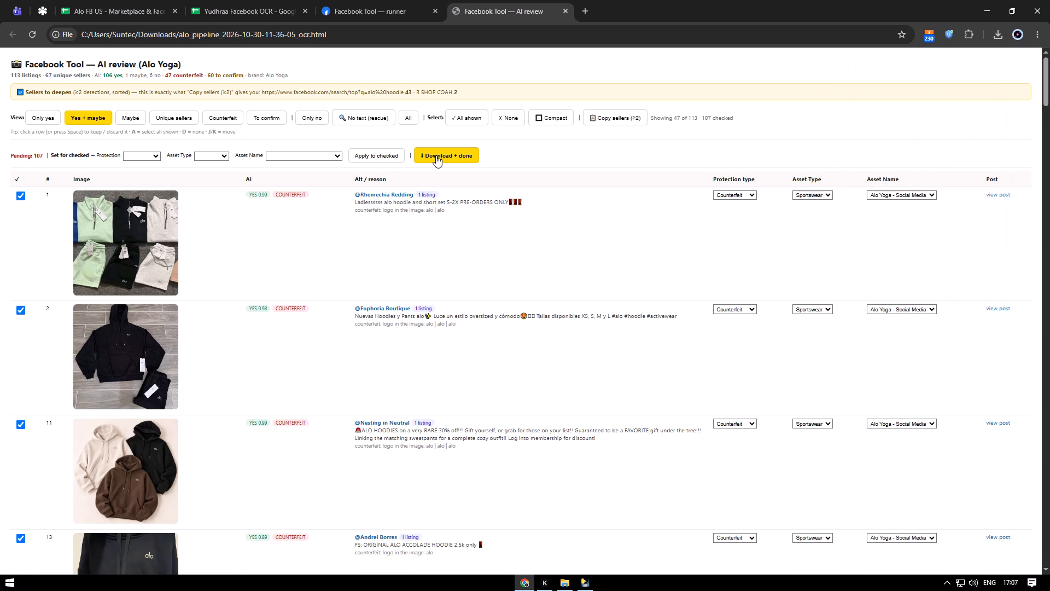
click(442, 155)
In the Yudhraa Facebook OCR spreadsheet, remove the filter from the 'Link That Uploded but no incident' sheet and clear all its contents.
click(248, 0)
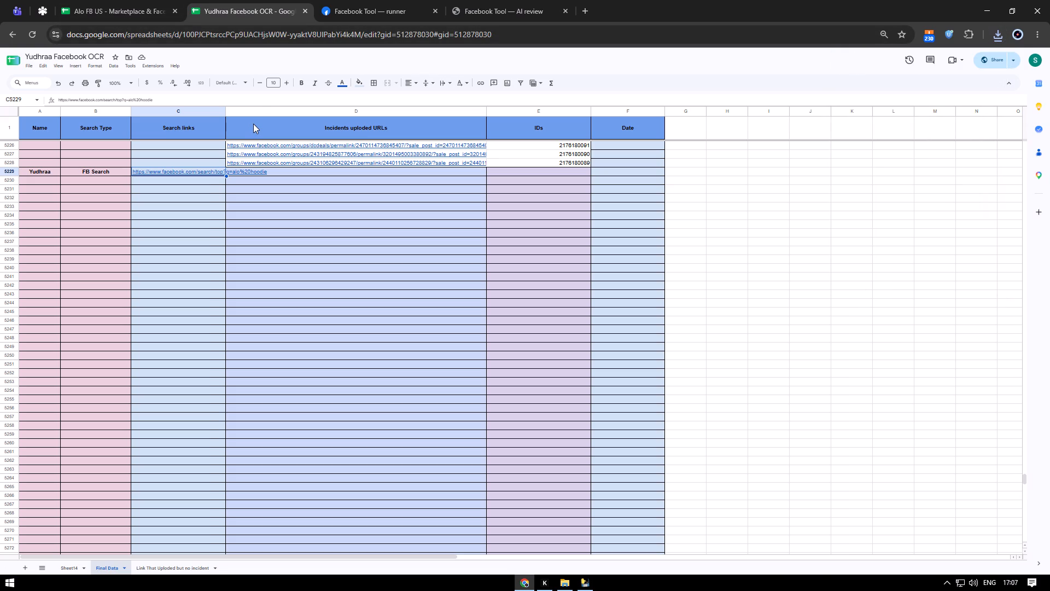
key(alt+Down)
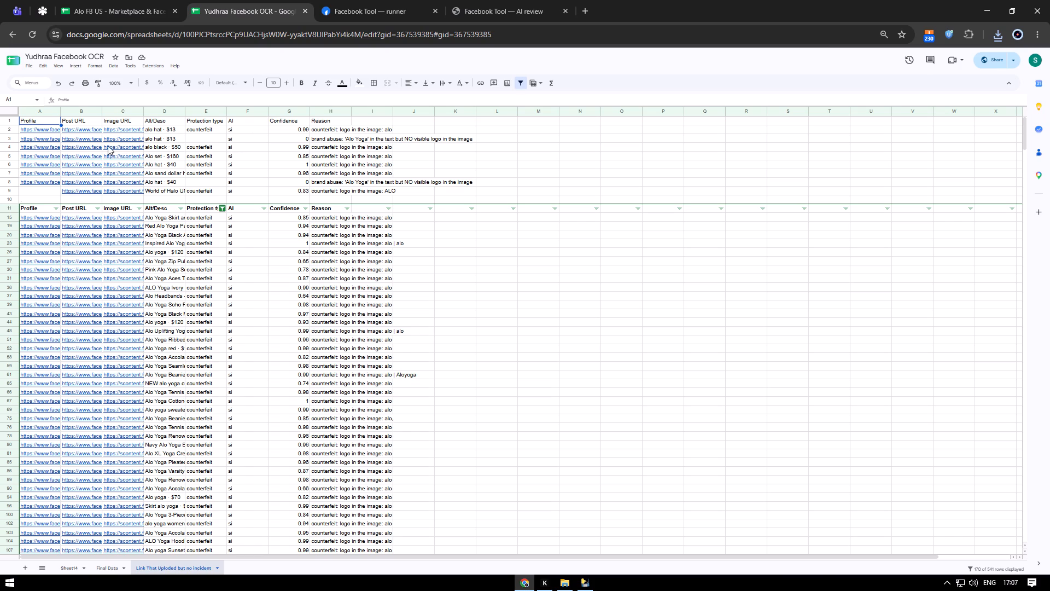
scroll(50, 201, down, 2)
scroll(50, 201, up, 3)
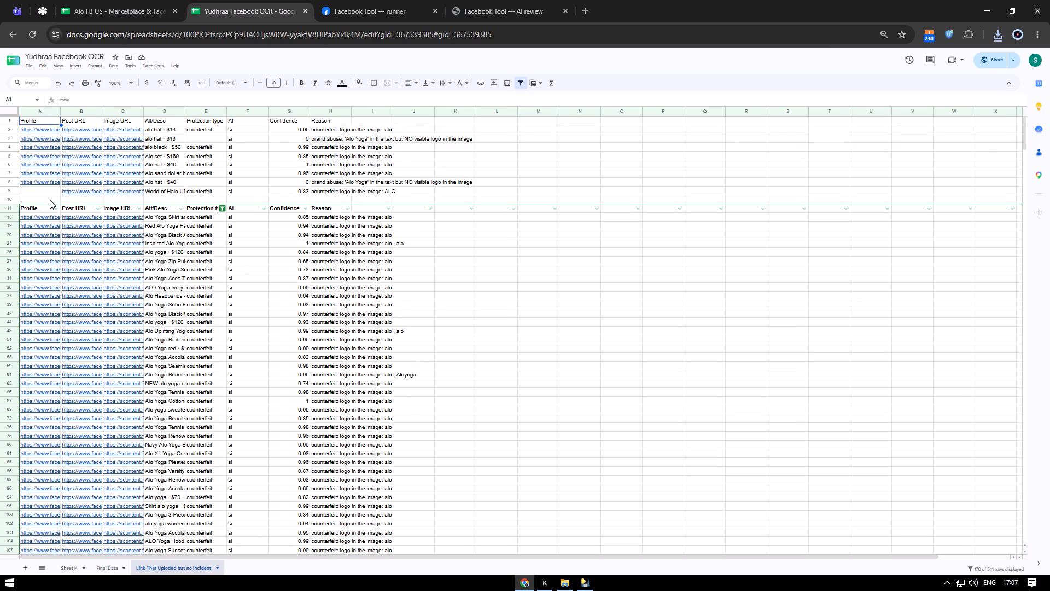
scroll(50, 200, down, 5)
scroll(50, 200, up, 5)
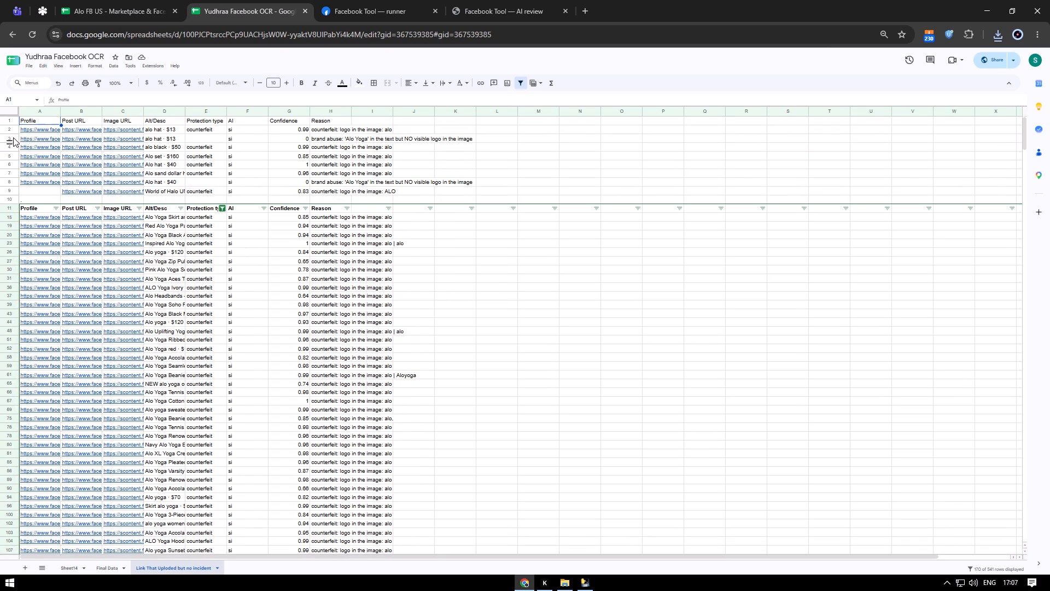
click(5, 113)
click(522, 82)
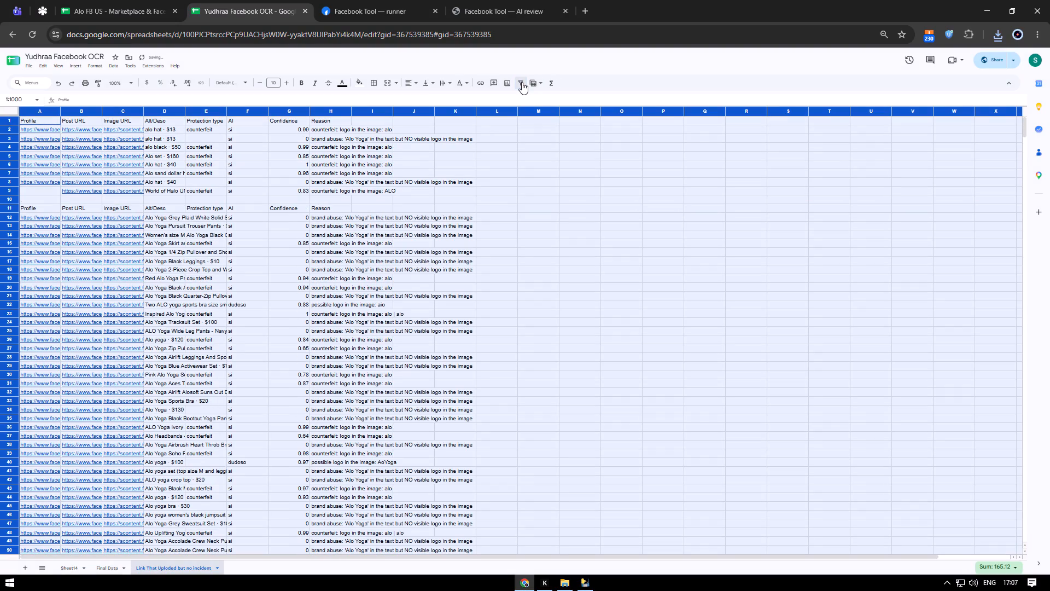
key(Delete)
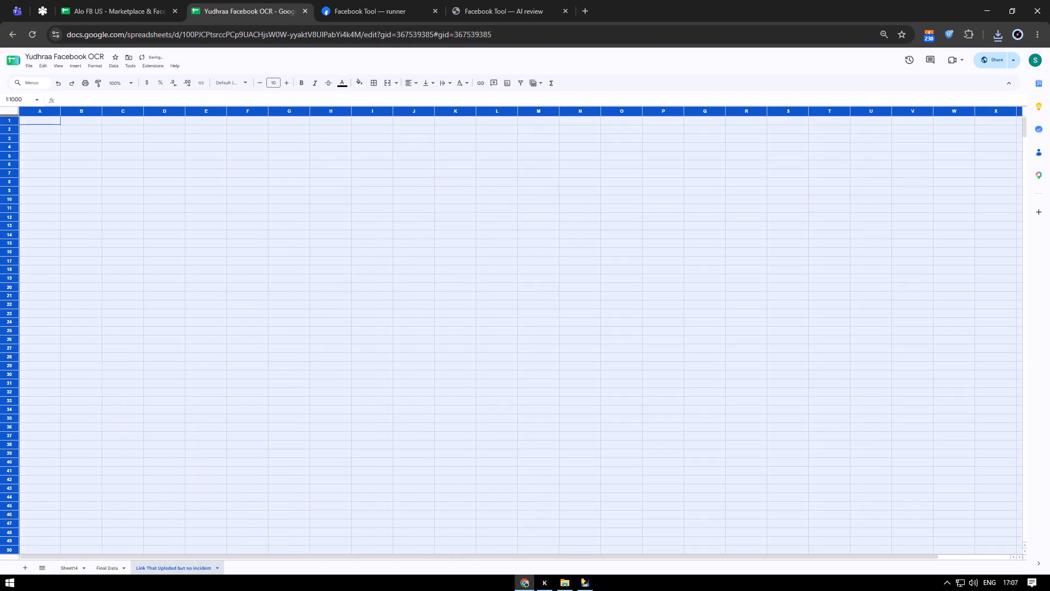
Undo the content clearing and the filter removal on the "Link That Uploded but no incident" sheet.
key(ctrl+z)
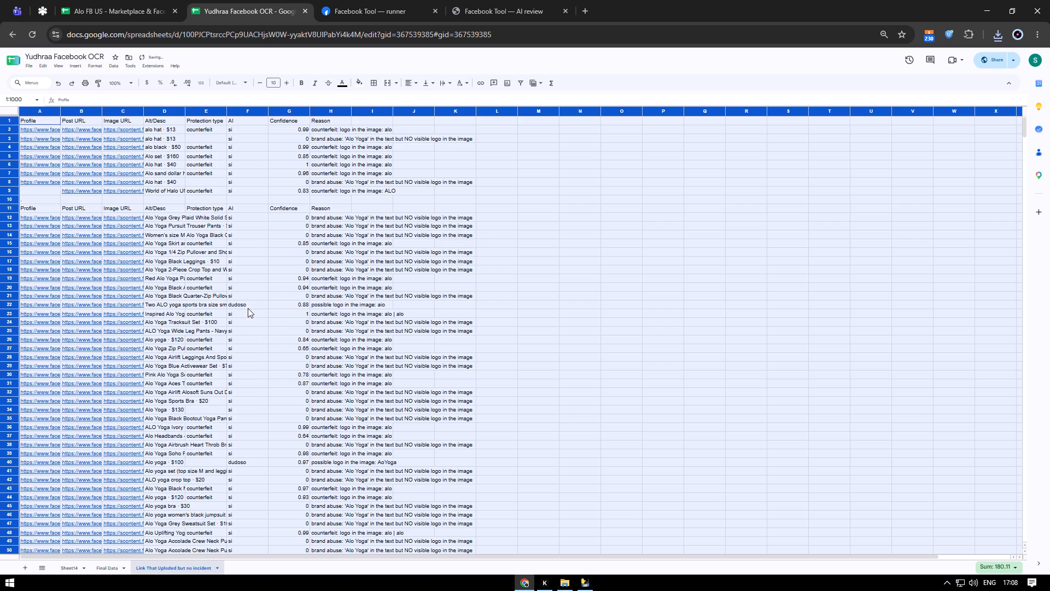
key(ctrl+z)
click(216, 277)
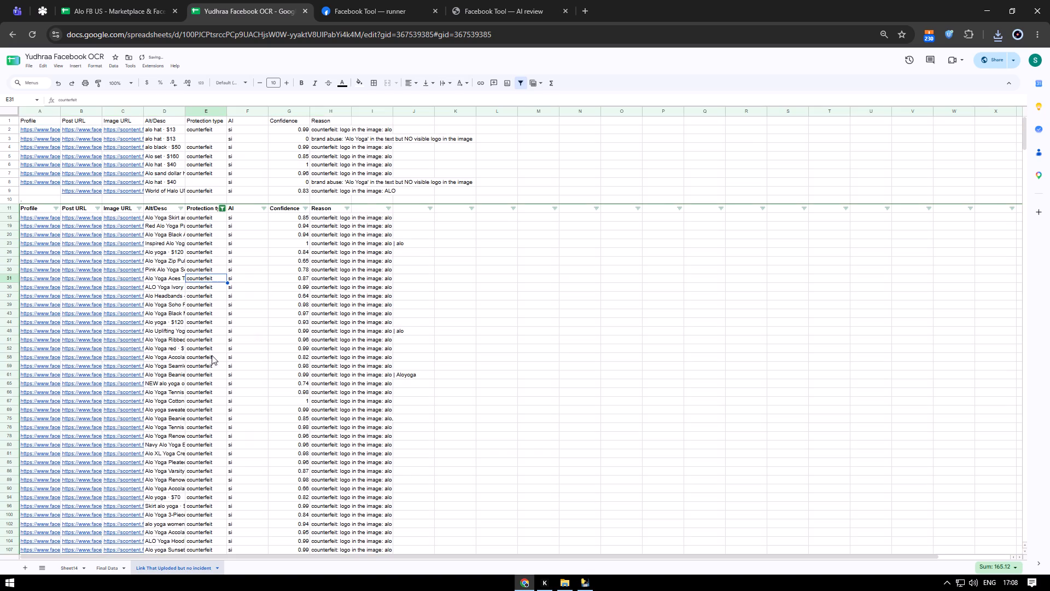
Remove the filter from Sheet14 and clear all of its contents.
key(alt+Up)
key(alt+Up)
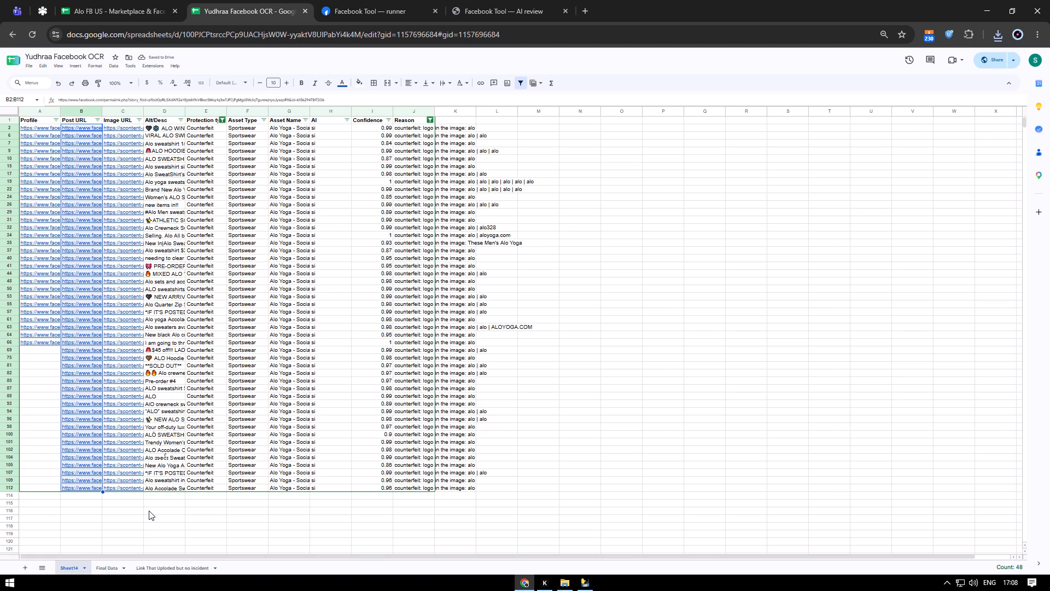
click(521, 84)
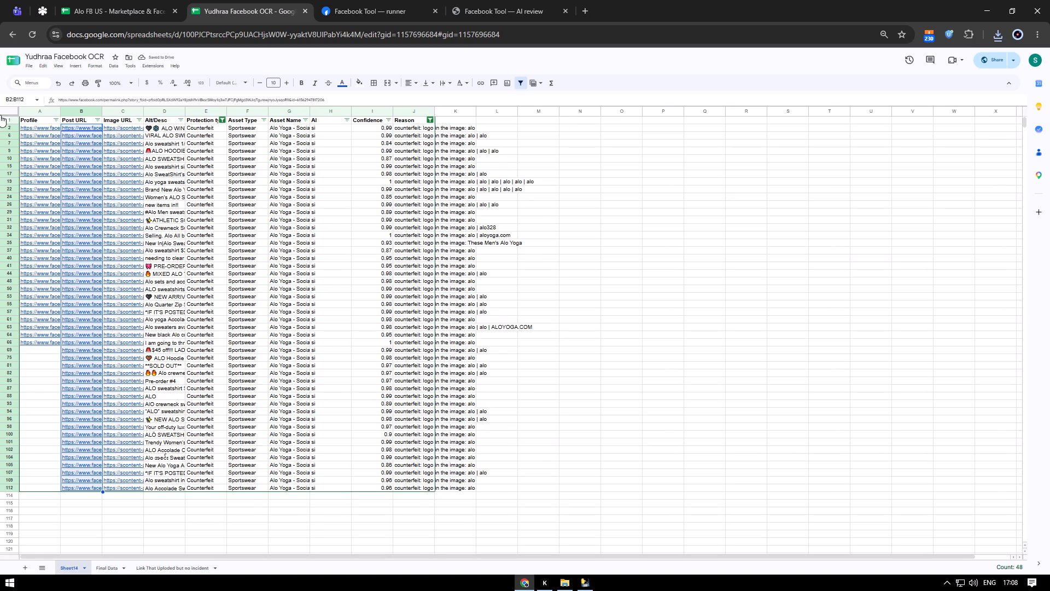
click(10, 110)
key(Delete)
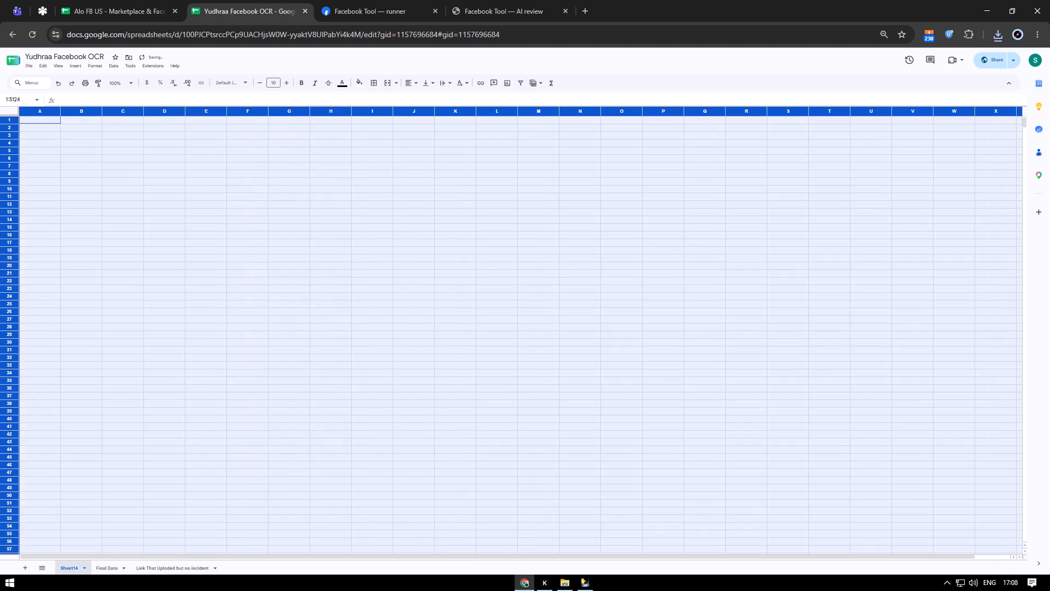
key(ctrl+Up)
Import the uploaded file ai_reviewed (8).csv into the emptied Sheet14, appending it to the current sheet.
click(28, 61)
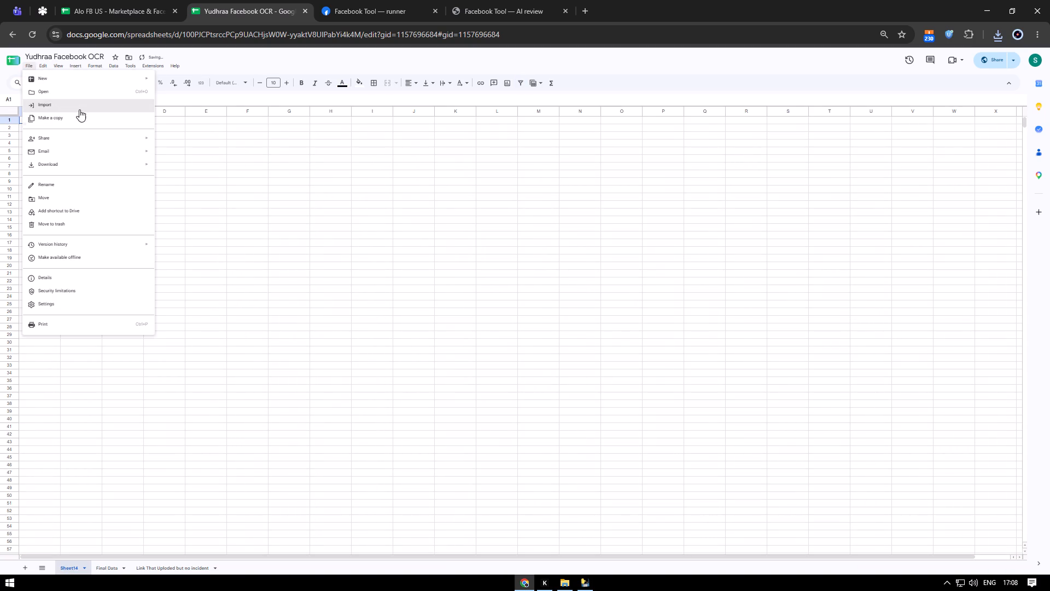
click(79, 109)
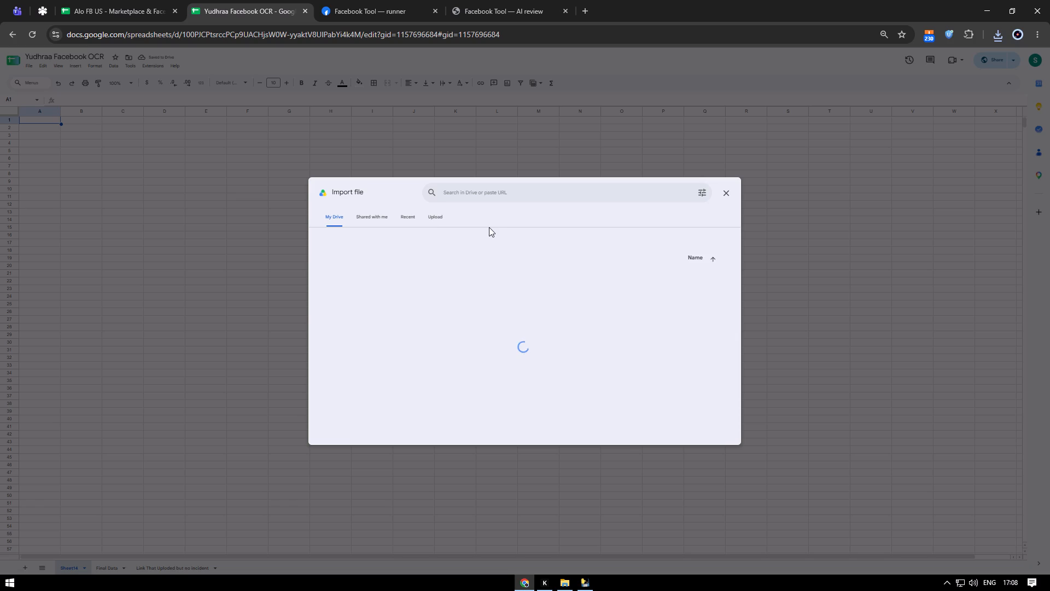
click(439, 221)
click(516, 355)
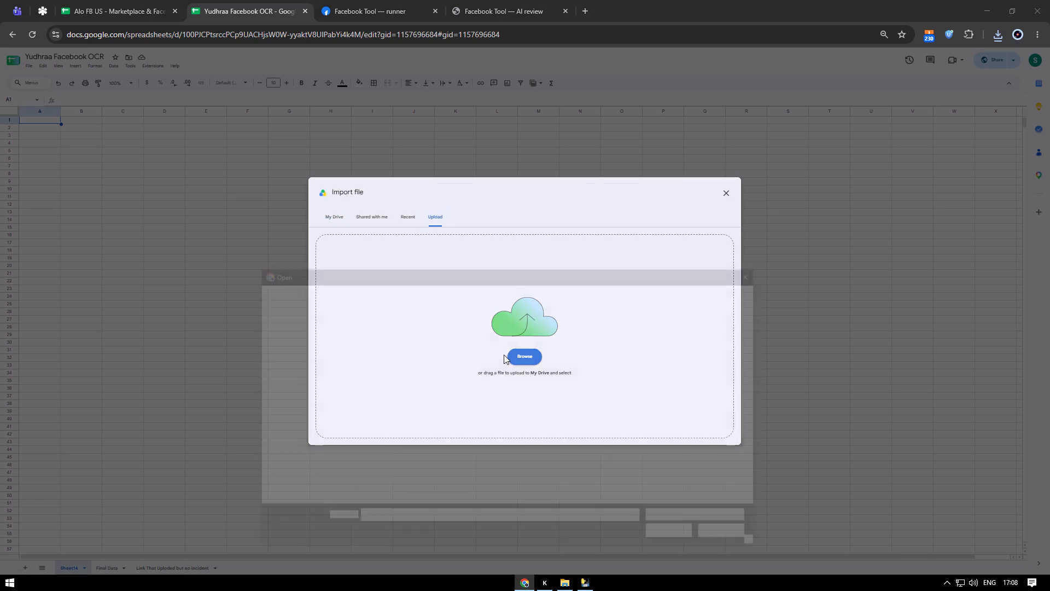
double_click(405, 354)
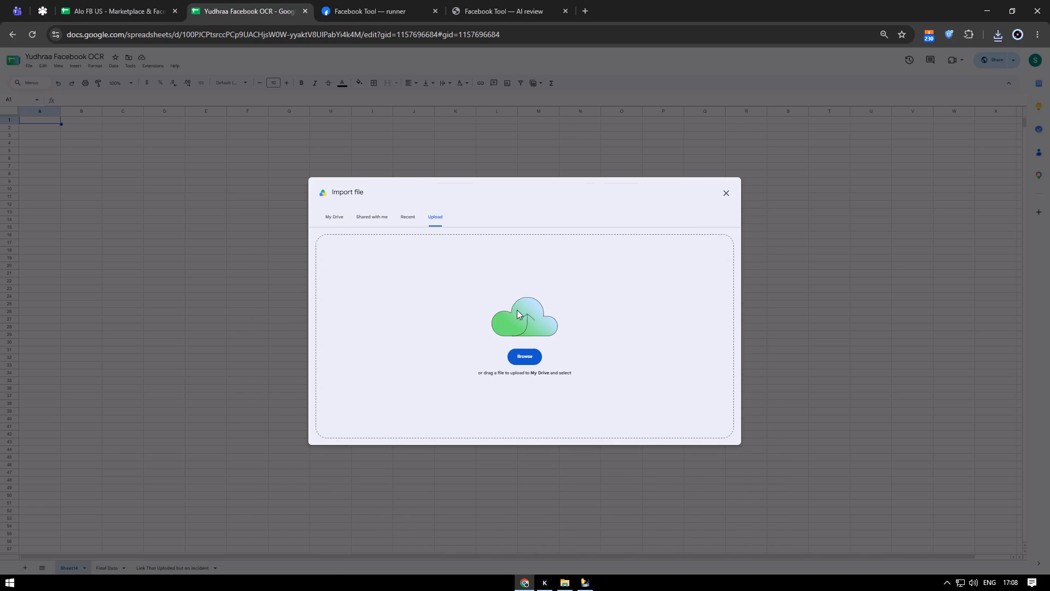
click(485, 311)
click(481, 367)
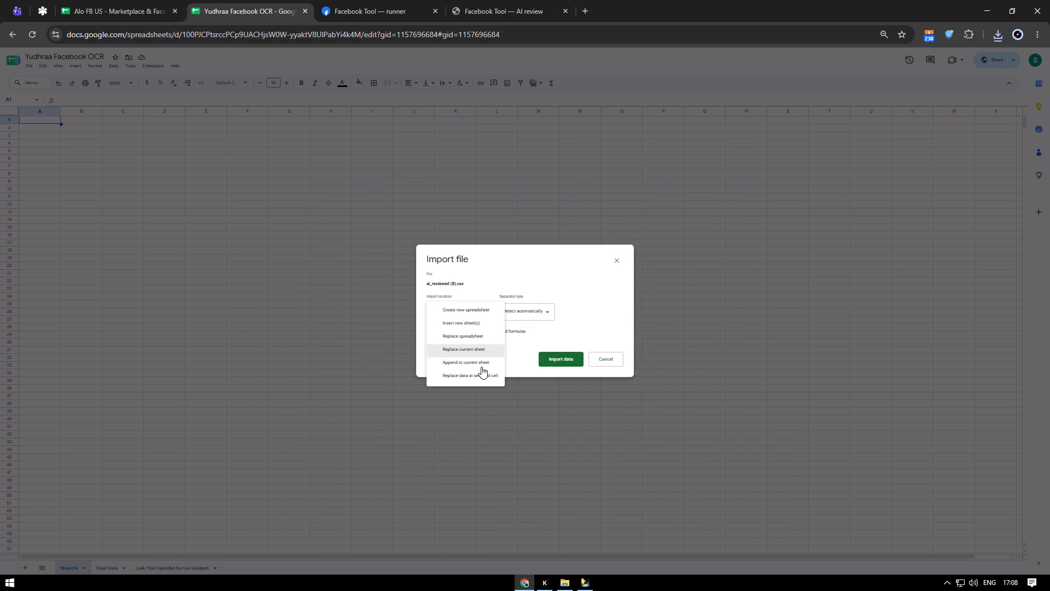
click(548, 361)
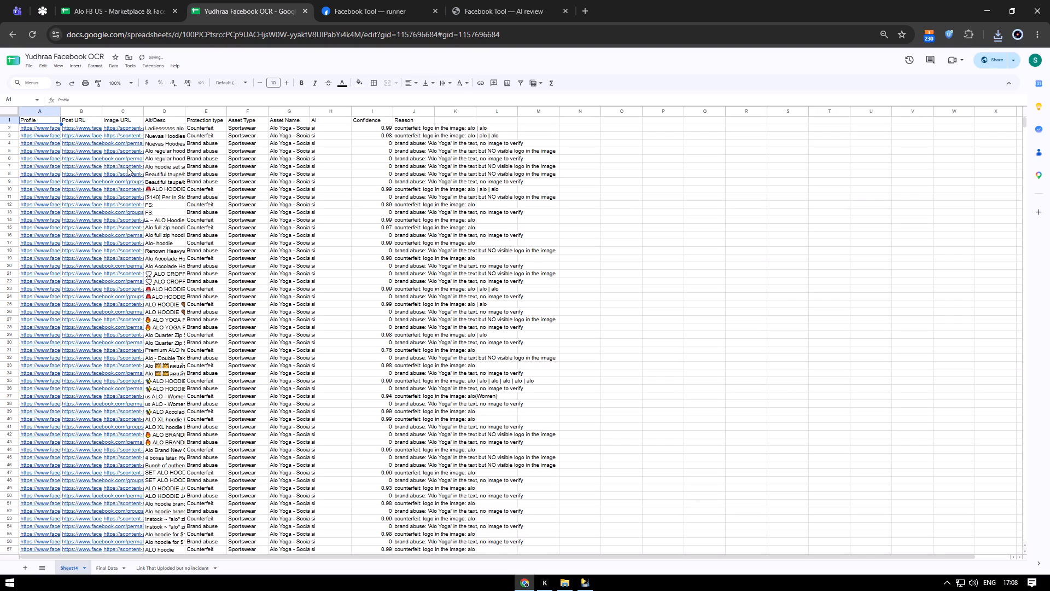
Create a filter on Sheet14's header row, from Profile to Reason.
key(ctrl+shift+Right)
key(alt+d)
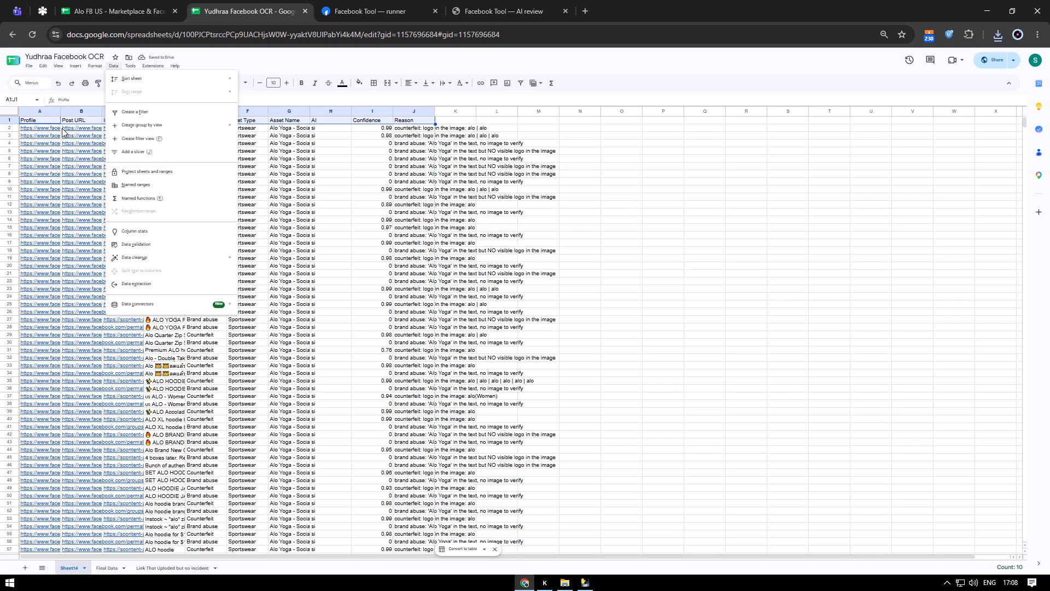
key(alt+f)
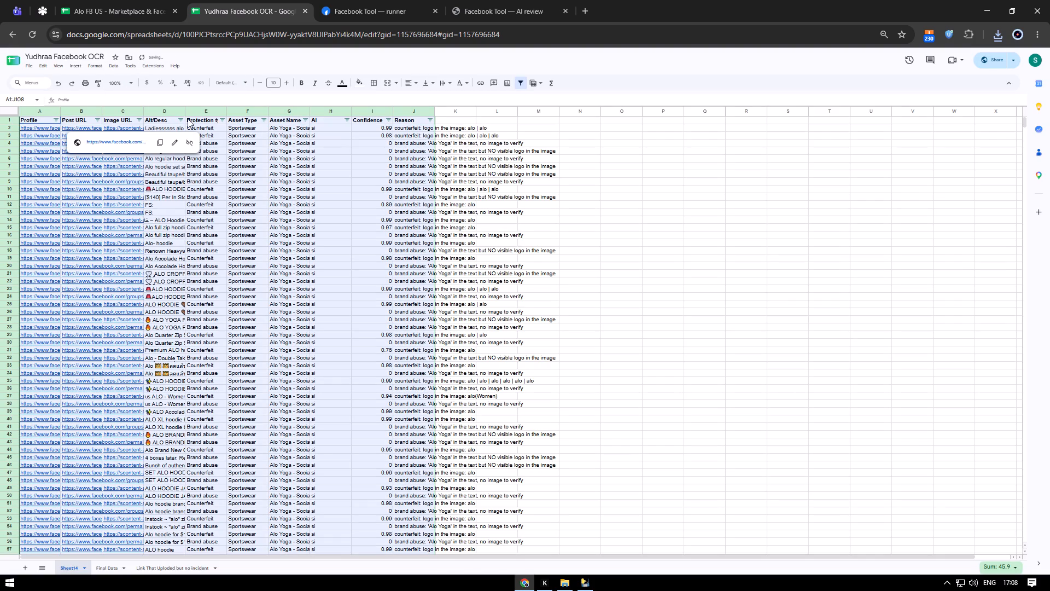
Remove duplicate entries from the Profile column below the header in Sheet14, keeping the selection to that column only.
click(43, 128)
key(ctrl+shift+Down)
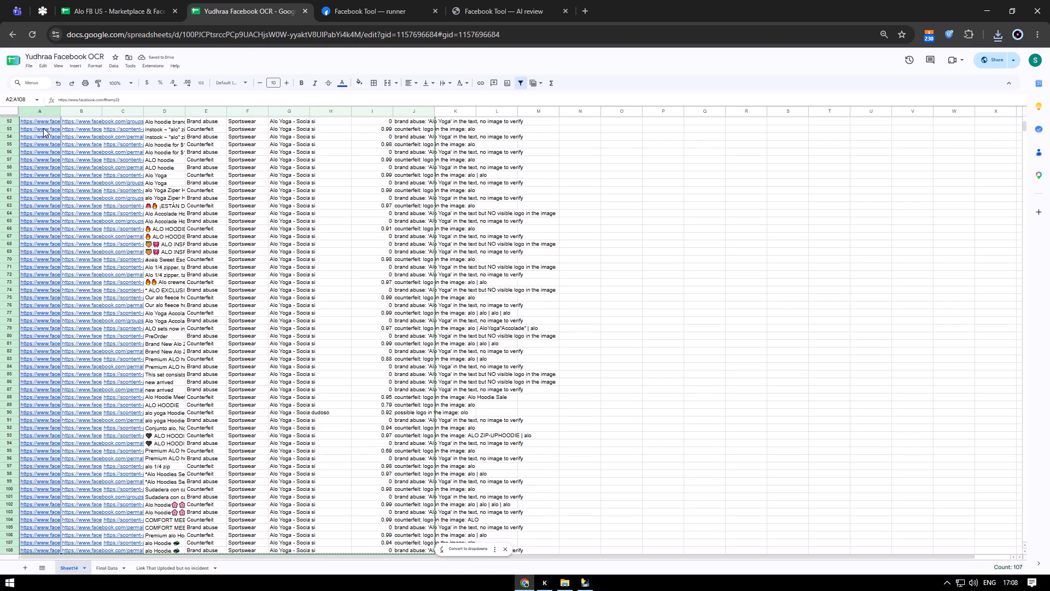
key(alt+o)
key(Right)
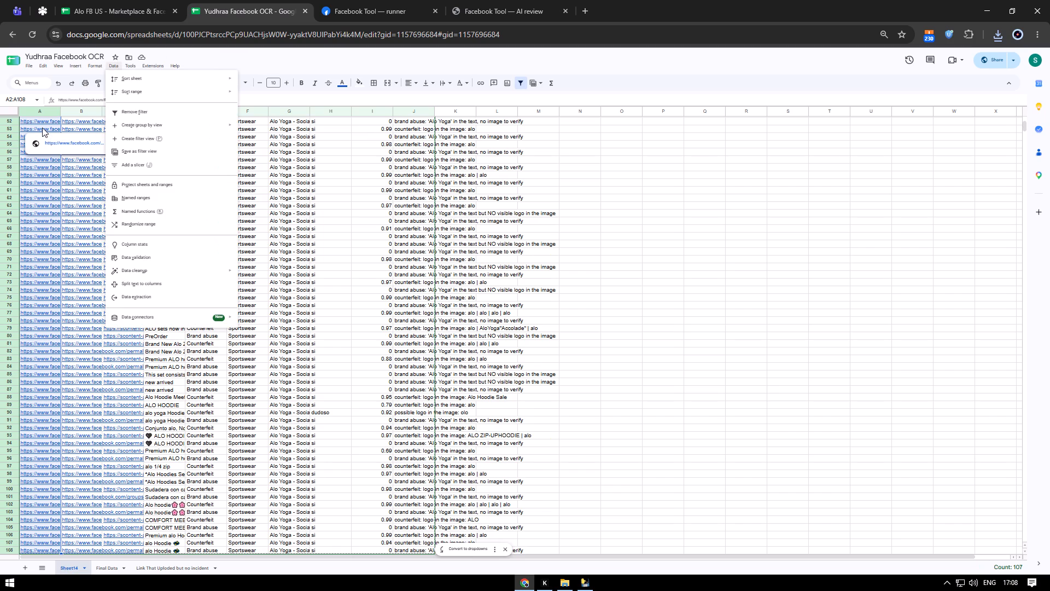
key(Up)
key(Up)
key(Up)
key(Up)
key(Right)
key(Up)
key(Up)
key(Return)
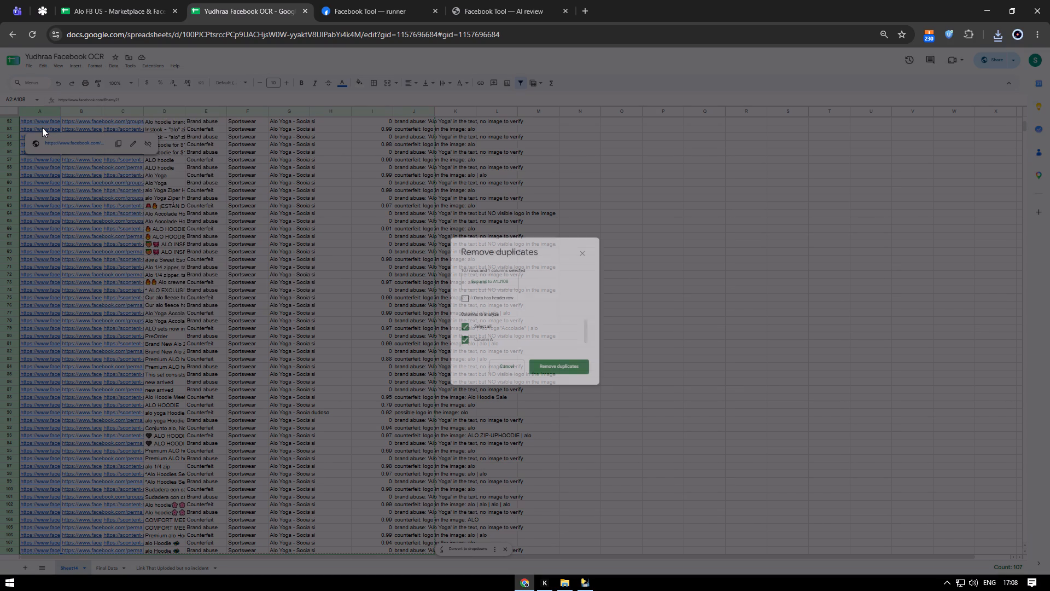
key(shift+Tab)
key(Return)
key(shift+Tab)
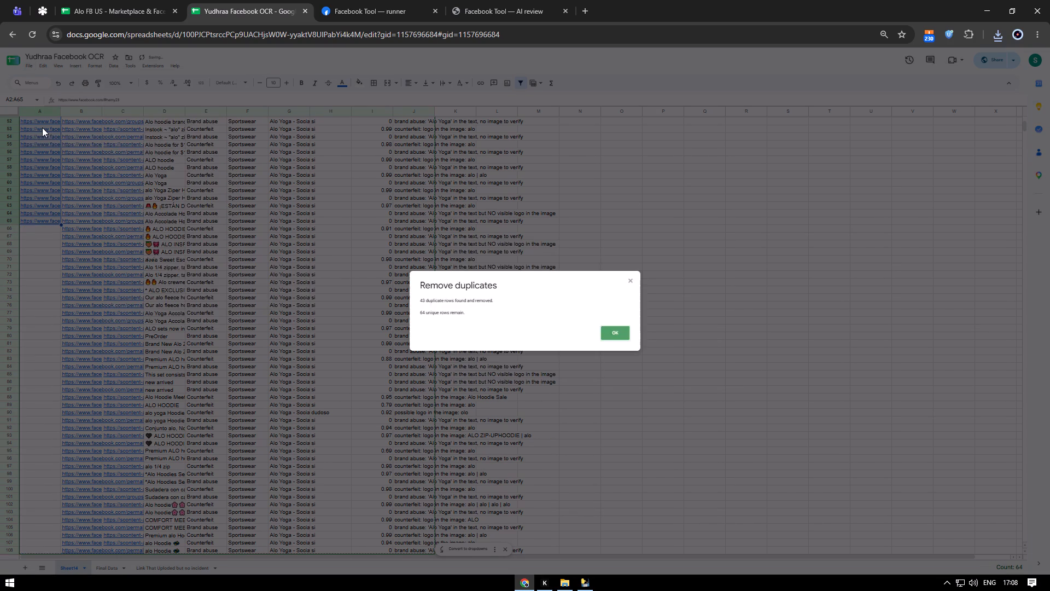
key(Return)
key(shift+Tab)
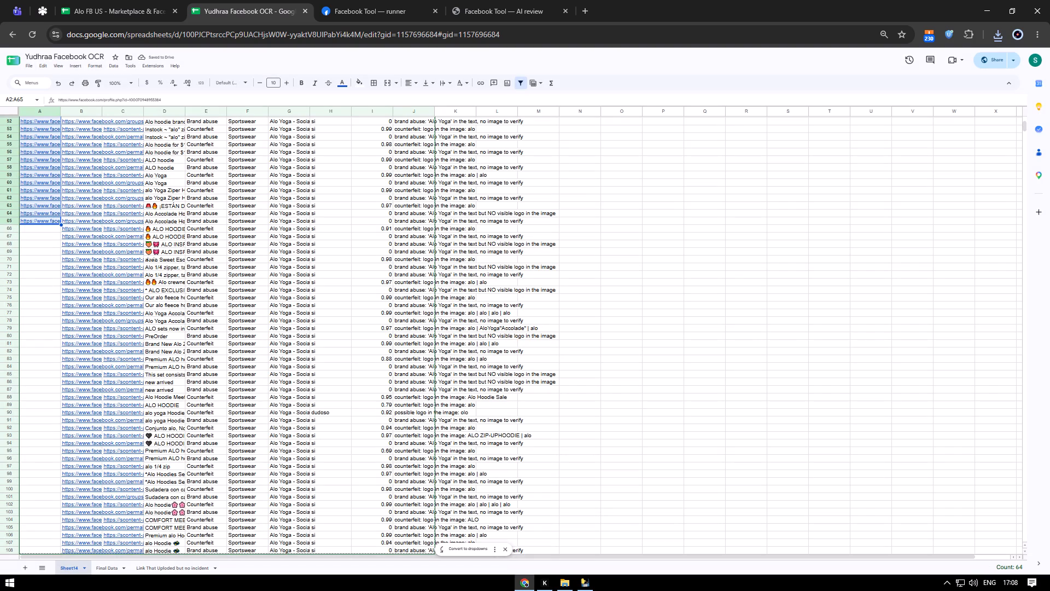
Copy Sheet14's unique profile URLs into the Profiles (Sellers) cell of the alo hoodie search, row 131, in the Alo FB US worksheet.
scroll(0, 234, up, 5)
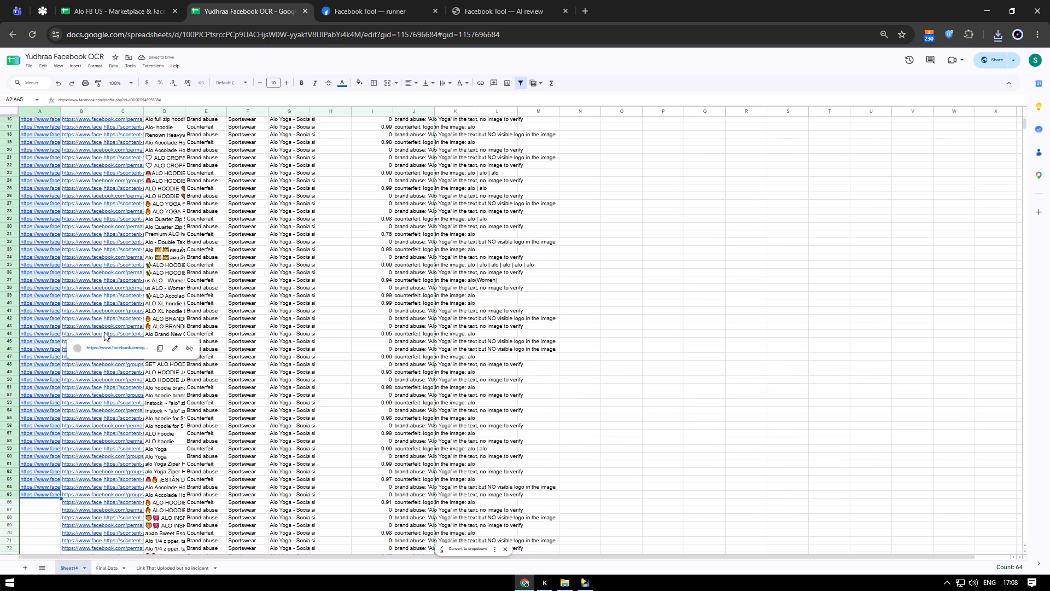
key(Up)
key(ctrl+Up)
key(Down)
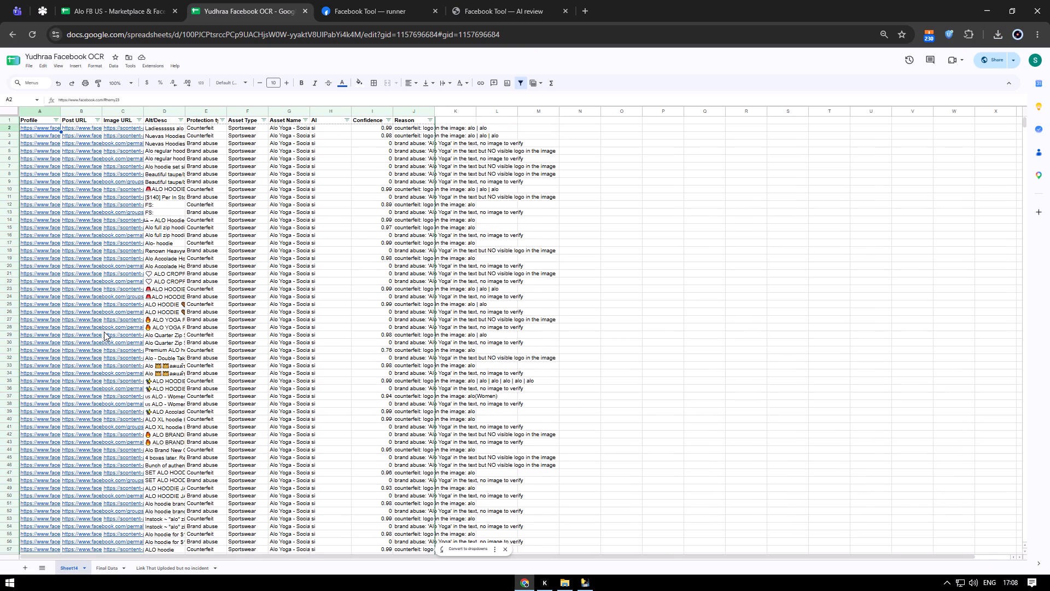
key(ctrl+shift+Down)
key(ctrl+c)
key(ctrl+c)
key(ctrl+c)
key(ctrl+shift+Tab)
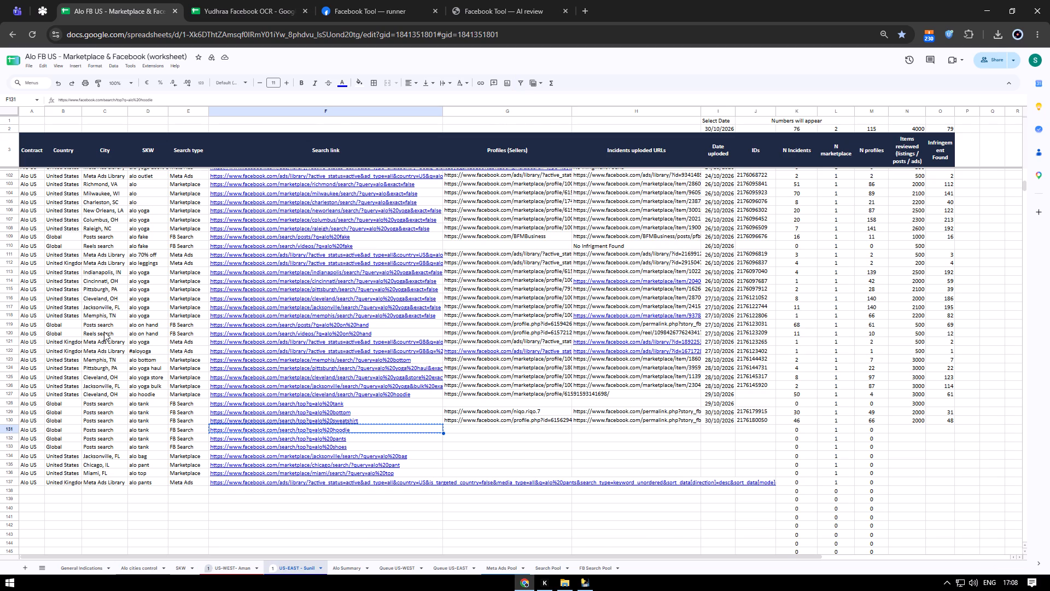
key(Right)
key(Return)
key(ctrl+shift+v)
key(Return)
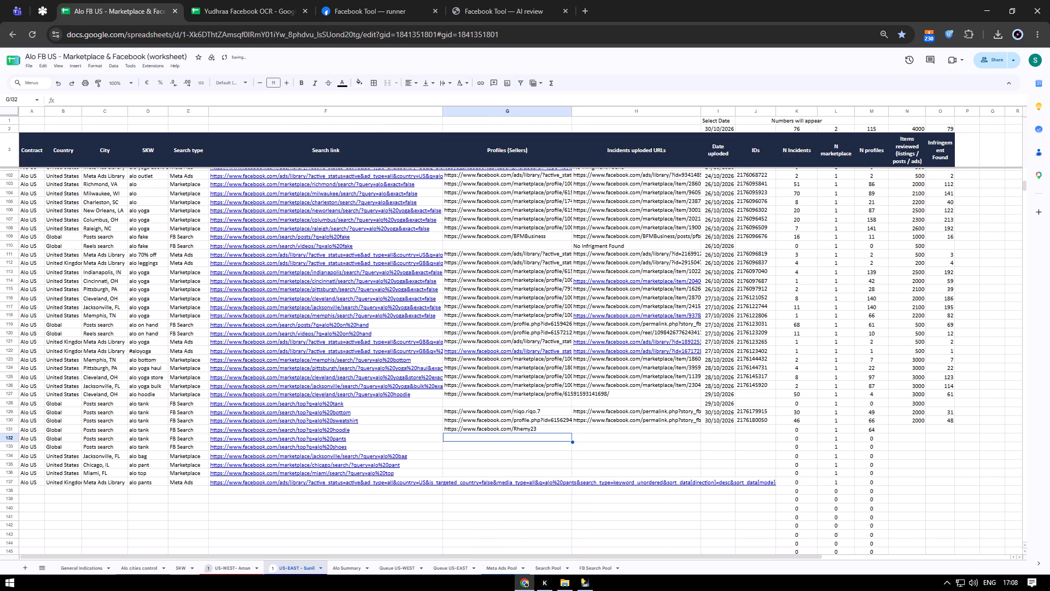
key(Up)
key(Left)
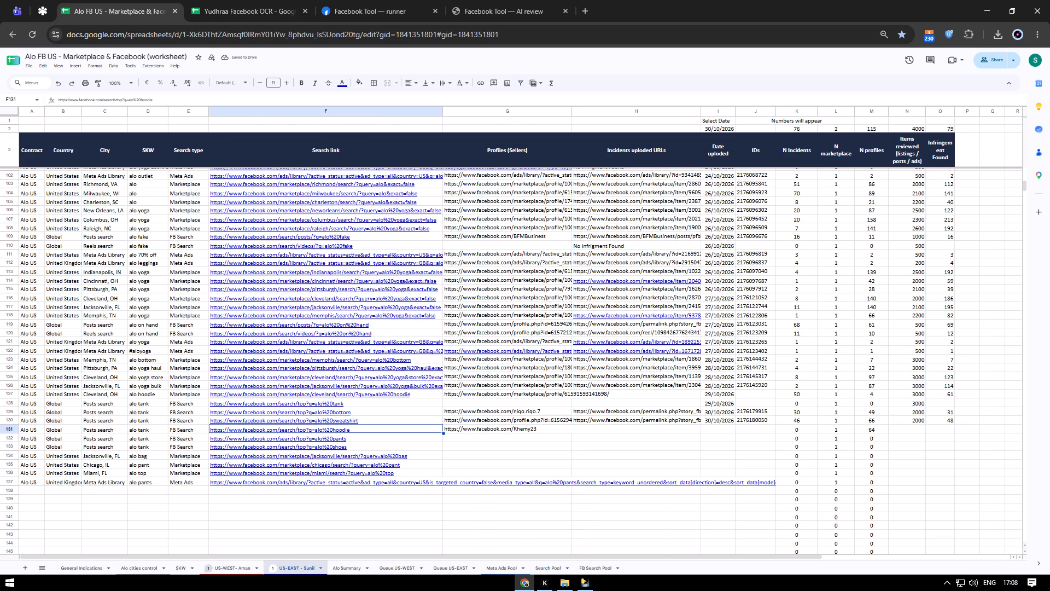
key(Right)
key(Left)
Back in Sheet14 of Yudhraa Facebook OCR, filter the Protection type column to show only Counterfeit.
key(ctrl+Tab)
key(Up)
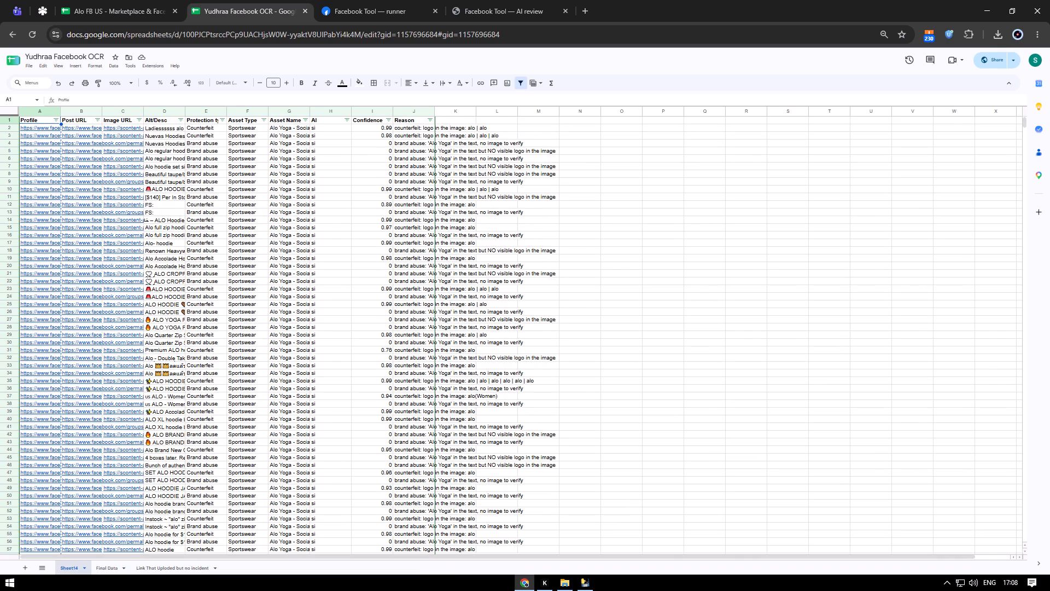
click(218, 119)
click(201, 245)
click(209, 315)
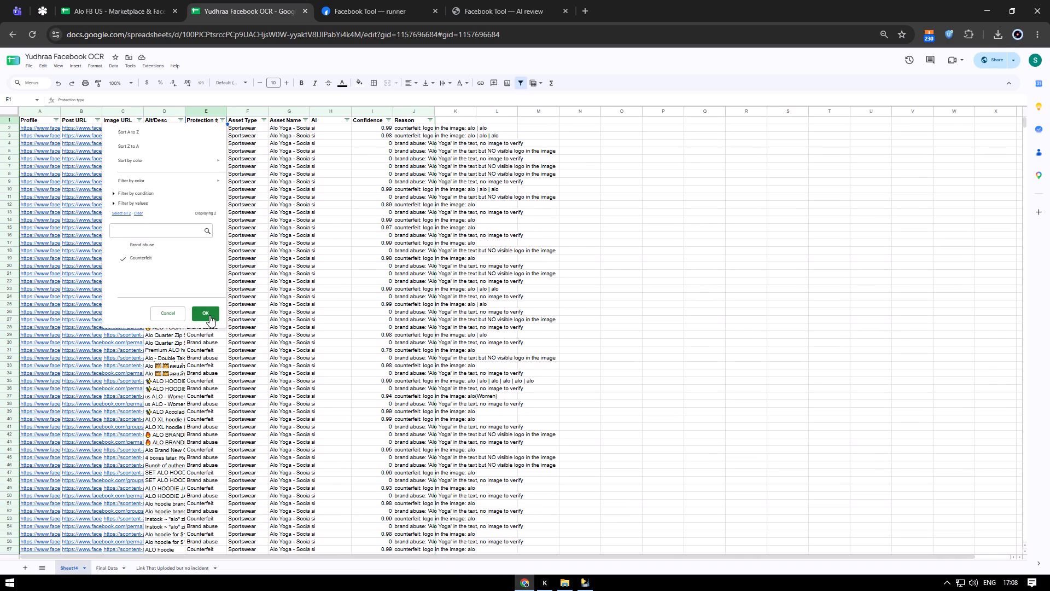
Filter the Reason column to exclude "possible logo in the image: alo".
click(430, 120)
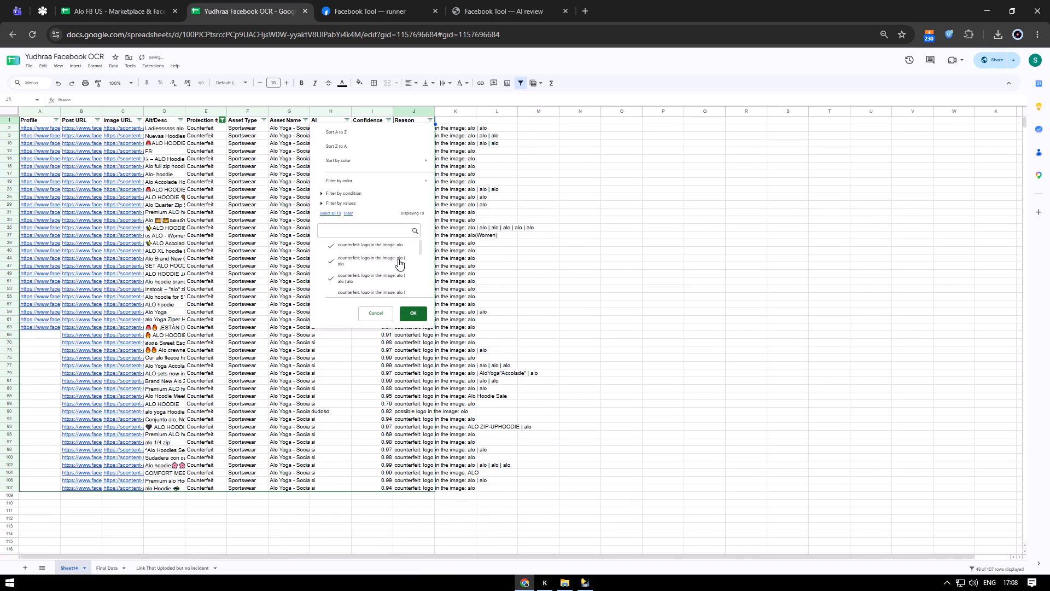
scroll(390, 267, down, 7)
click(386, 289)
scroll(386, 289, down, 4)
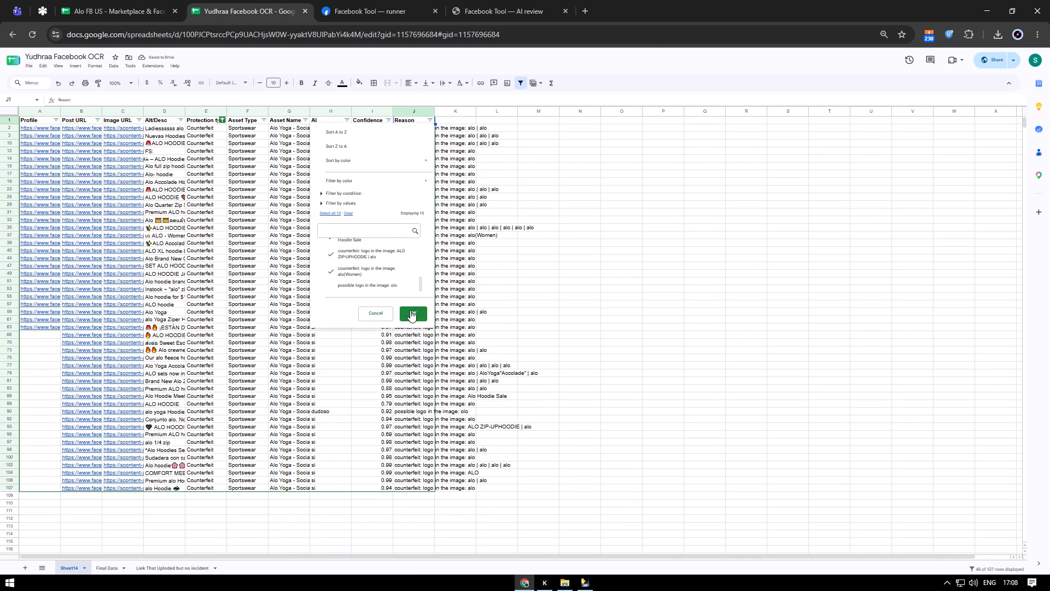
click(410, 310)
Replace the detection links in the Red Points new incident form with the filtered Post URLs from Sheet14, and save the incidents.
click(81, 125)
key(ctrl+shift+Down)
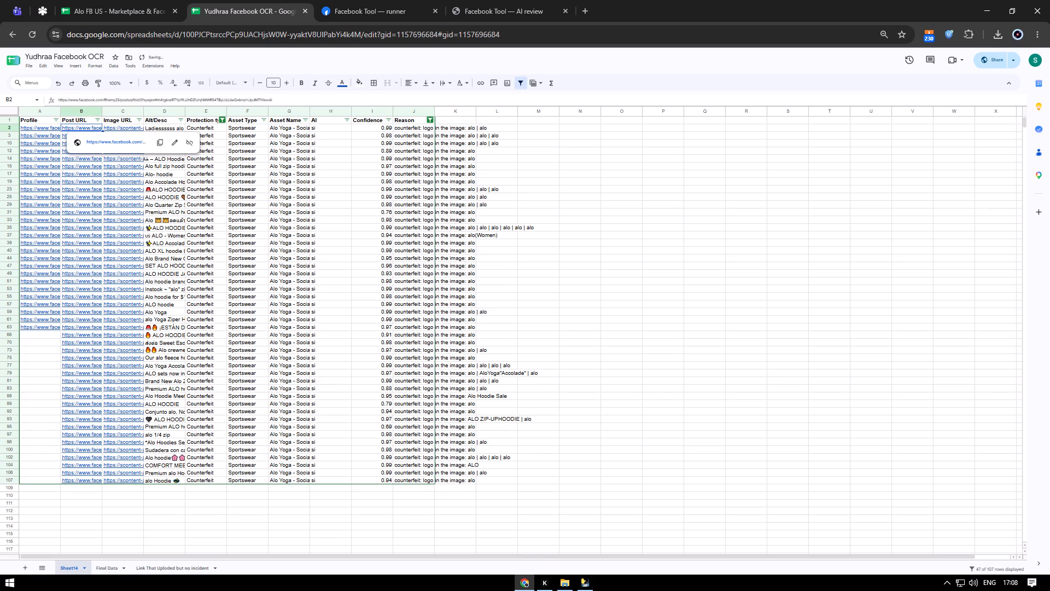
click(528, 0)
click(198, 0)
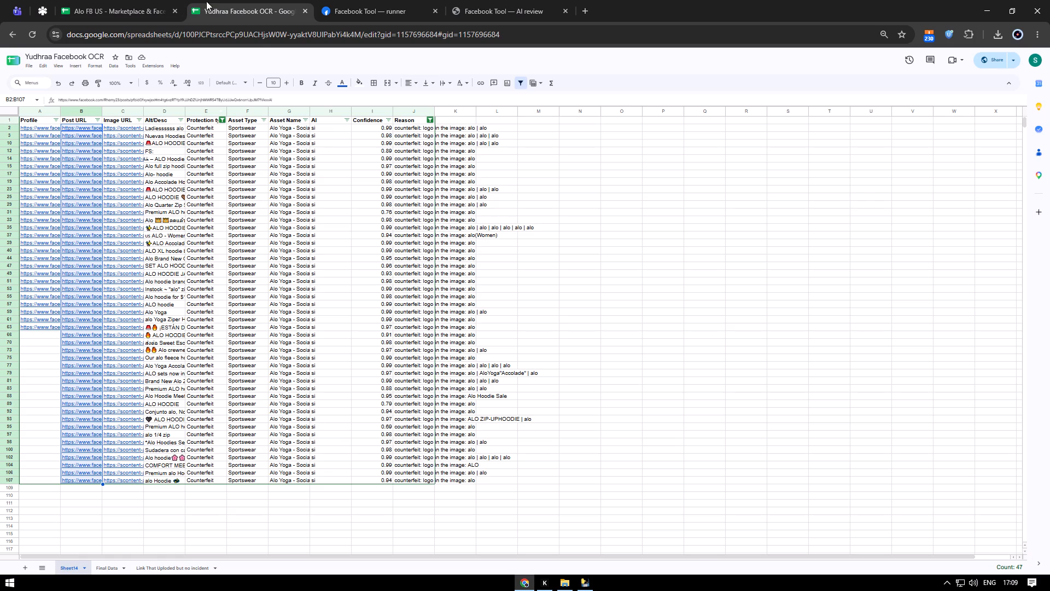
key(ctrl+c)
key(ctrl+c)
key(ctrl+c)
key(ctrl+c)
key(ctrl+2)
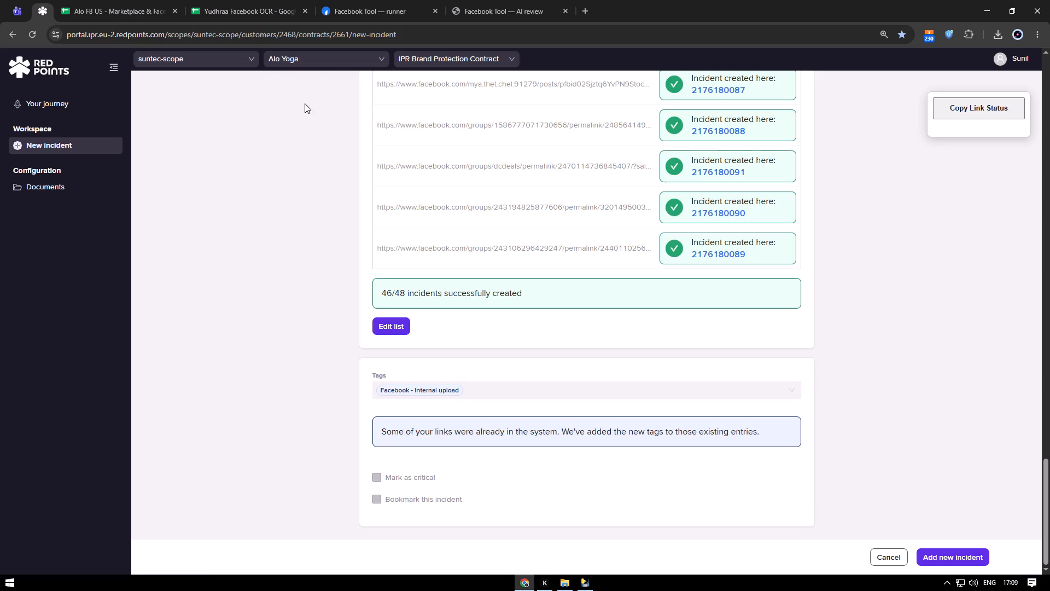
click(398, 328)
drag(468, 341, 463, 338)
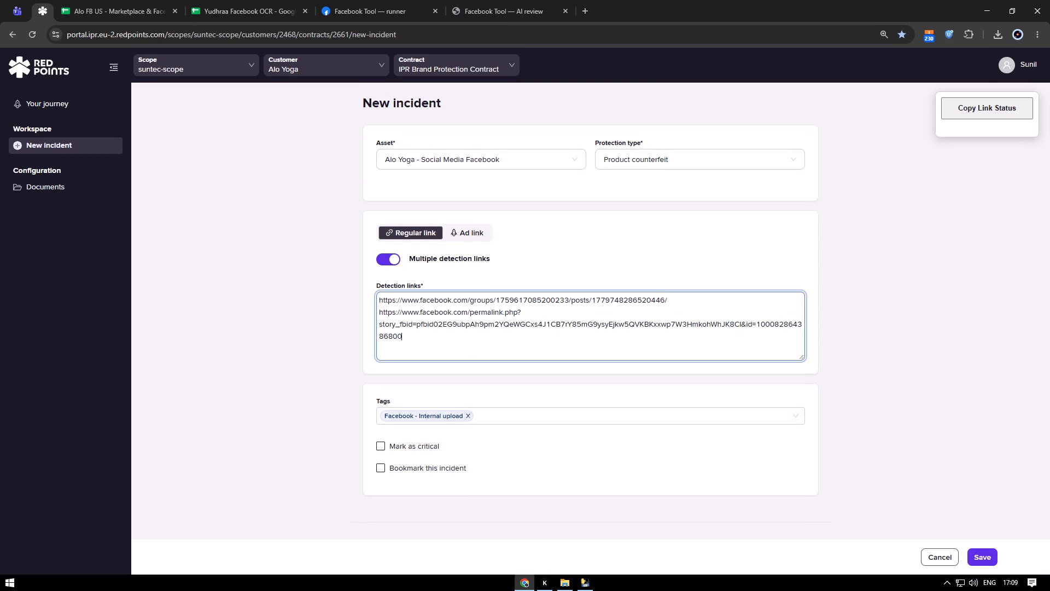
drag(463, 338, 378, 283)
key(Delete)
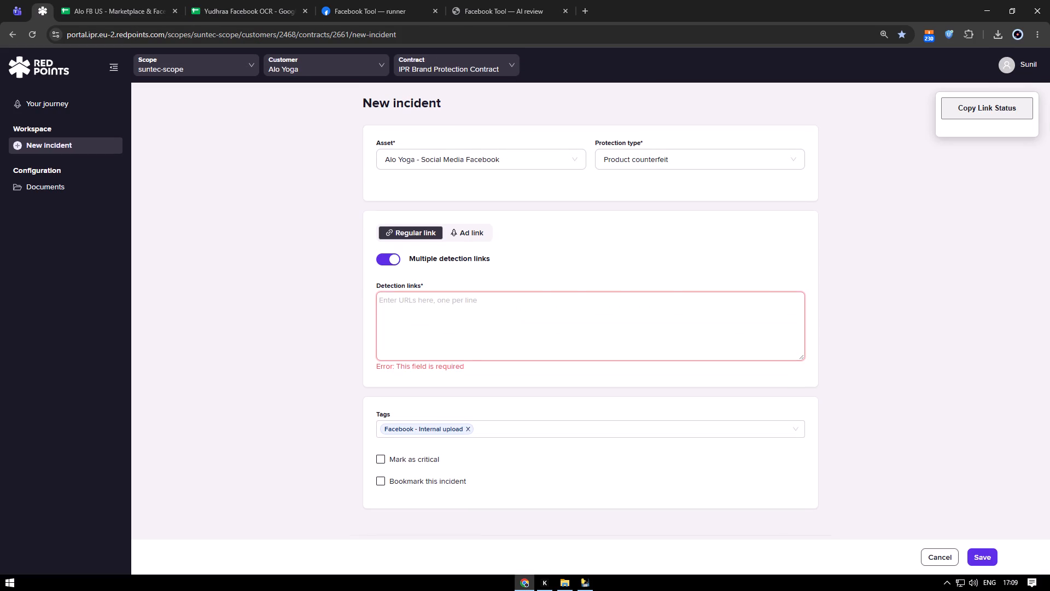
key(ctrl+v)
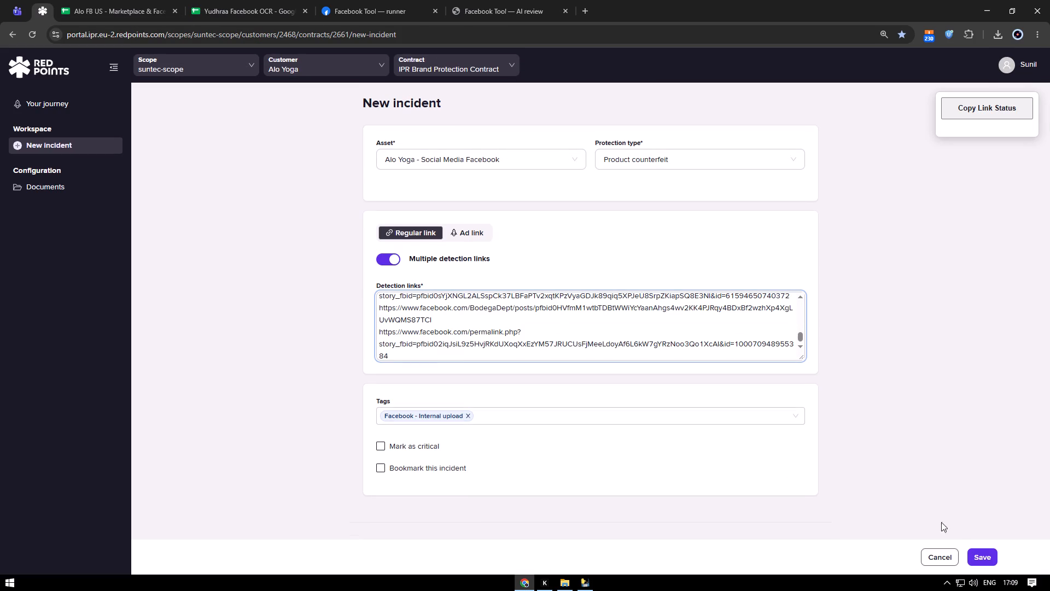
click(989, 561)
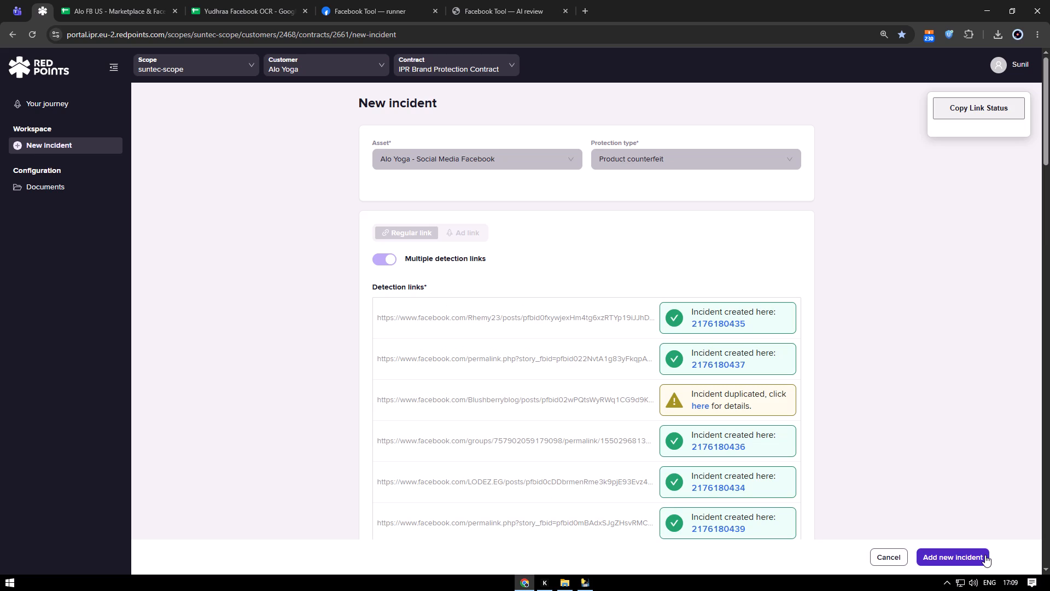
Copy the link status of the Red Points upload and paste it into the Final Data sheet beside the table, starting at H5233.
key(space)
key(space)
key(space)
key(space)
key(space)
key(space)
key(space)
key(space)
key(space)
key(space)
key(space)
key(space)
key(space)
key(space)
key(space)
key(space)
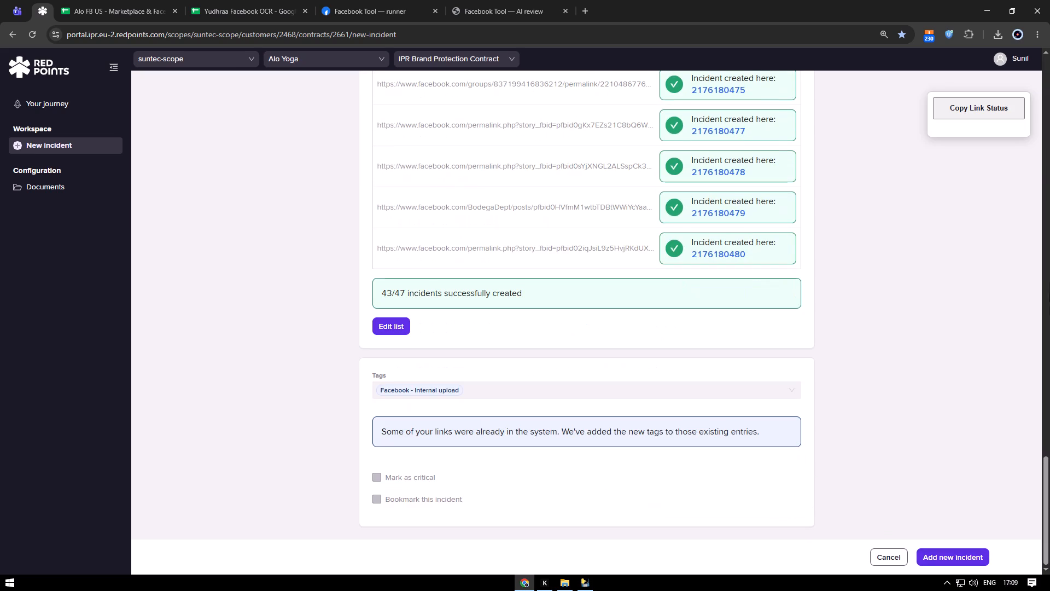
click(995, 107)
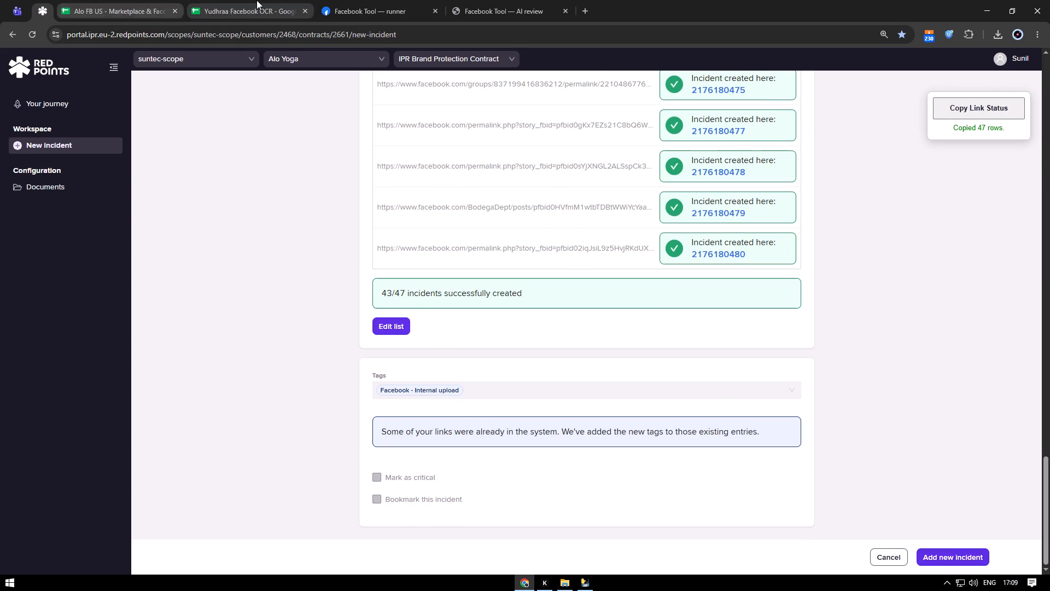
click(256, 0)
click(104, 572)
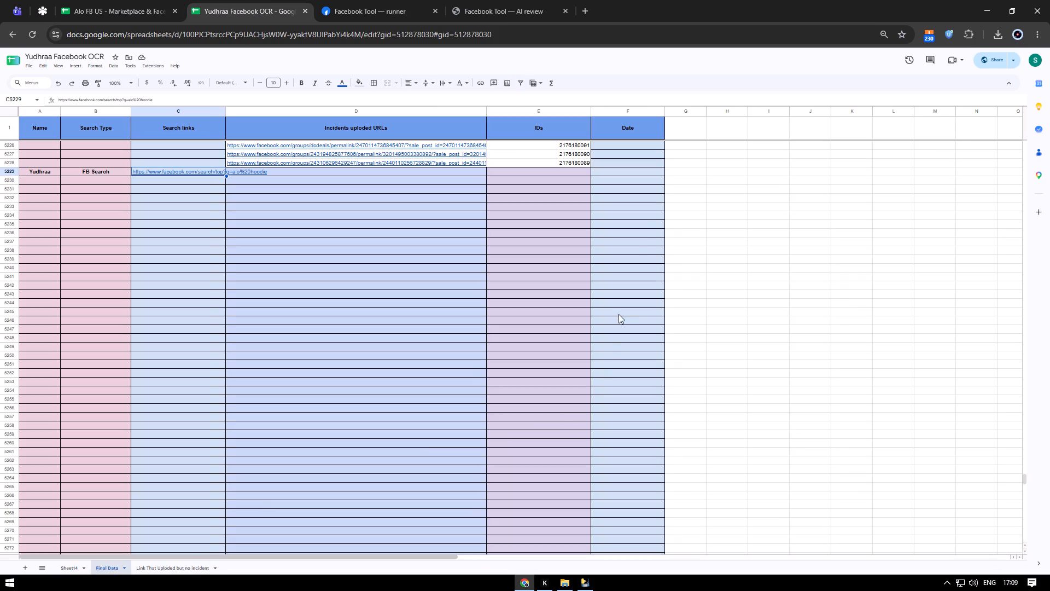
click(733, 208)
key(ctrl+v)
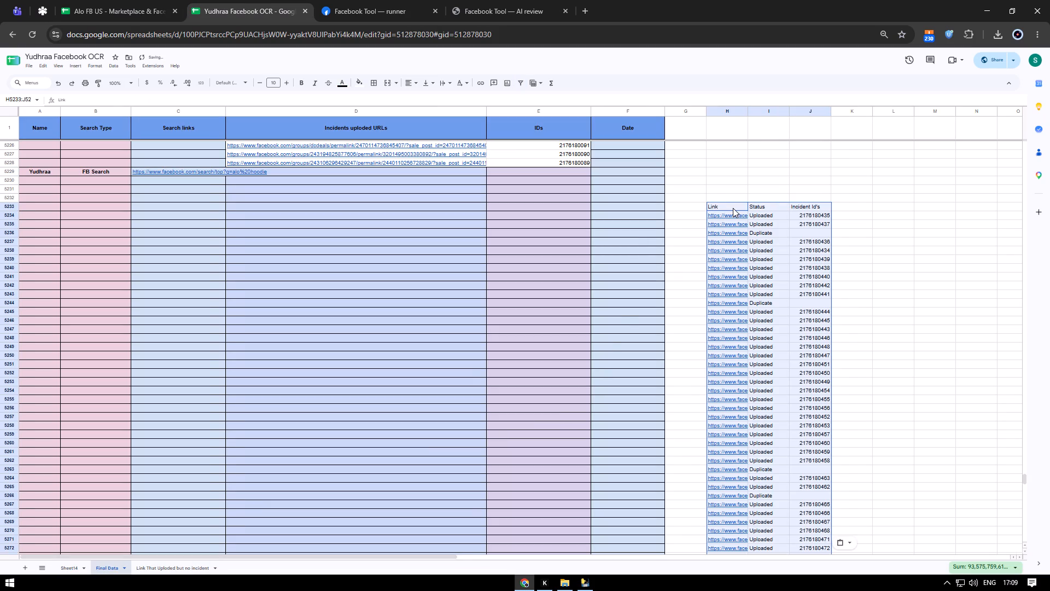
Delete the Status column from the pasted upload results.
key(Right)
key(ctrl+shift+x)
key(Up)
key(Up)
key(Up)
key(Up)
key(Up)
key(Up)
key(Up)
key(Up)
key(Up)
key(Up)
key(Up)
key(Up)
key(Up)
key(Up)
key(Up)
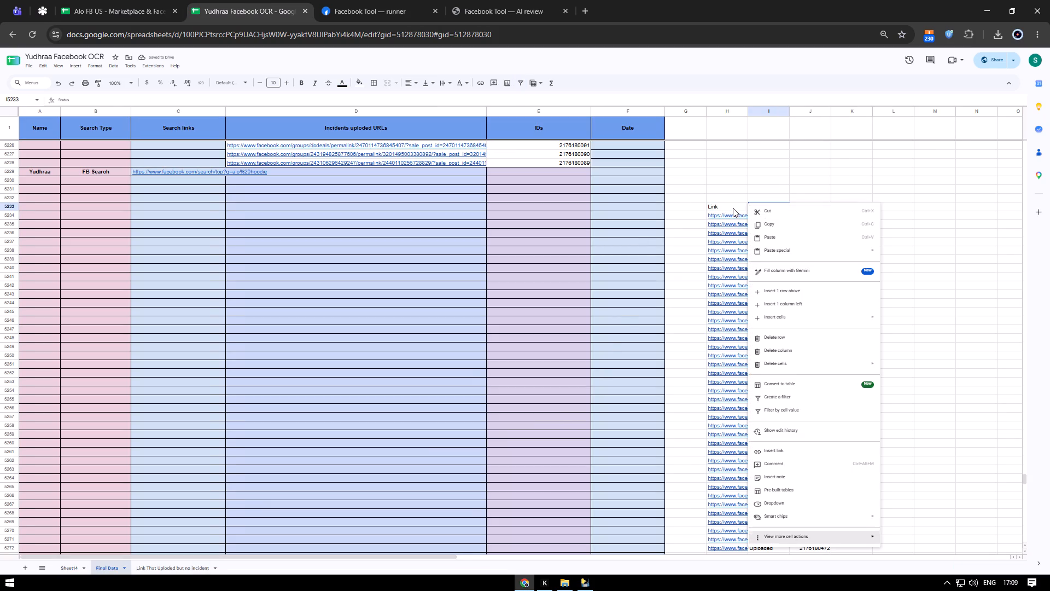
key(Down)
key(Down)
key(Return)
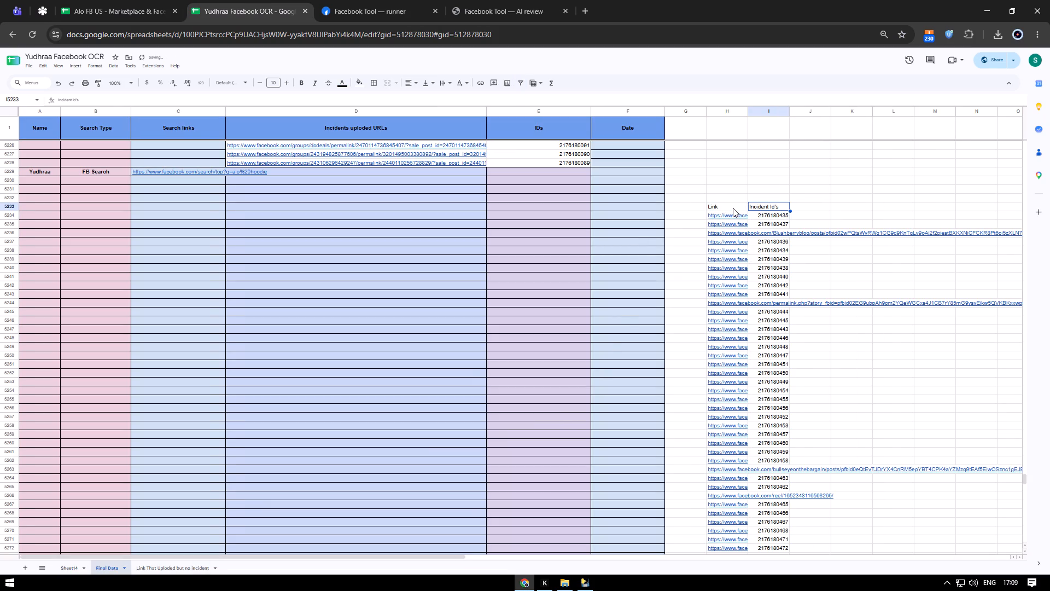
Create a filter on the pasted Link and Incident Id's headers and show only rows with blank Incident Id's.
key(shift+Left)
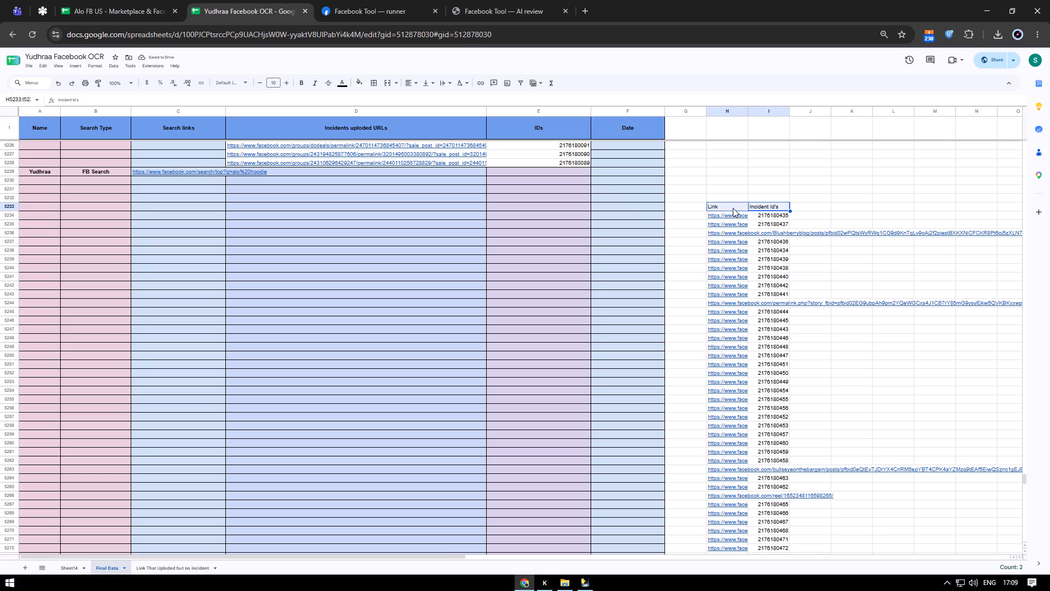
key(alt+d)
key(alt+f)
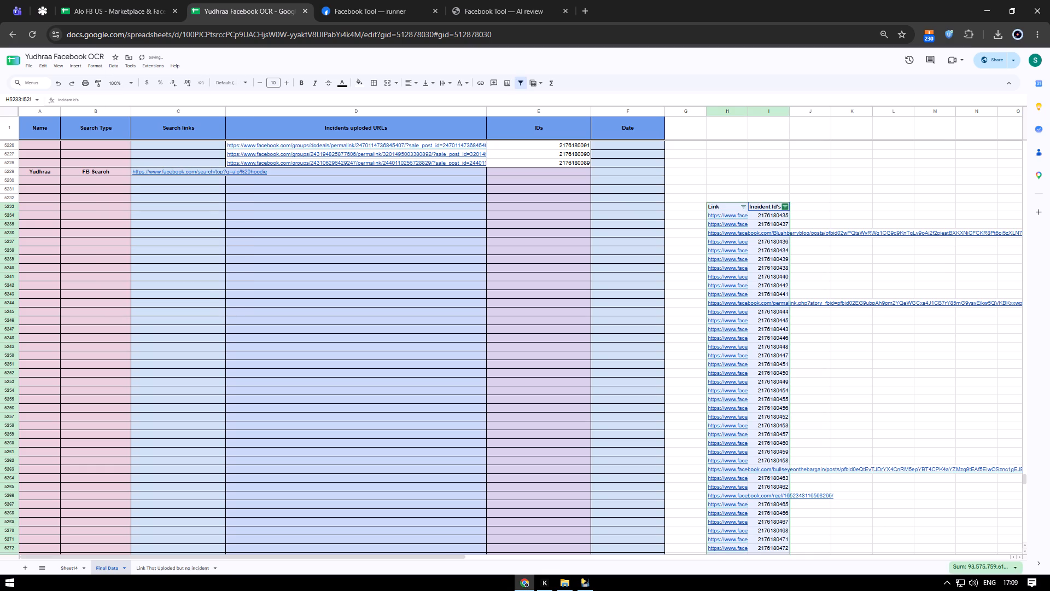
click(785, 203)
click(786, 204)
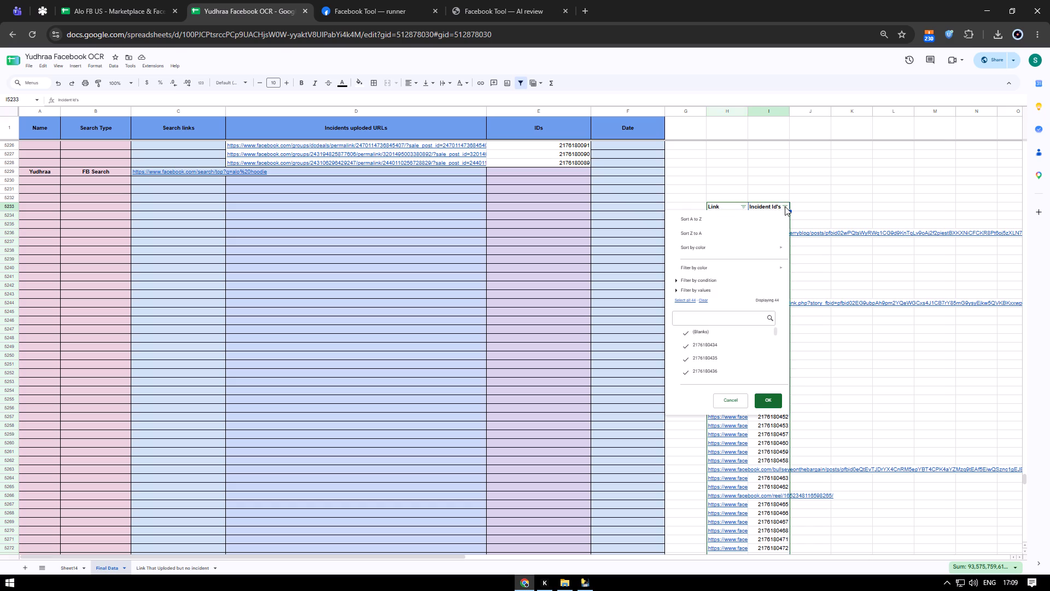
click(703, 301)
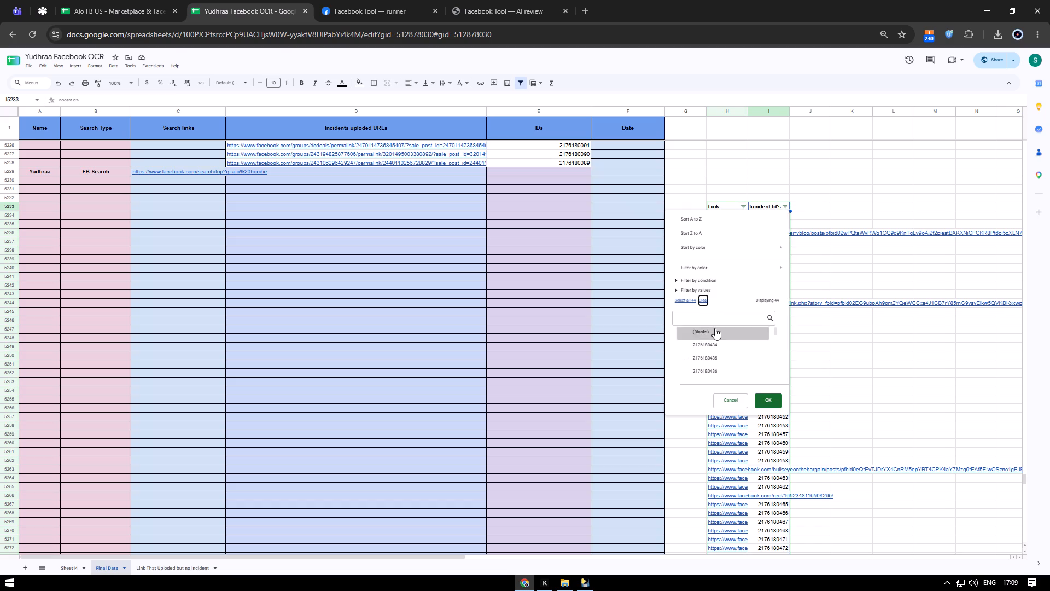
click(715, 328)
click(770, 395)
Delete the filtered rows that have no incident ID.
drag(715, 216, 720, 244)
right_click(720, 235)
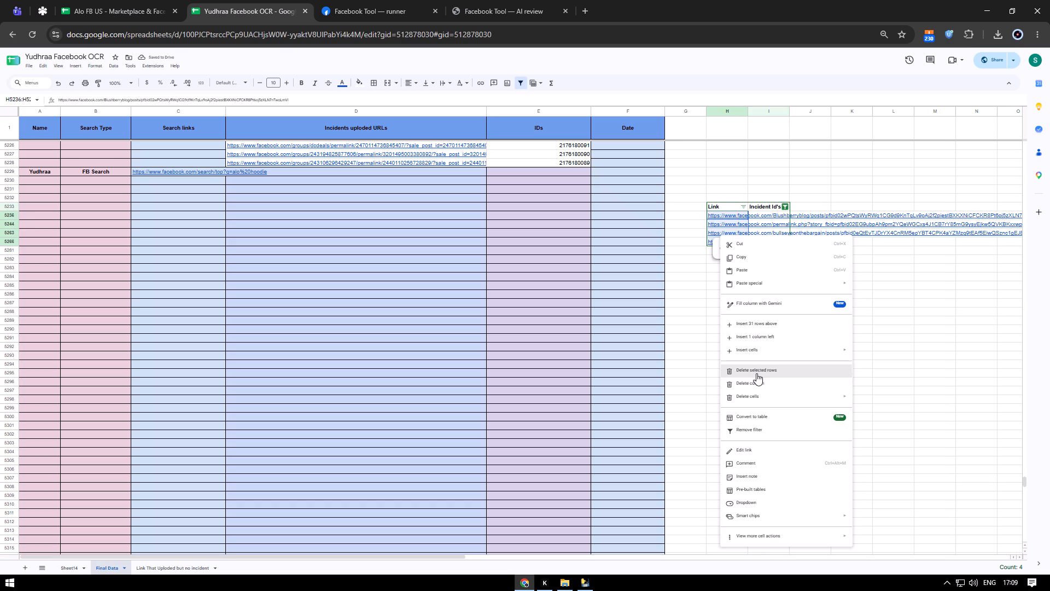
click(756, 373)
Reset the Incident Id's filter to show all values.
click(784, 205)
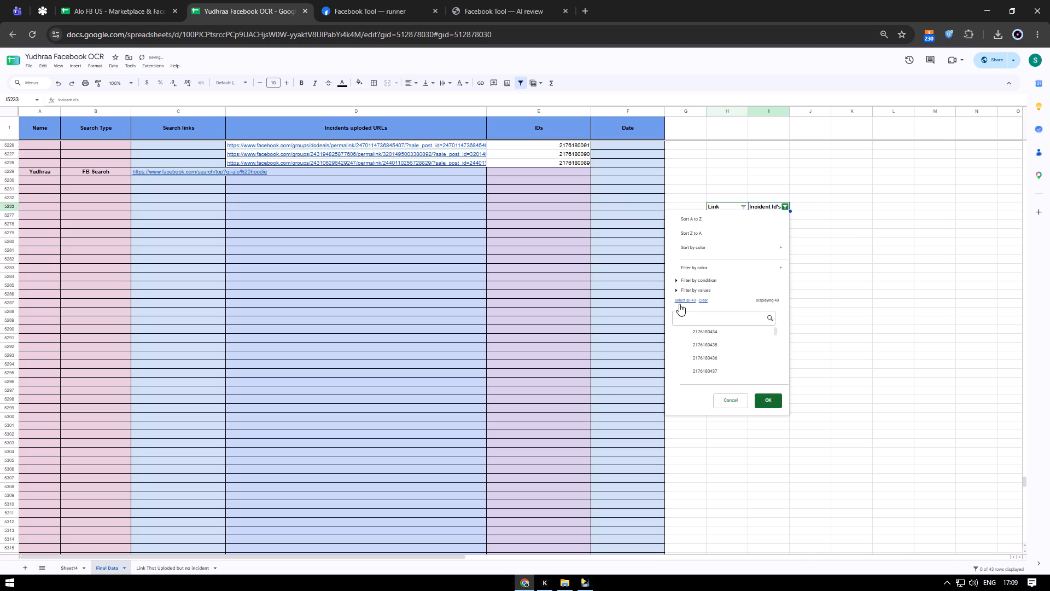
click(680, 302)
click(766, 400)
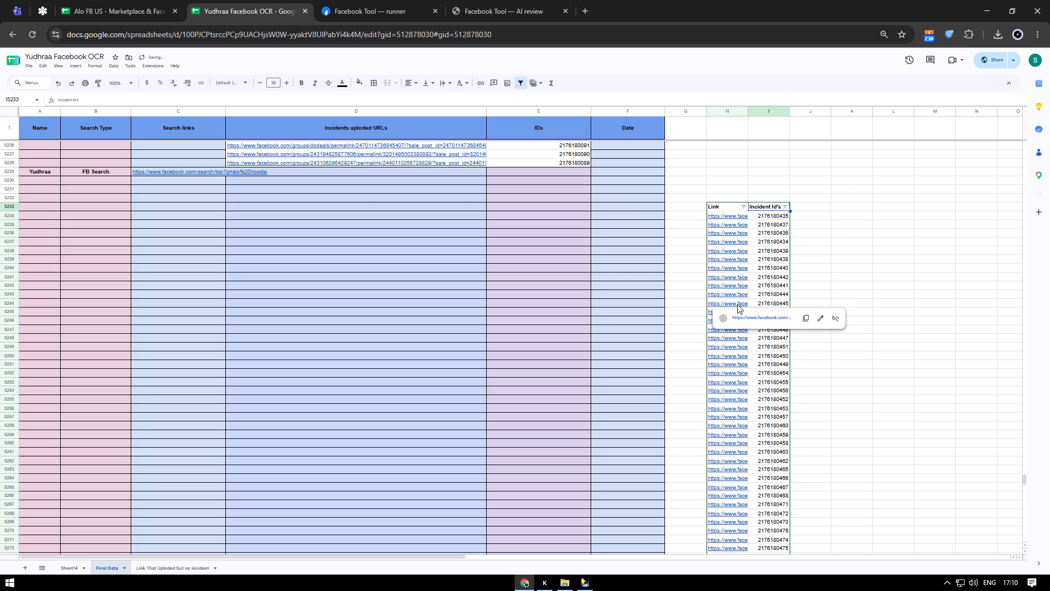
Remove the filter from the pasted results and clear their Link and Incident Id's header cells.
key(shift+Left)
key(alt+d)
key(alt+f)
key(Delete)
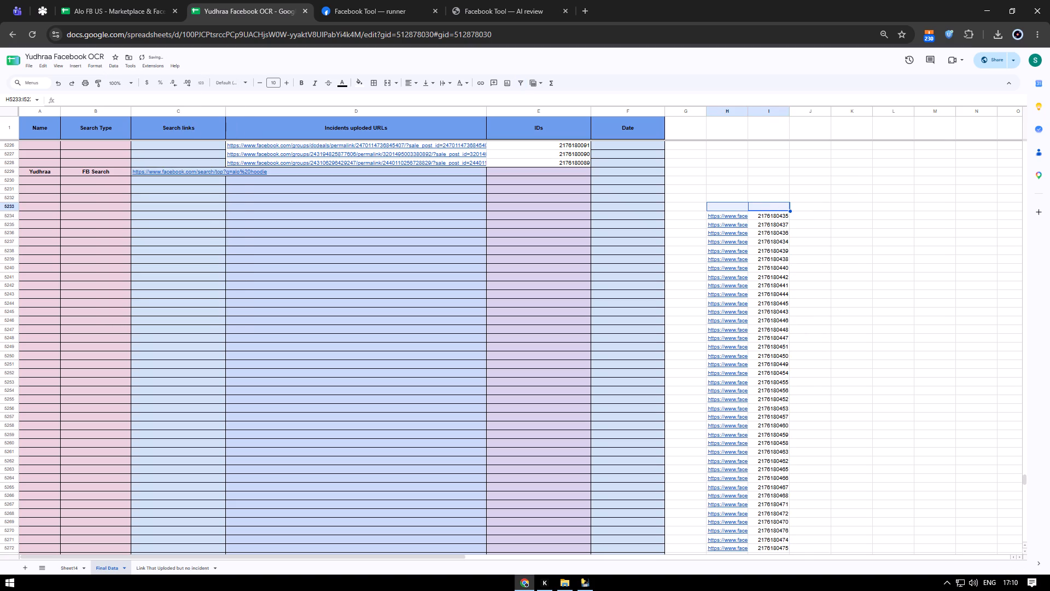
Move the remaining links and incident IDs into the Incidents uploded URLs and IDs columns, starting at the alo hoodie search row.
key(Left)
key(Down)
key(ctrl+shift+Right)
key(ctrl+shift+Down)
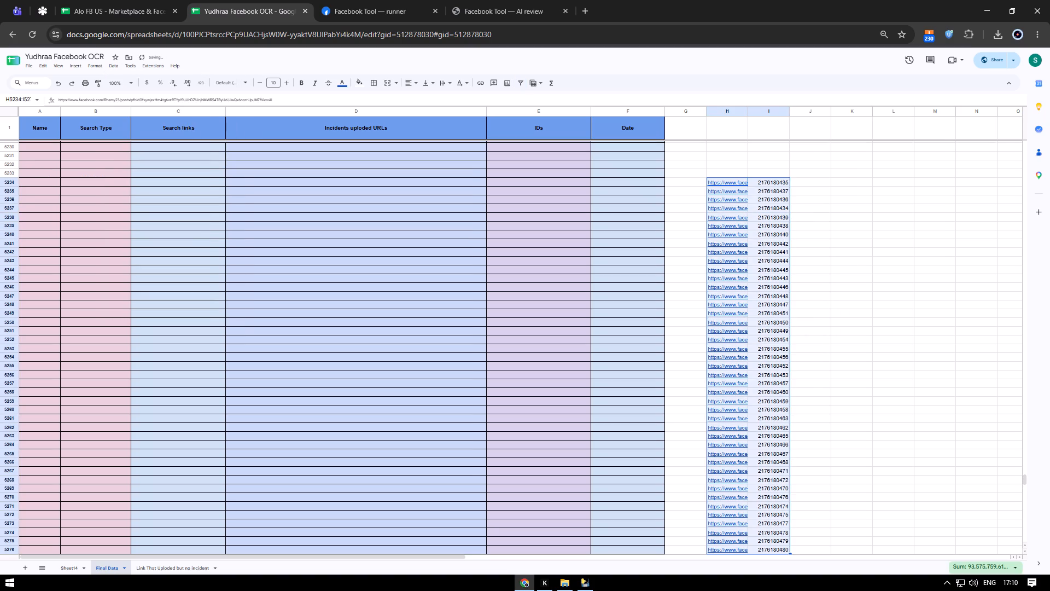
key(ctrl+x)
key(ctrl+Left)
key(Right)
key(ctrl+Up)
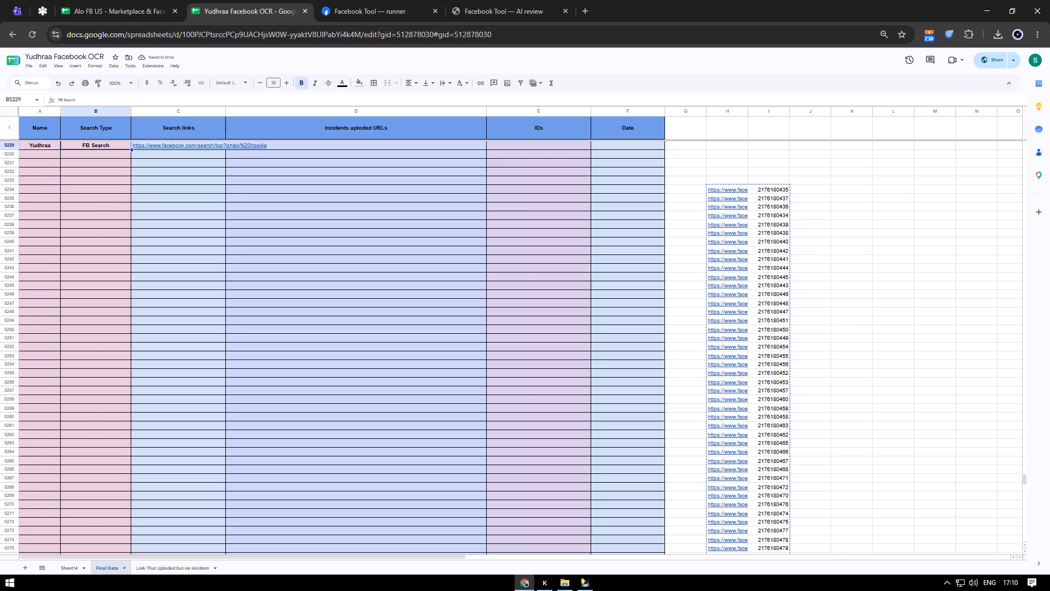
key(Right)
key(Right)
key(ctrl+v)
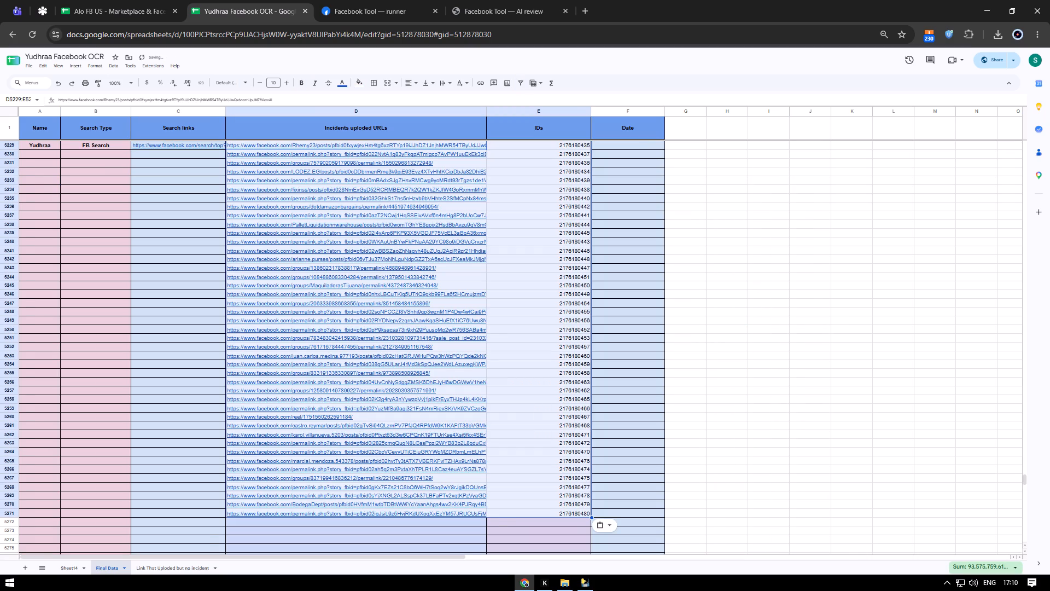
Copy the moved incident URLs as plain text into the single Incidents uploded URLs cell of the alo hoodie row in US-EAST - Sunil.
key(shift+Left)
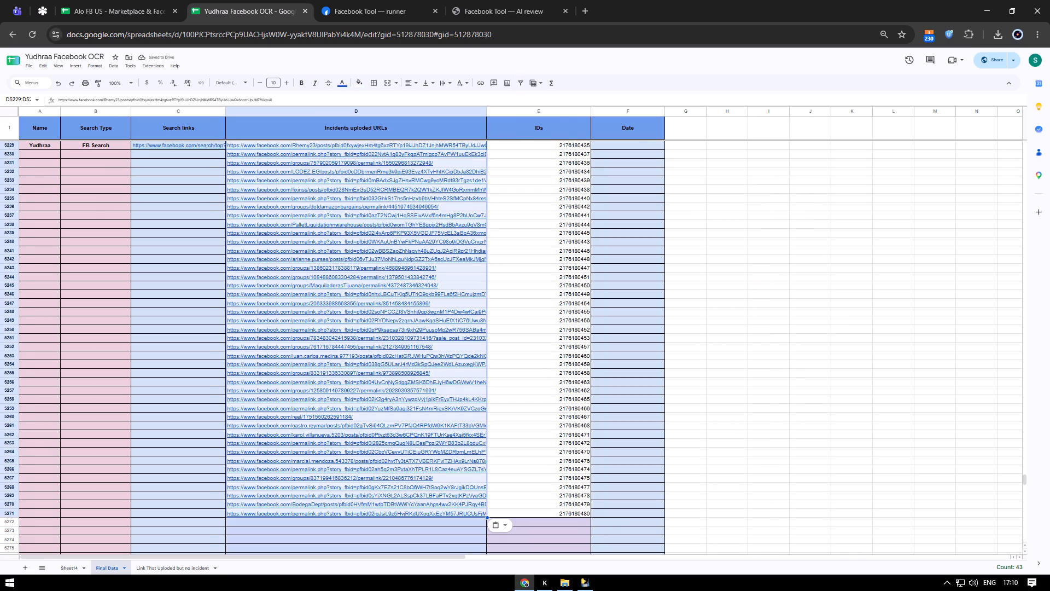
key(ctrl+c)
key(ctrl+c)
key(ctrl+c)
key(ctrl+c)
key(ctrl+c)
key(ctrl+c)
key(ctrl+shift+Tab)
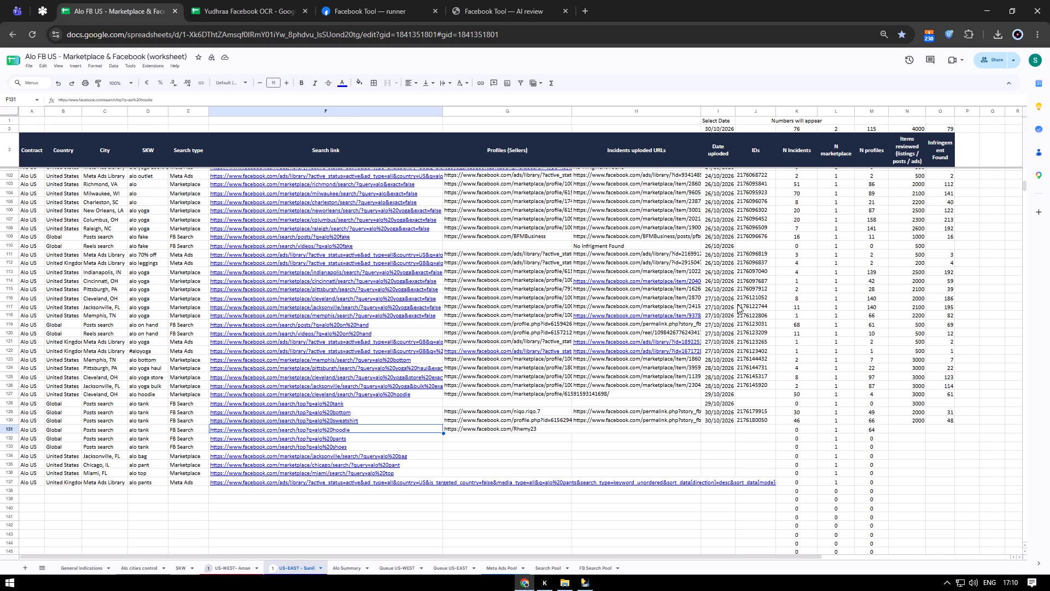
key(Right)
key(Right)
key(Return)
key(ctrl+shift+v)
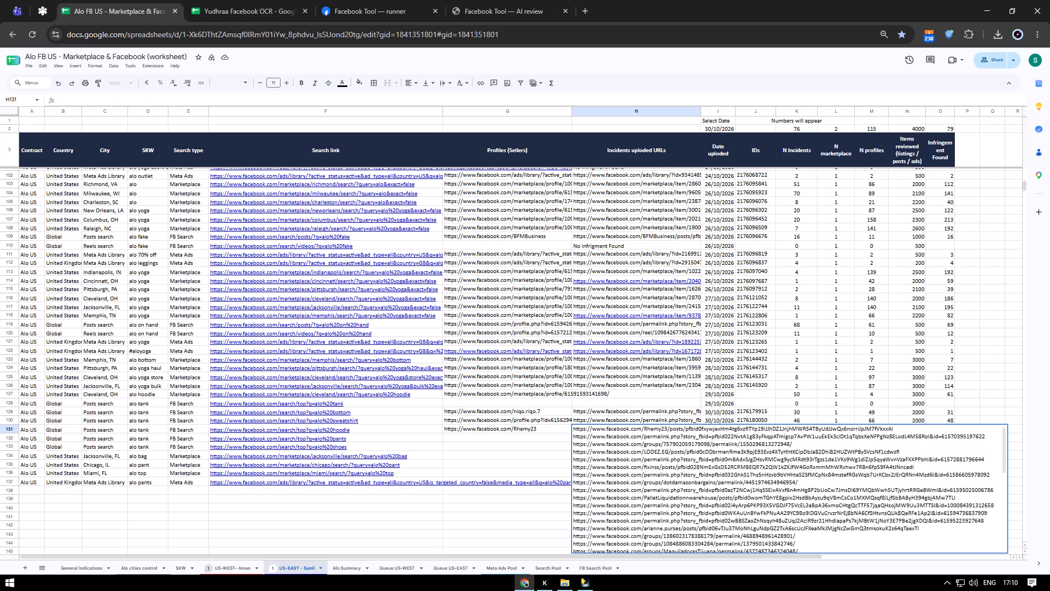
key(Return)
Enter the current date, 30/10/2026, as the Date uploded for the alo hoodie row.
key(Up)
key(Right)
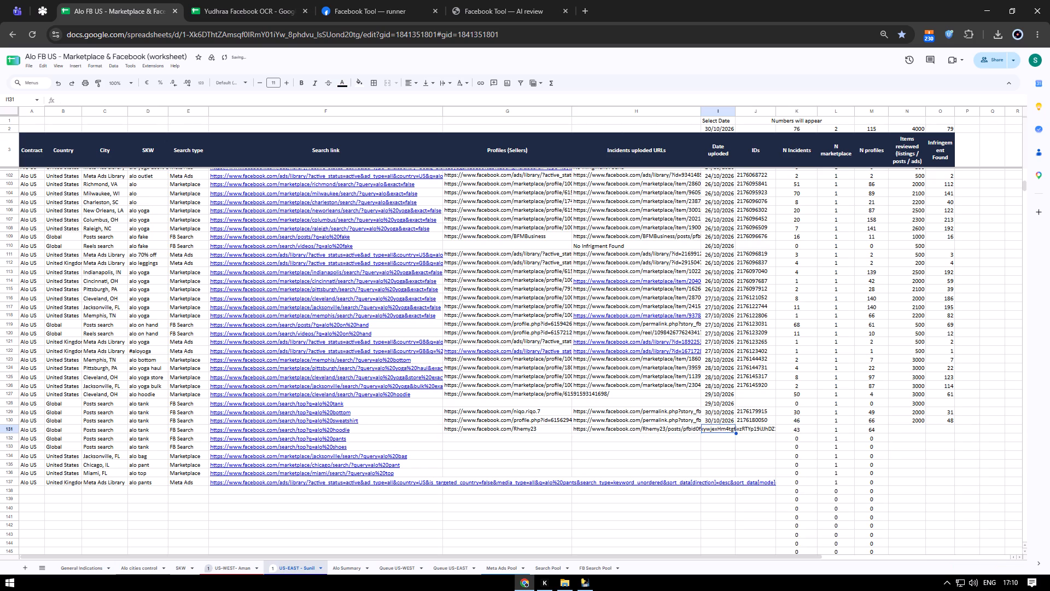
key(ctrl+semicolon)
Record 2000 items reviewed and 47 infringements found in the alo hoodie row.
key(Right)
key(Right)
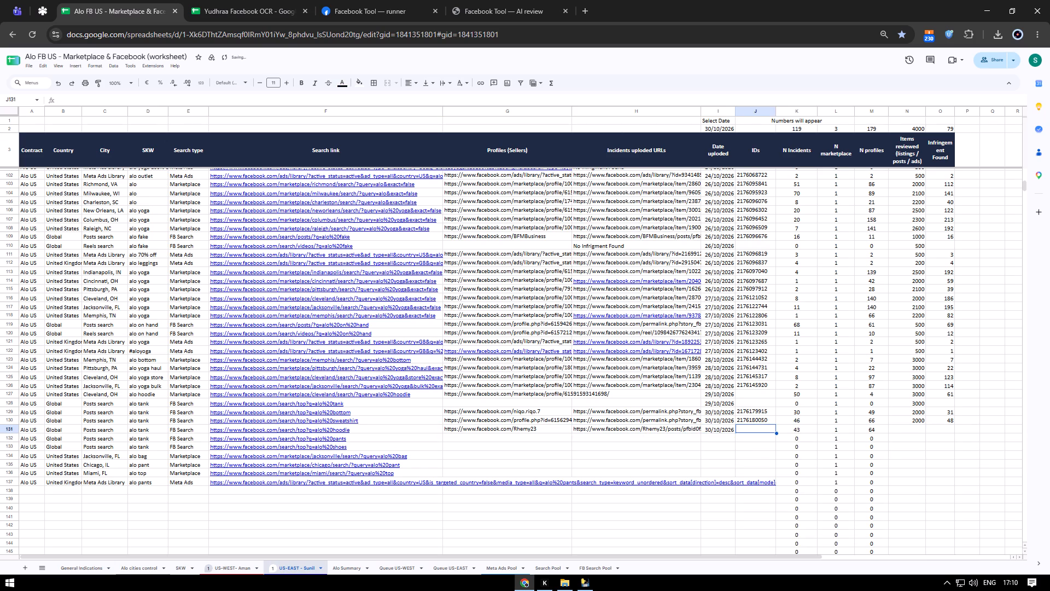
key(Right)
key(Right)
key(Right)
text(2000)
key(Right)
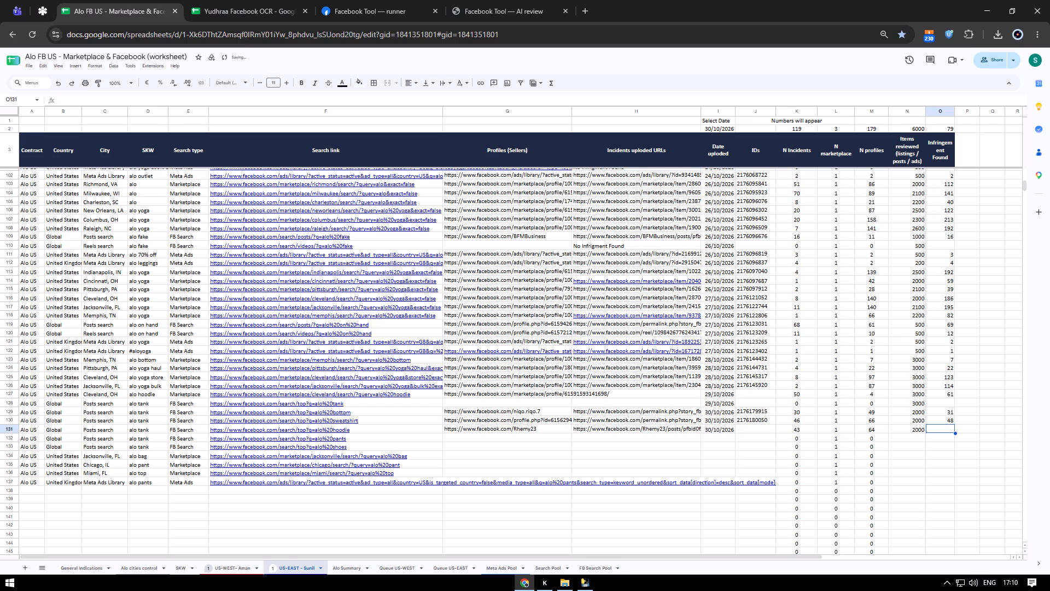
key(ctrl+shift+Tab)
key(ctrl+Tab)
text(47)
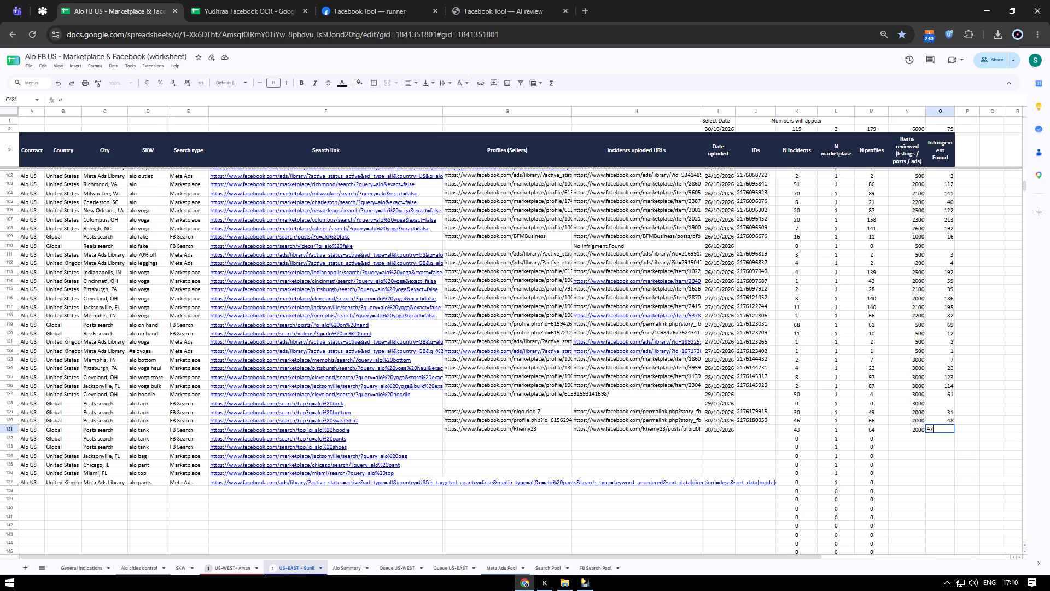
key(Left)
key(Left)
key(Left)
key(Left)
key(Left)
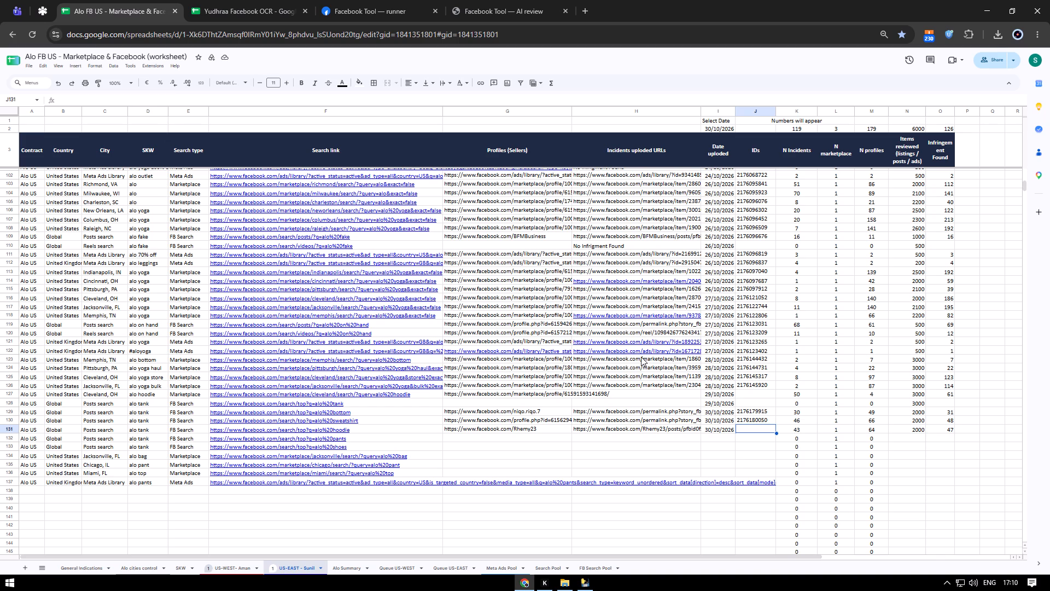
click(222, 0)
key(Up)
key(Right)
key(Down)
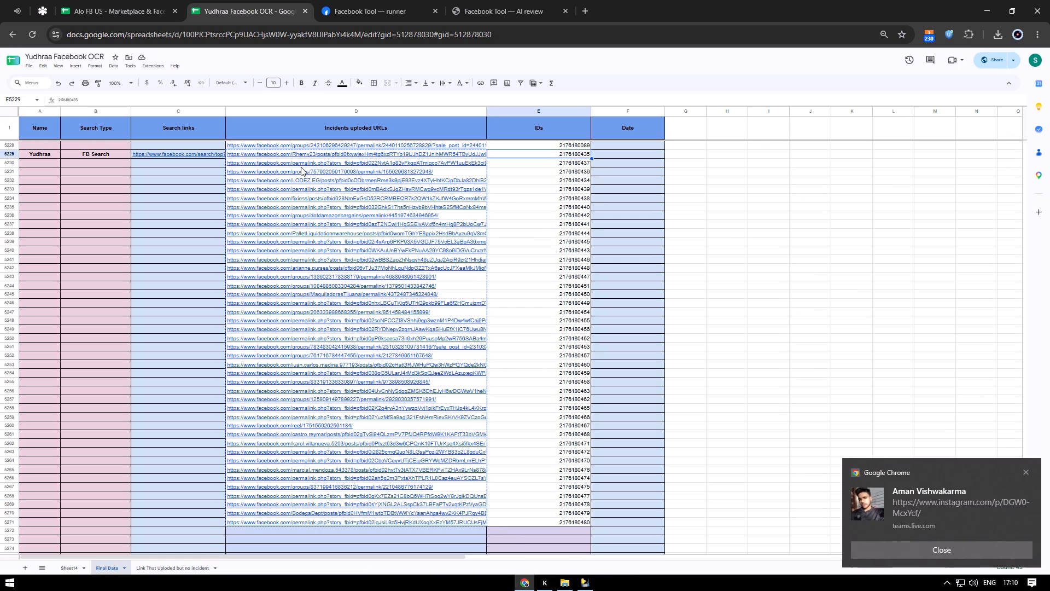
key(Up)
key(ctrl+shift+Down)
key(ctrl+c)
key(ctrl+c)
key(ctrl+c)
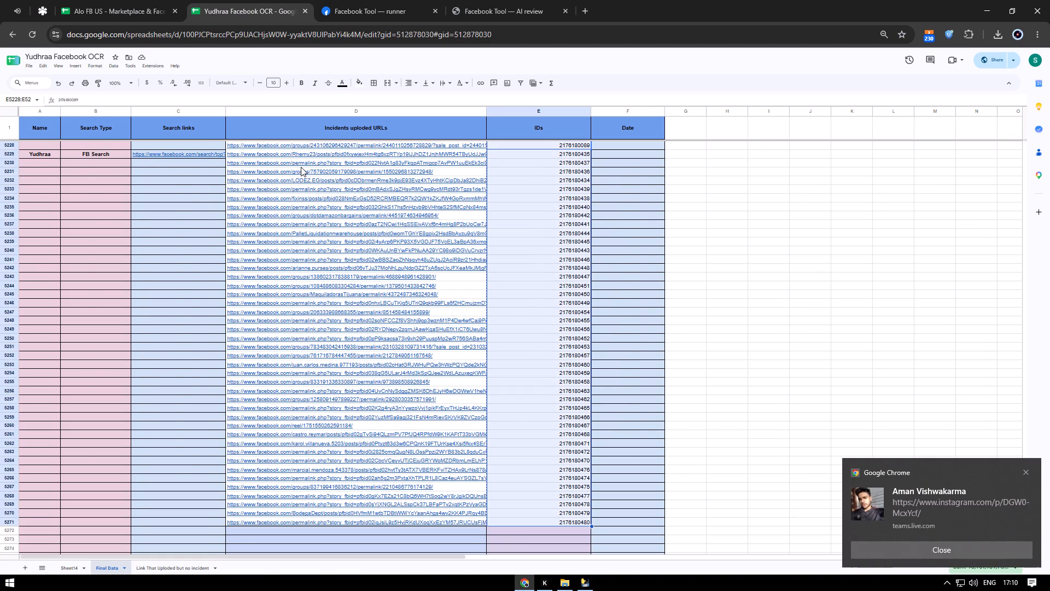
key(ctrl+shift+Tab)
key(Return)
key(ctrl+shift+v)
key(Return)
key(Up)
key(Right)
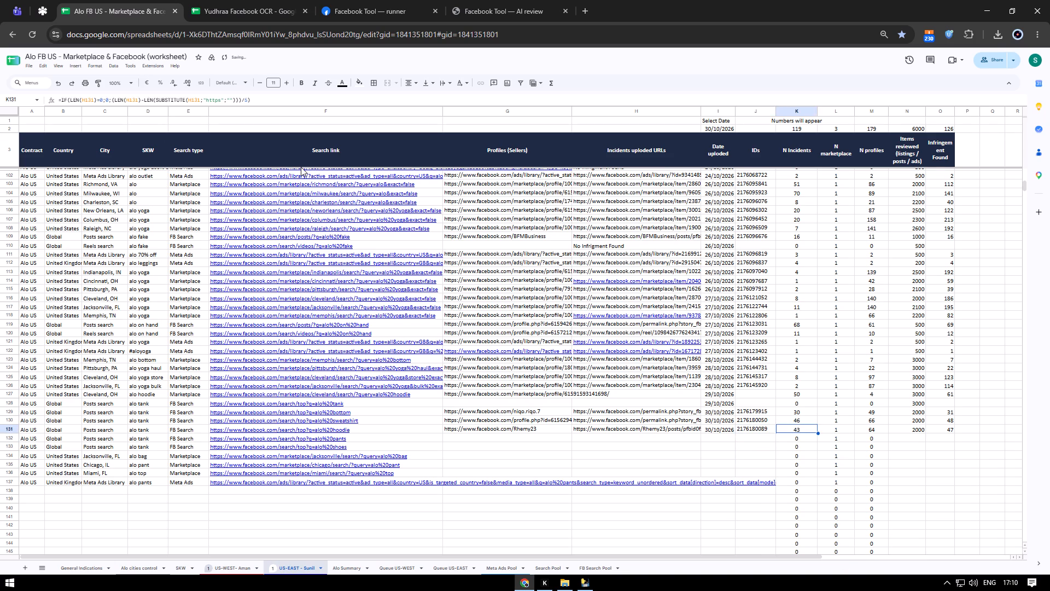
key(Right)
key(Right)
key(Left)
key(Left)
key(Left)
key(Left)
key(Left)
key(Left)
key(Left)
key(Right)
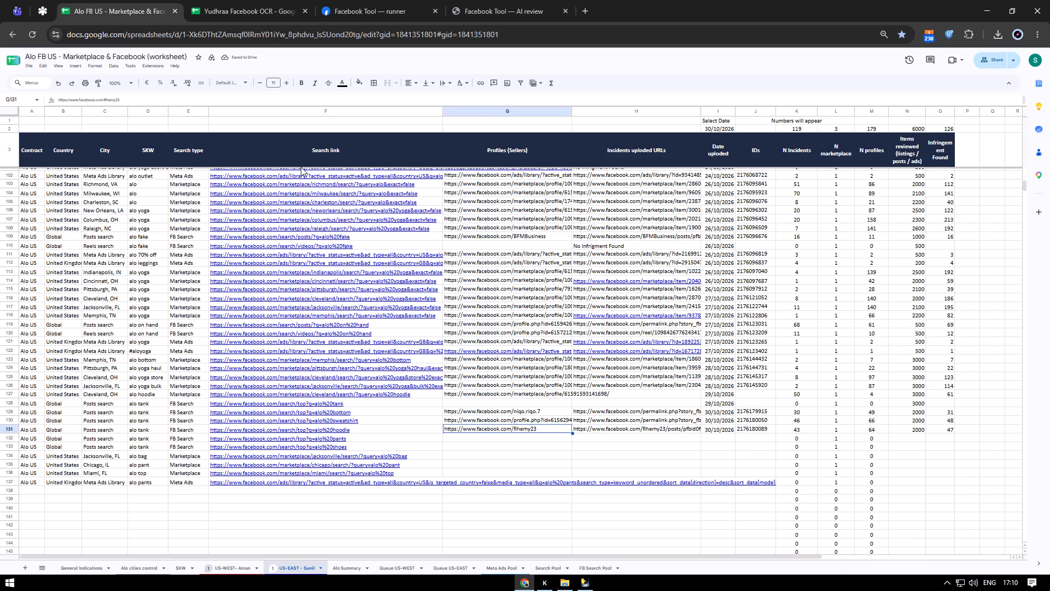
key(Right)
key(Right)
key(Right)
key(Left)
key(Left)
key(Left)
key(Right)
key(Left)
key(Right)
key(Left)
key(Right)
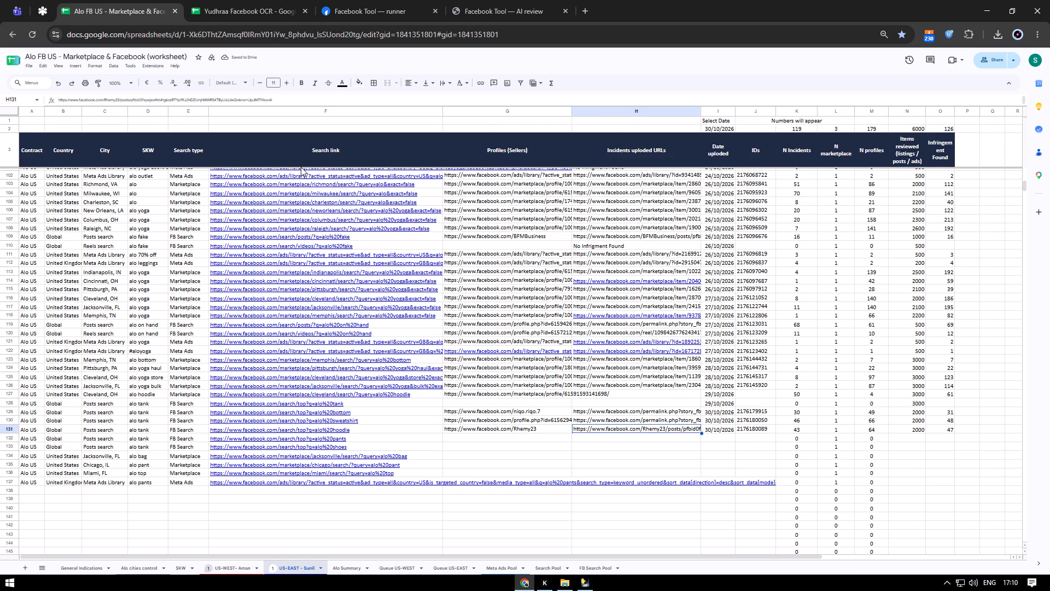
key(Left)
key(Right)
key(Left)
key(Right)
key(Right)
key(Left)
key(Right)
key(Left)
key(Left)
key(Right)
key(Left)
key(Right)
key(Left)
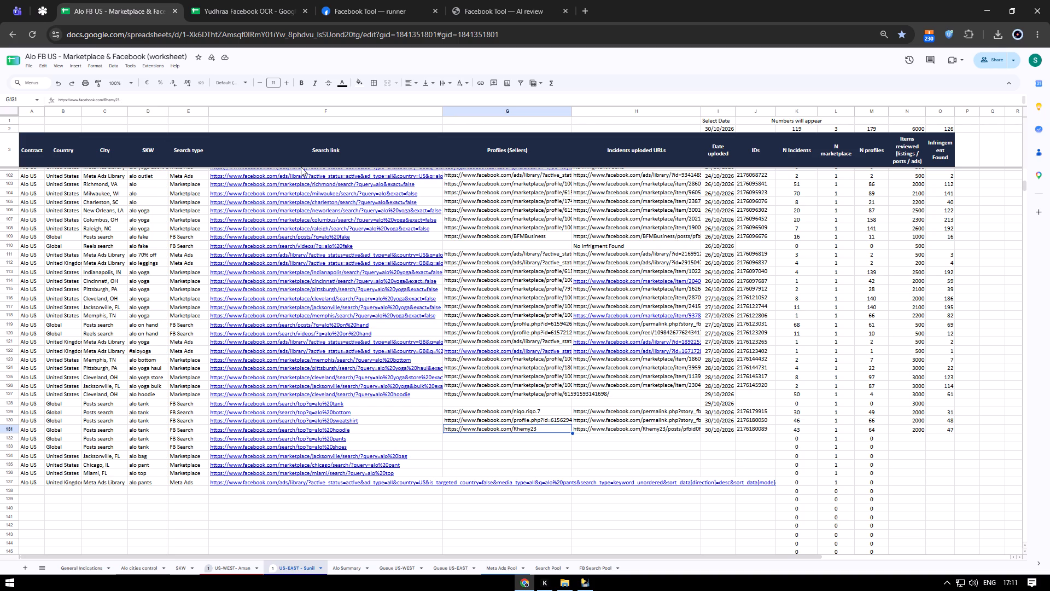
Look back up the Profiles (Sellers) column through the earlier search rows of the US-EAST - Sunil sheet.
key(Up)
key(Up)
key(Up)
key(Up)
key(Up)
key(Up)
key(Up)
key(Up)
key(Up)
key(Up)
key(Up)
key(Up)
key(Up)
key(Up)
key(Up)
key(Up)
key(Up)
key(Up)
key(Up)
key(Up)
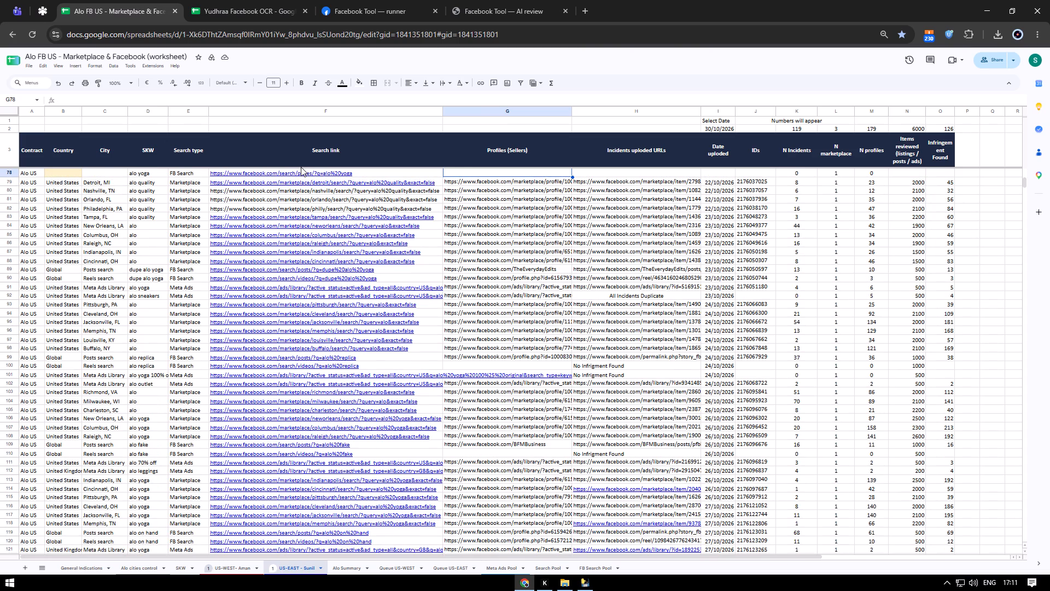
Examine the most recent search rows in the US-EAST sheet of the Alo FB US worksheet.
key(Down)
key(Down)
key(Down)
key(Down)
key(Down)
key(Down)
key(Down)
key(Down)
key(Down)
key(Down)
key(Down)
key(Down)
key(Down)
key(Down)
key(Down)
key(Down)
key(Down)
key(Down)
key(Down)
key(Down)
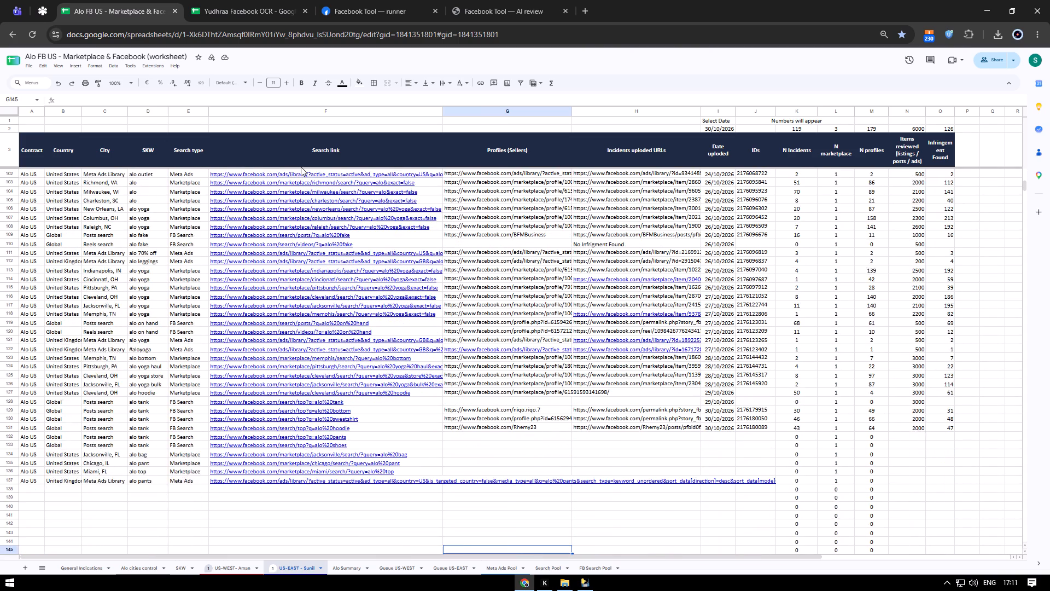
key(Up)
key(Up)
key(Up)
key(Up)
key(Up)
key(Up)
key(Up)
key(Up)
key(Up)
key(Up)
key(Up)
key(Up)
key(Up)
key(Up)
key(Up)
key(Up)
key(Up)
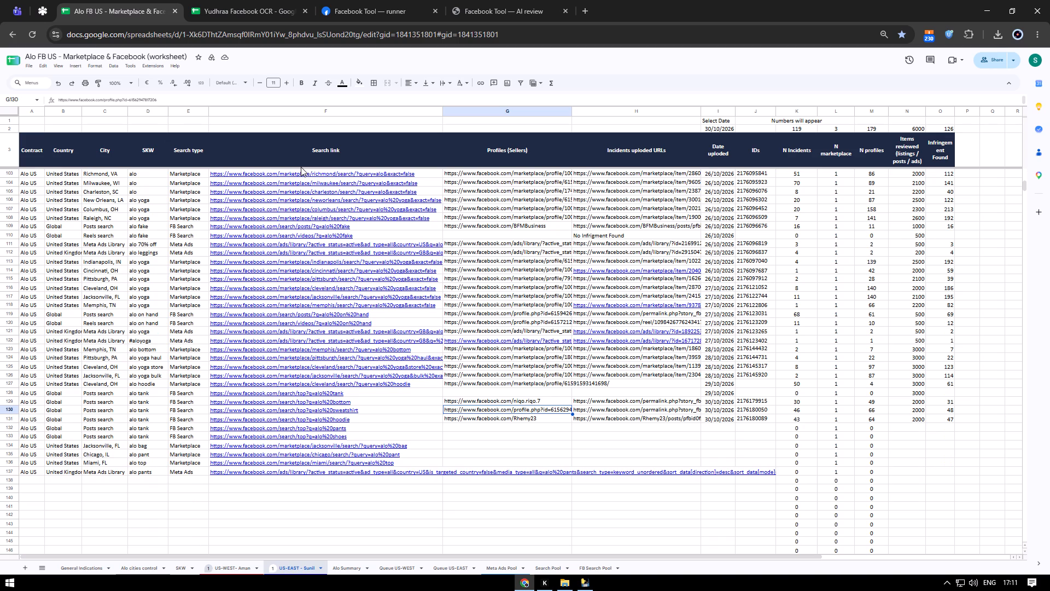
Review the daily report table on the Alo Summary sheet.
key(alt+Down)
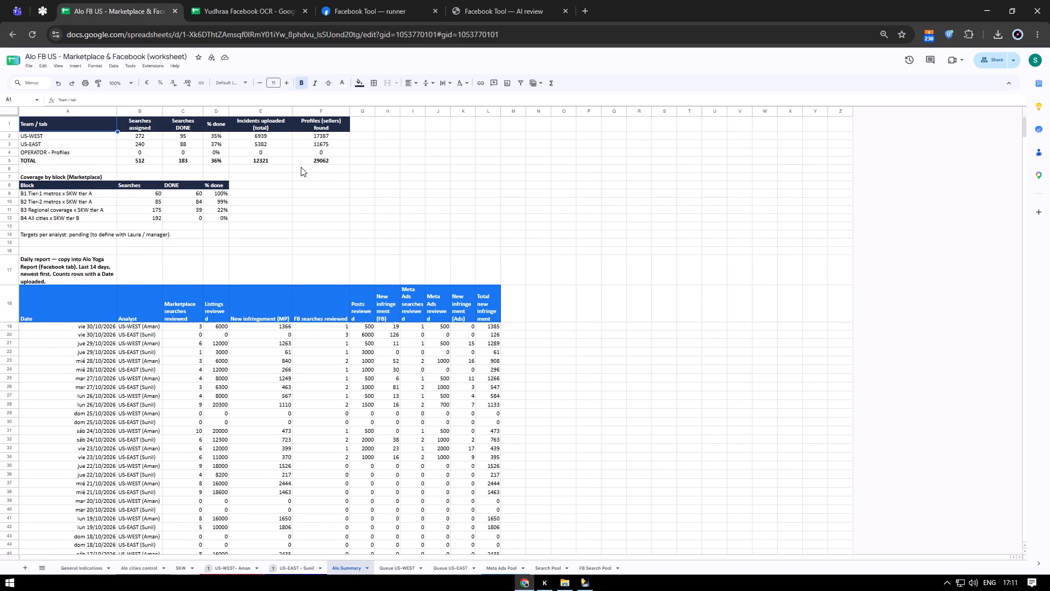
scroll(168, 282, down, 3)
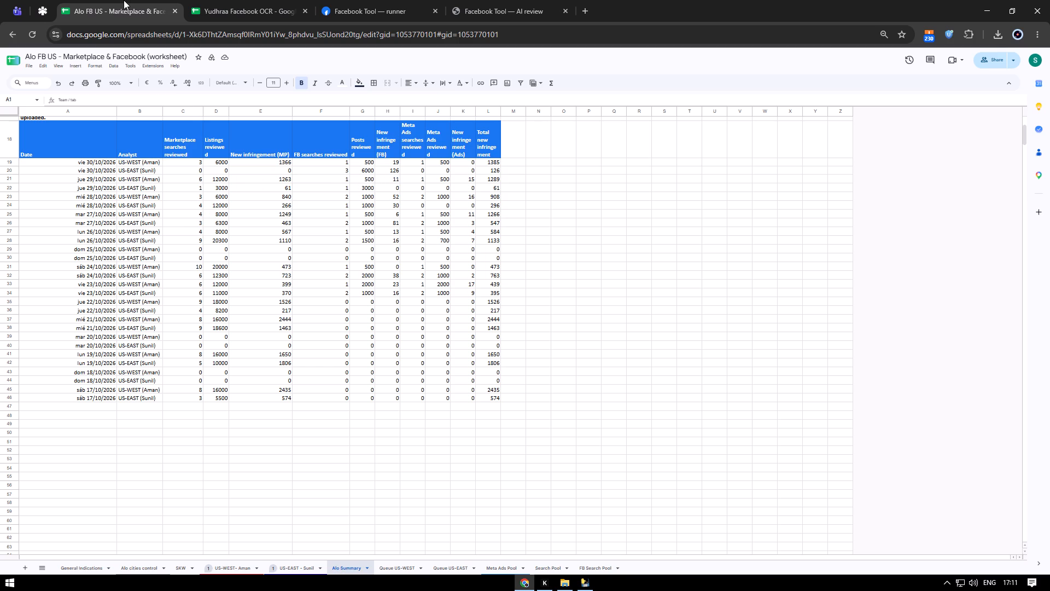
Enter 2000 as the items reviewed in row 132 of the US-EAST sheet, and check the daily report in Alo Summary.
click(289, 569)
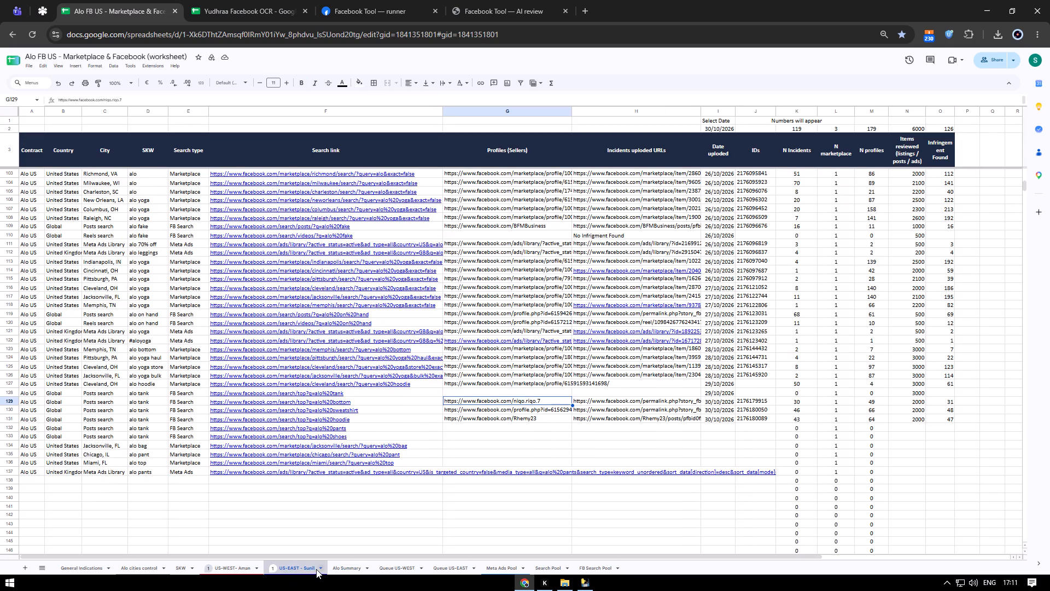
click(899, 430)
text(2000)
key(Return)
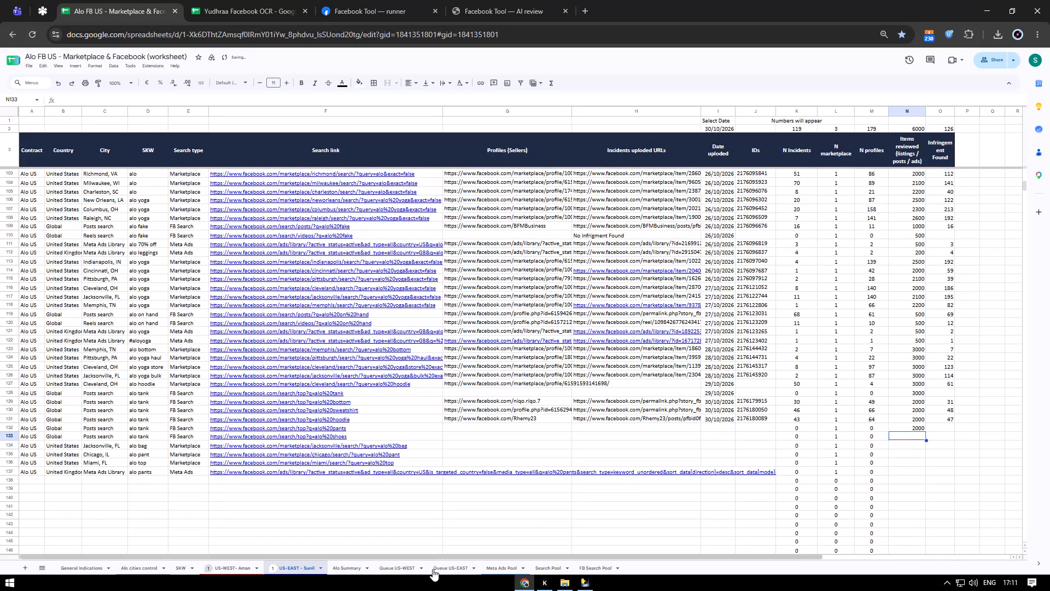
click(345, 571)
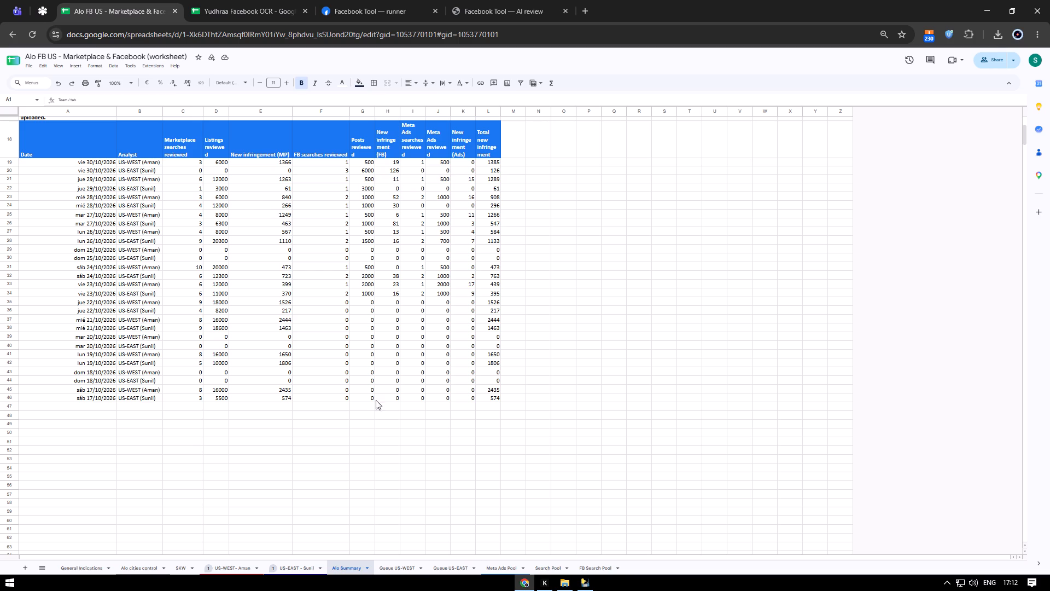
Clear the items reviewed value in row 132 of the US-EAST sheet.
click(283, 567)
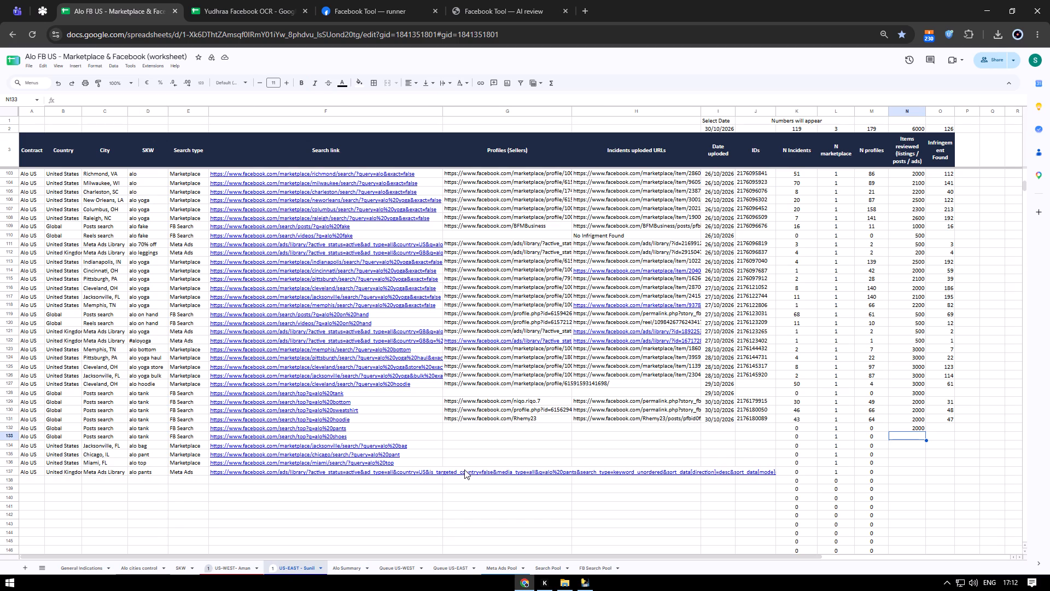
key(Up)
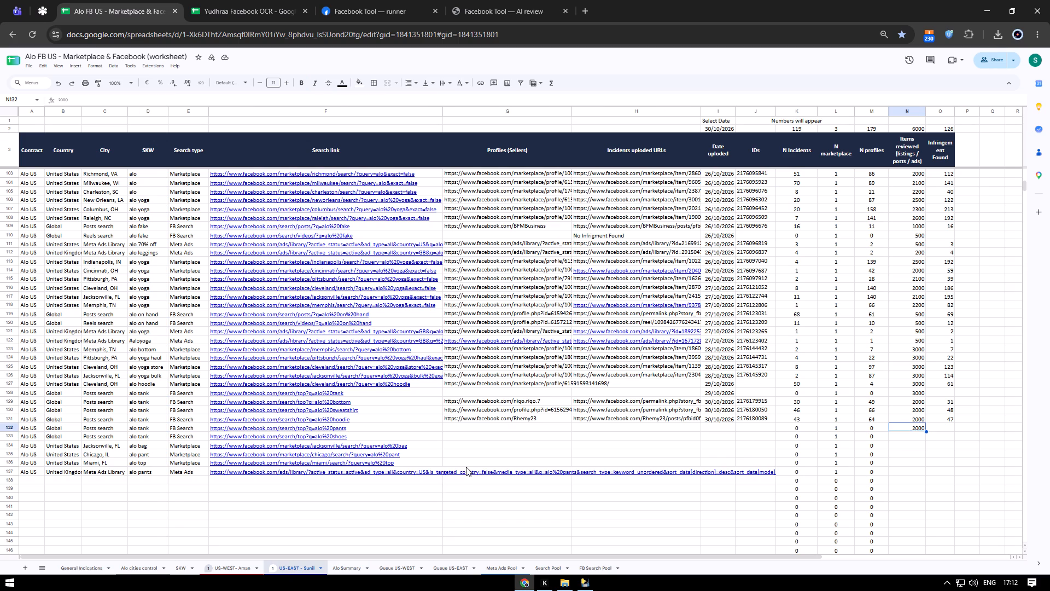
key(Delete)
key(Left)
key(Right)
Check the Alo Summary daily report, inspecting the Listings reviewed formula for US-EAST on 28/10/2026.
click(352, 564)
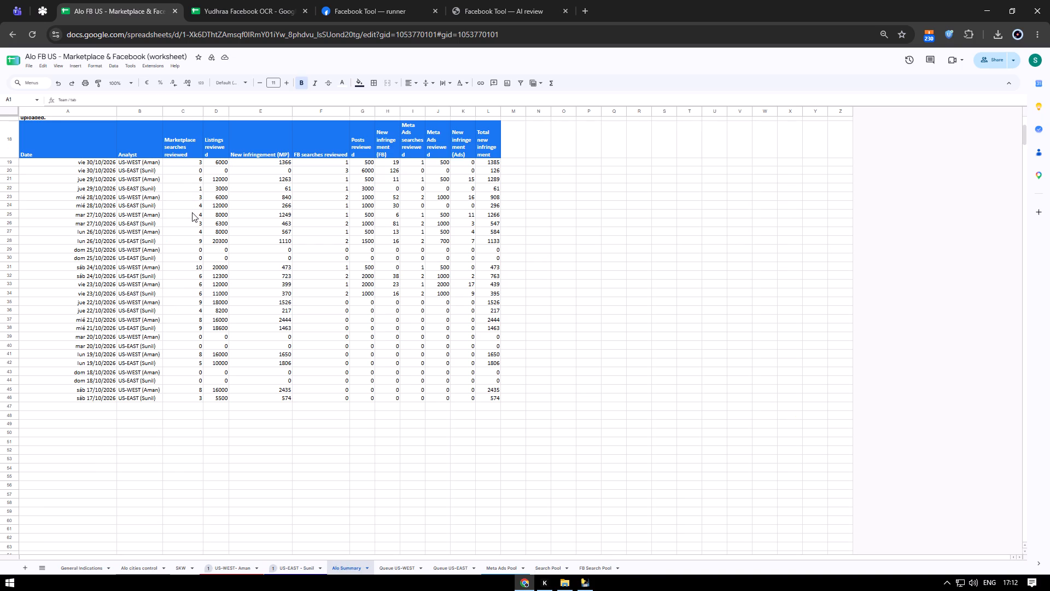
click(220, 208)
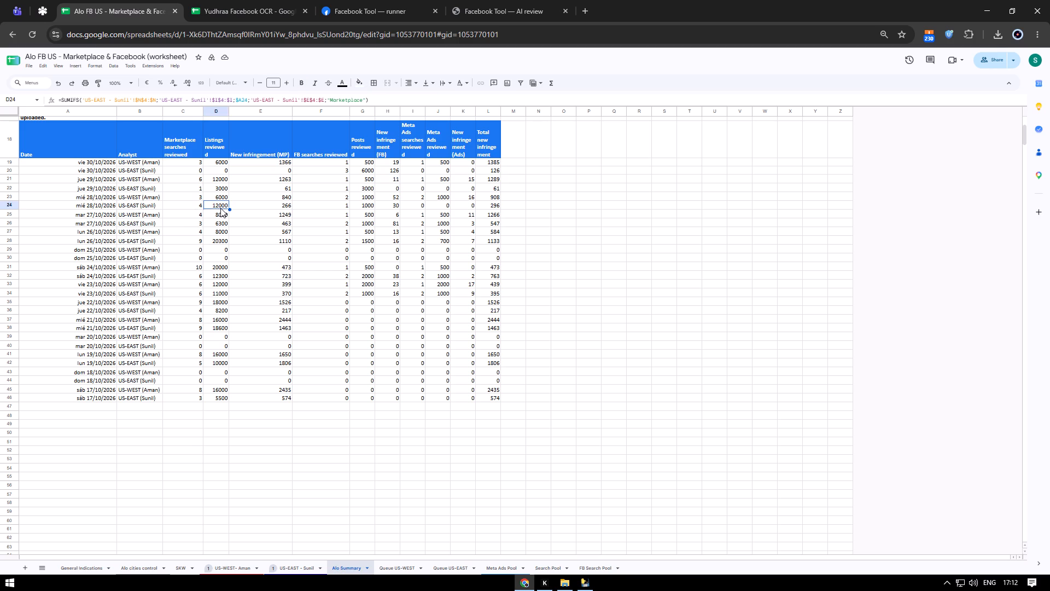
click(212, 517)
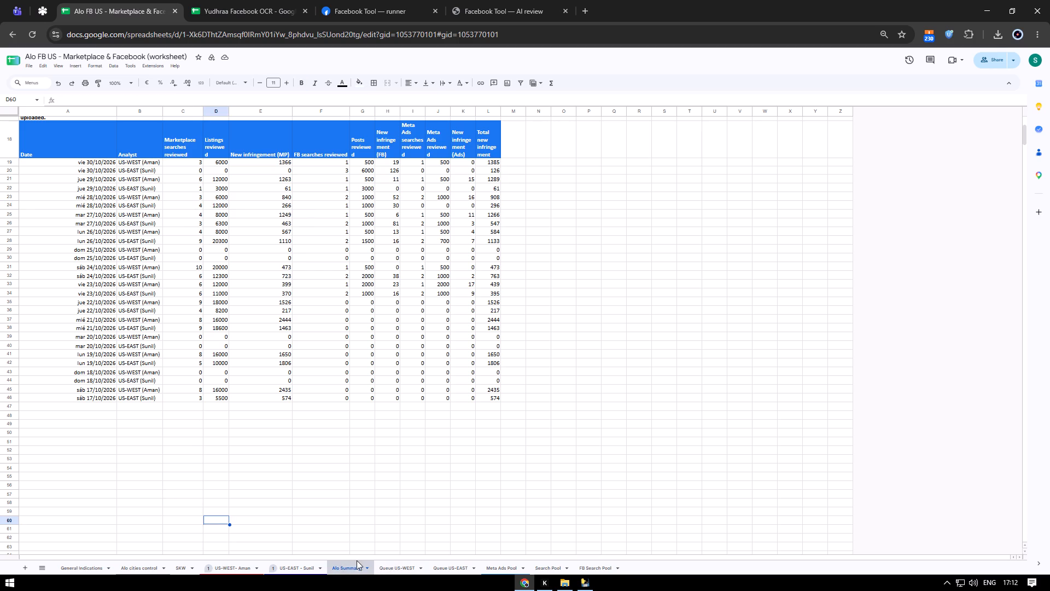
Look through the Queue US-WEST, Queue US-EAST, FB Search Pool, Search Pool and SKW sheets for search links and keywords.
click(392, 568)
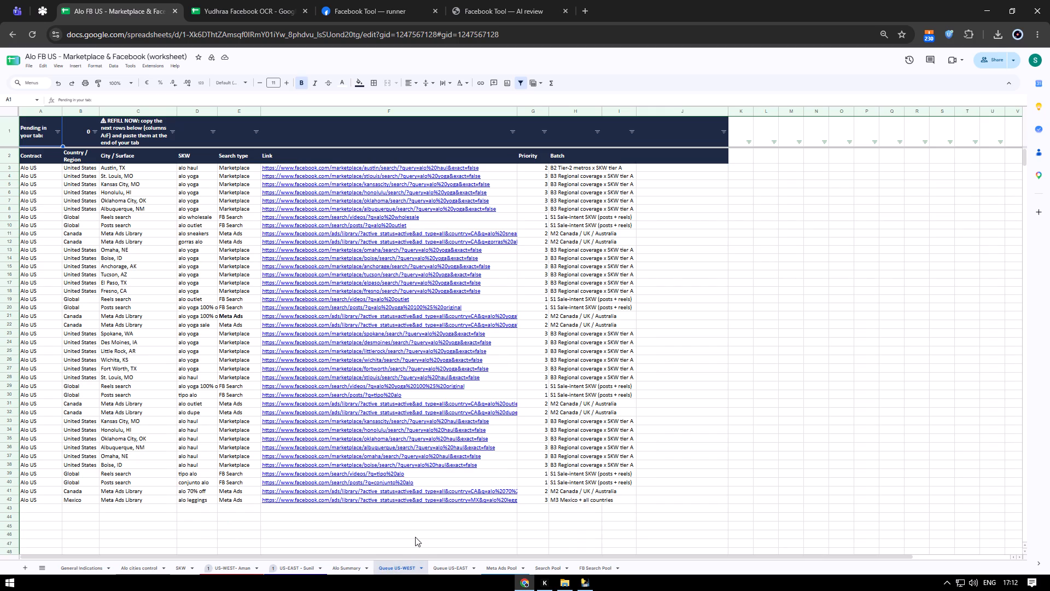
click(460, 569)
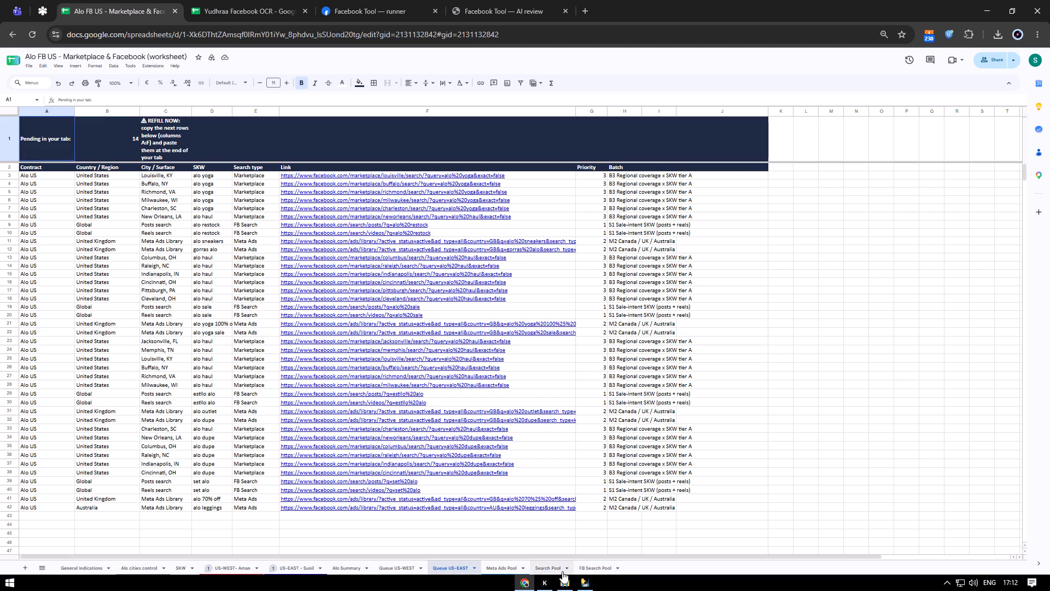
click(584, 571)
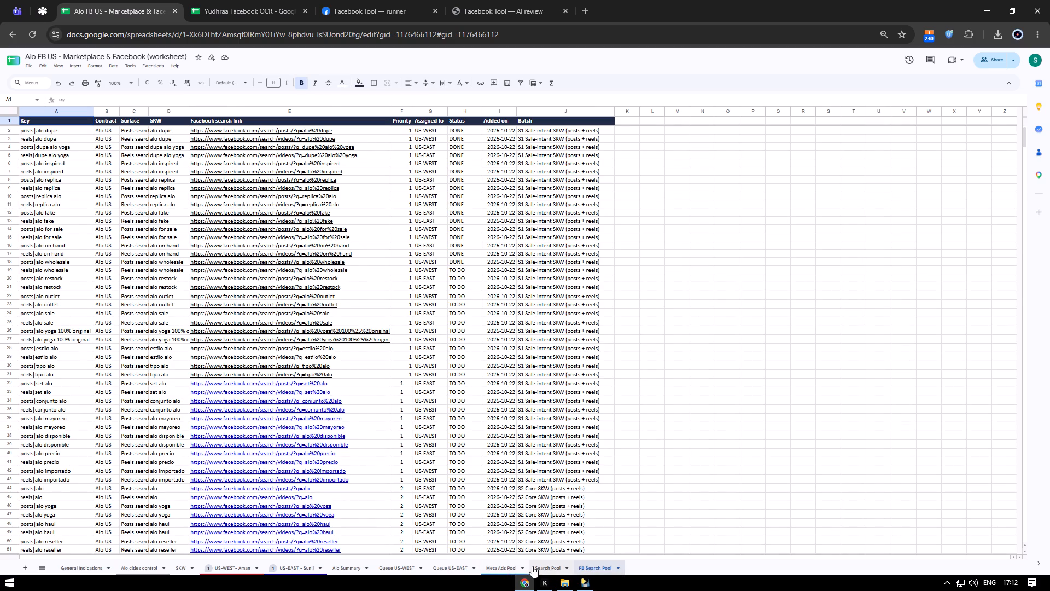
click(532, 566)
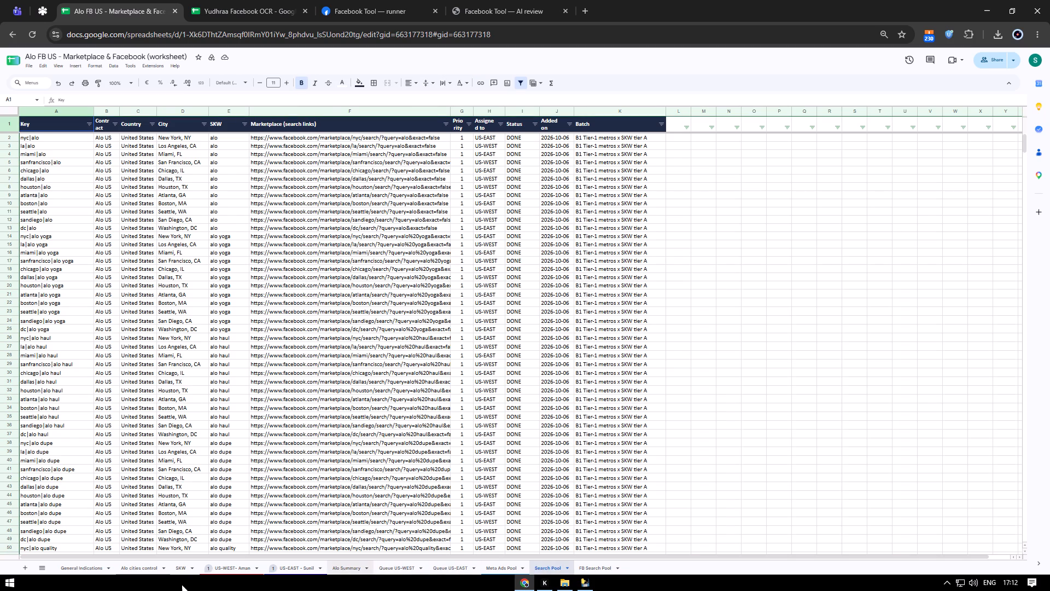
click(180, 566)
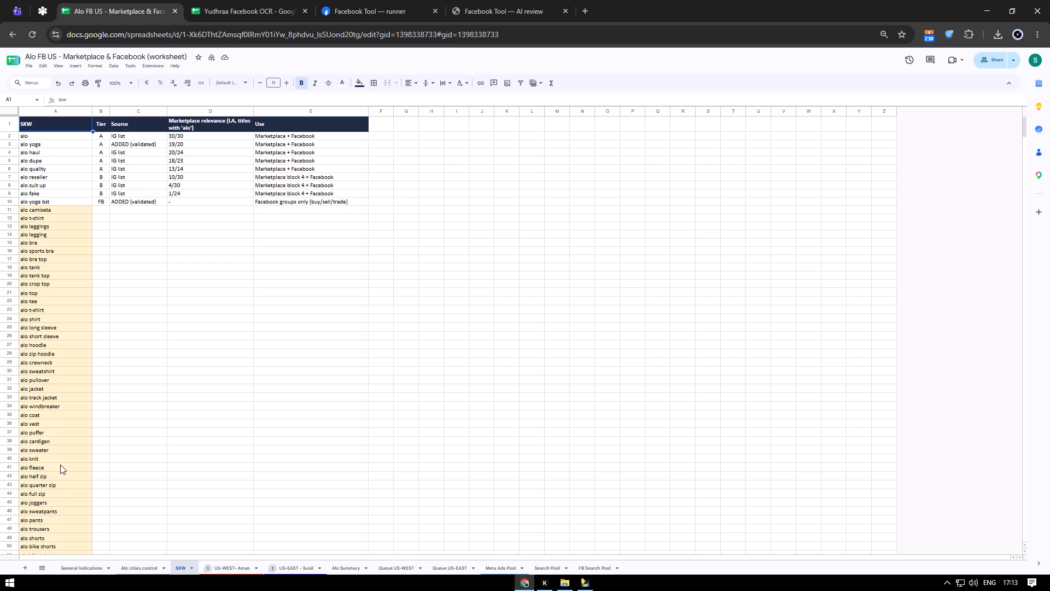
Look through the keyword list on the SKW sheet to its end, and return to the US-EAST sheet.
scroll(76, 441, down, 2)
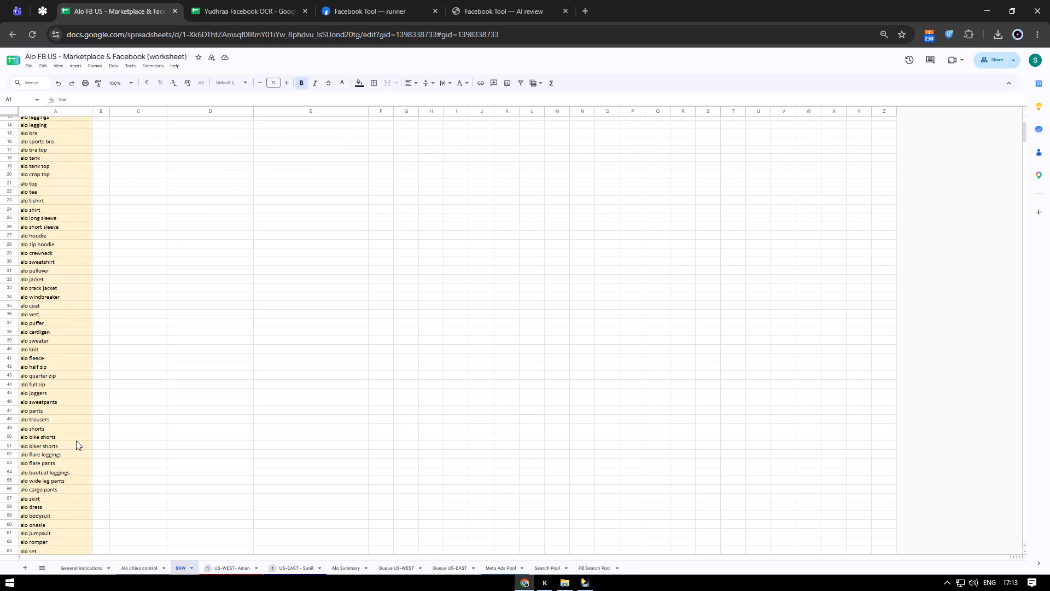
scroll(76, 441, down, 5)
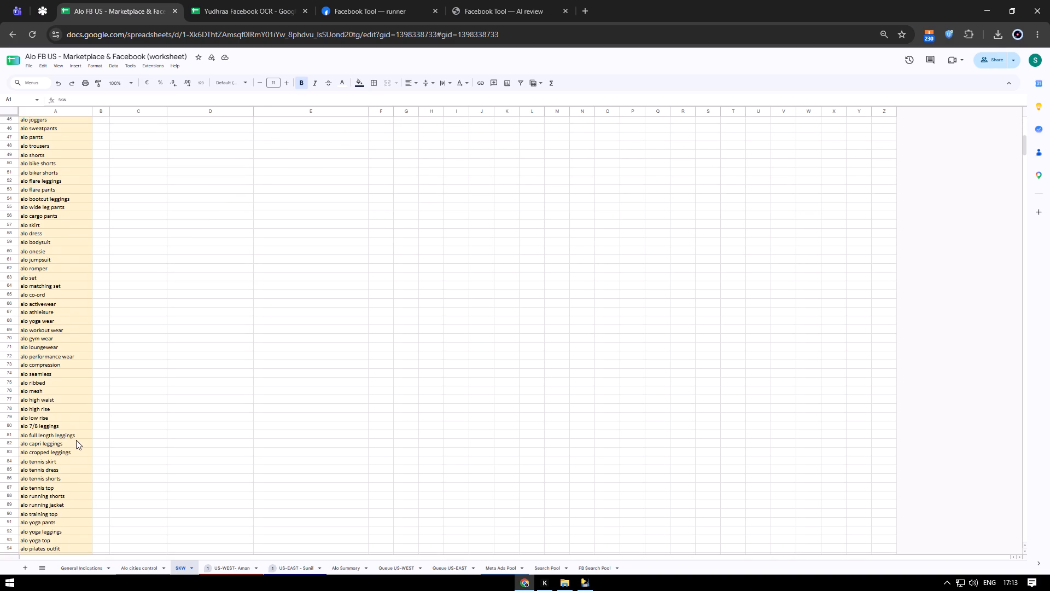
scroll(76, 440, down, 1)
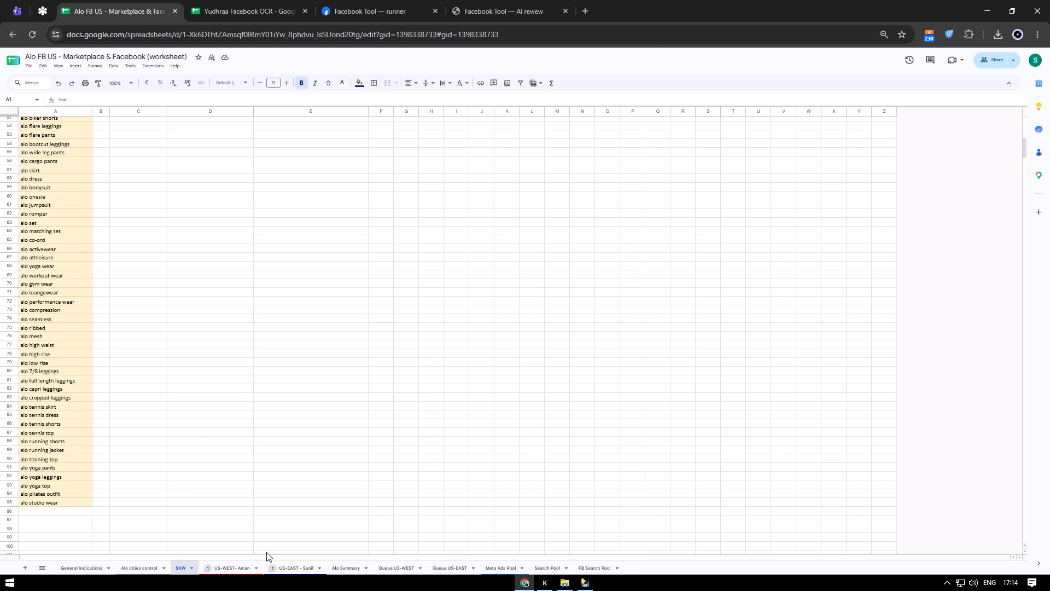
click(310, 564)
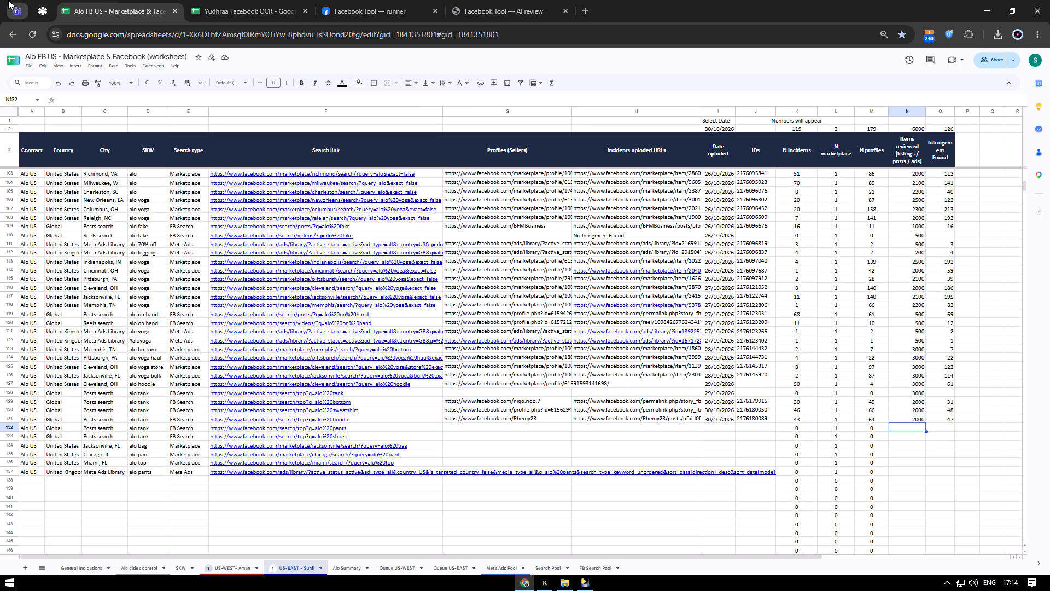
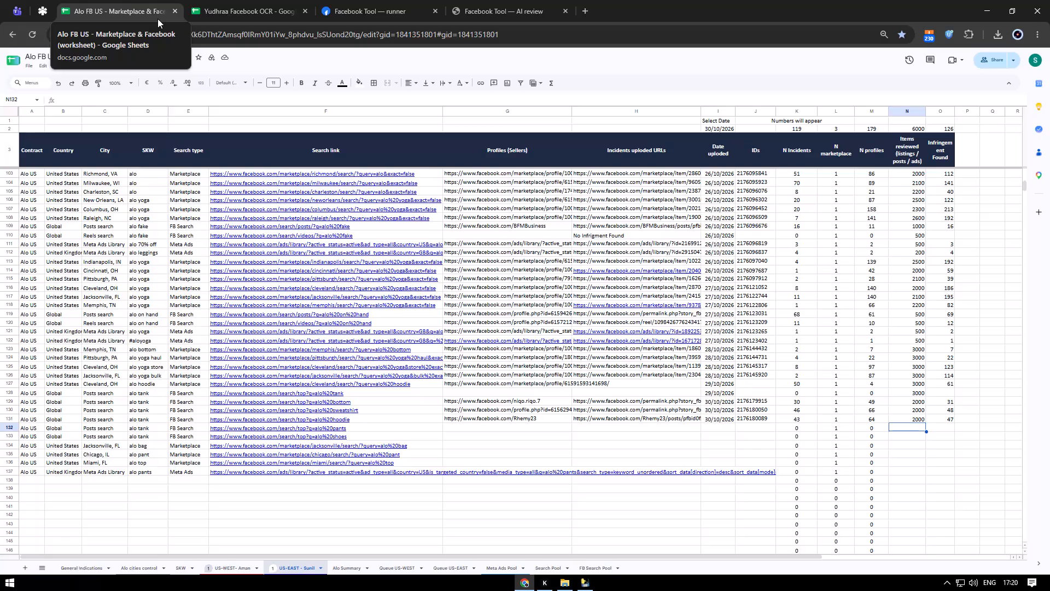
Copy the alo pants search link from row 132 of the US-EAST sheet.
key(Left)
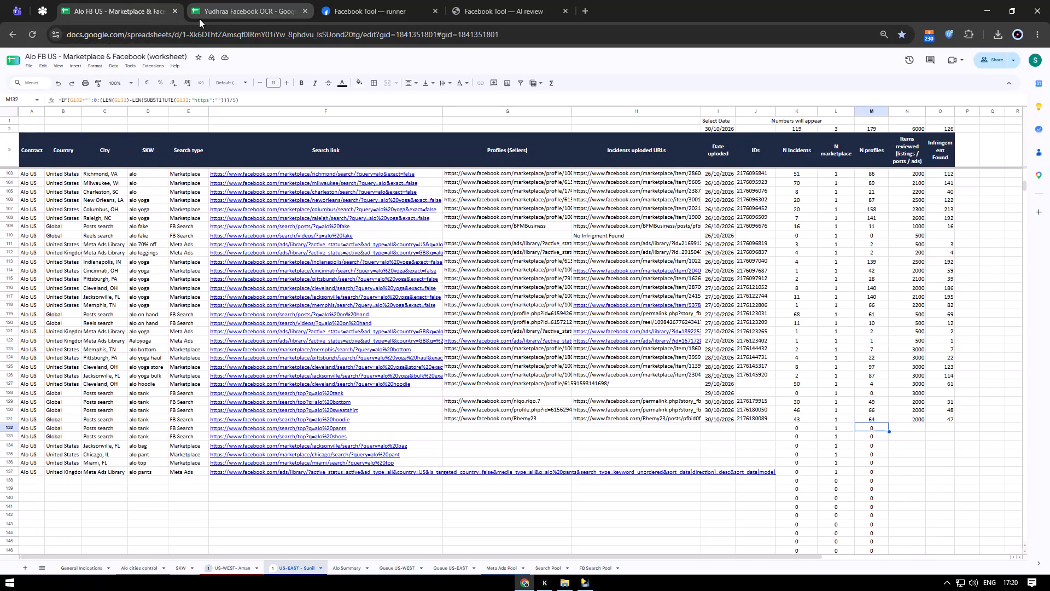
key(Left)
key(Left)
key(Left)
key(Left)
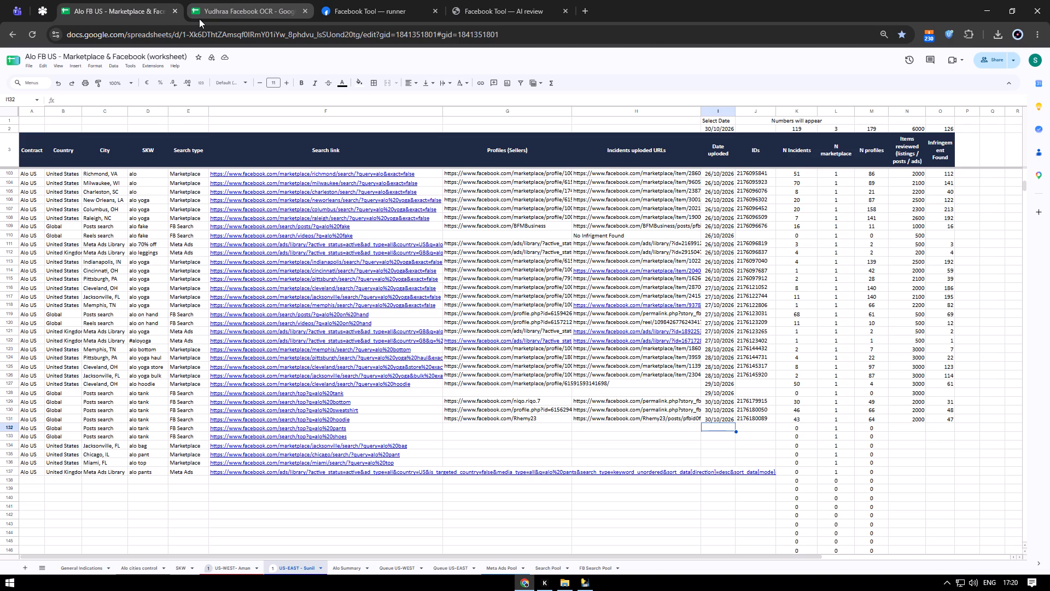
key(ctrl+Left)
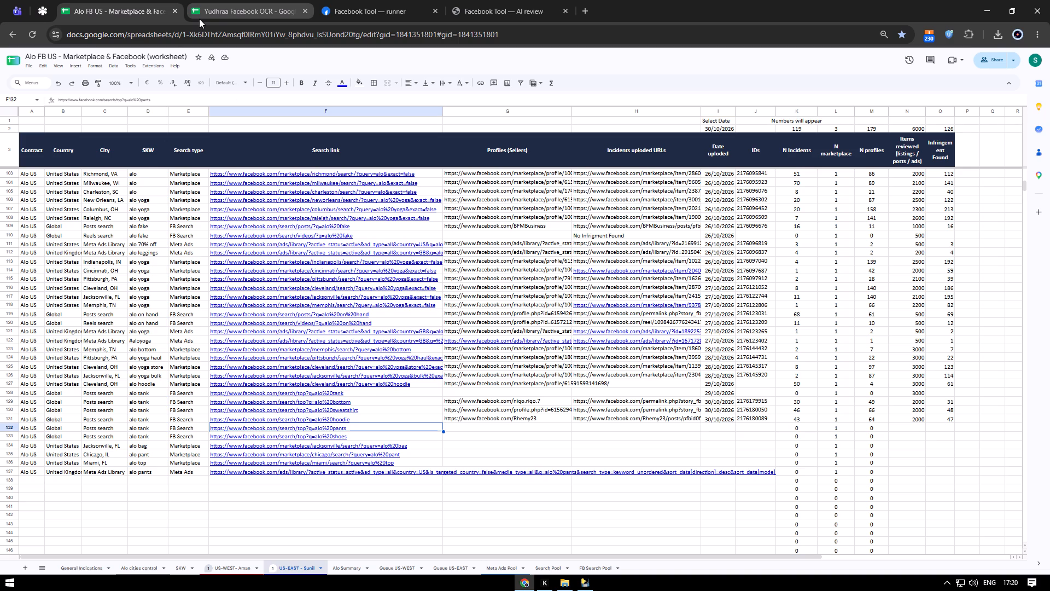
key(ctrl+c)
key(ctrl+c)
key(ctrl+c)
key(ctrl+c)
key(ctrl+c)
key(ctrl+c)
key(ctrl+c)
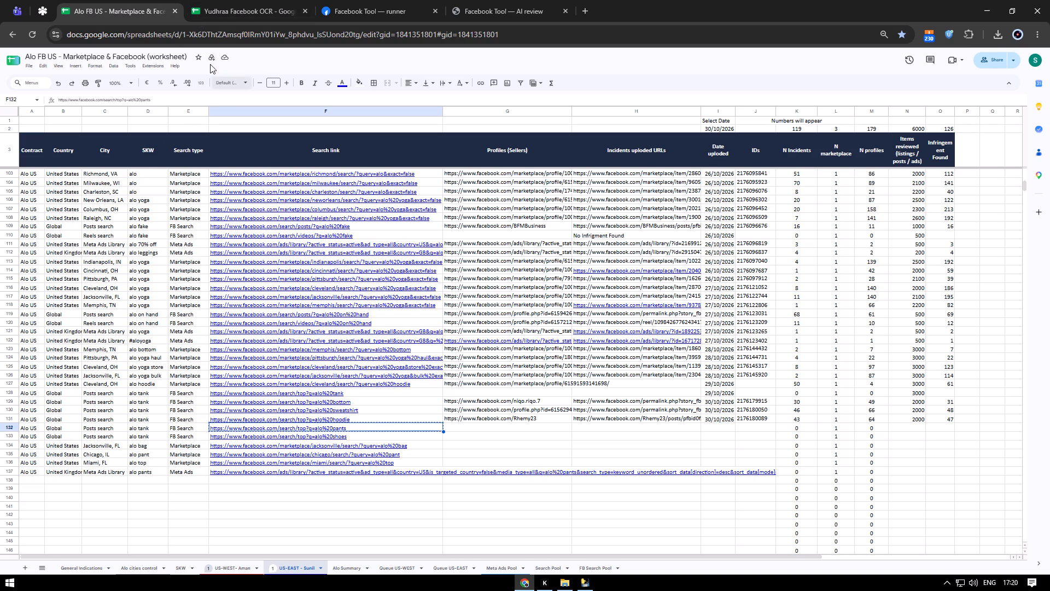
In the Yudhraa Facebook OCR spreadsheet, copy the name and FB Search type from row 5229 into row 5272 of Final Data.
click(261, 0)
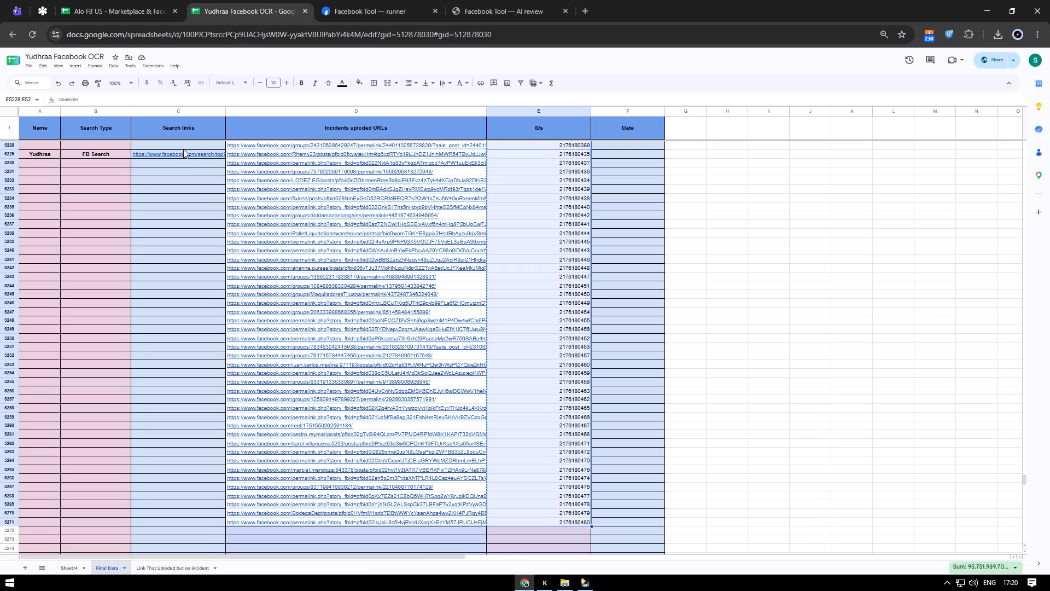
click(185, 153)
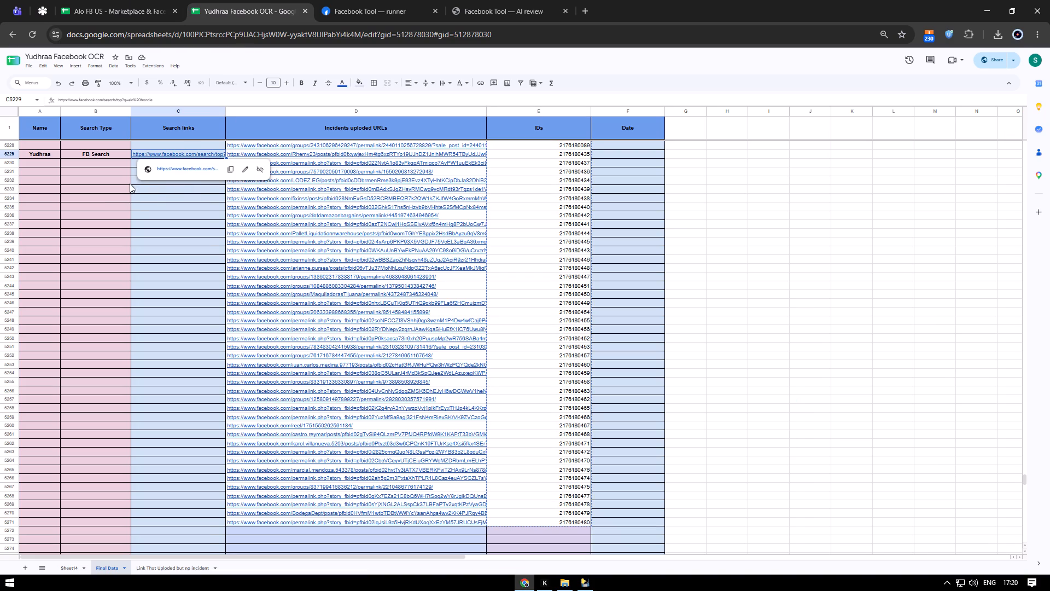
drag(28, 154, 92, 158)
key(ctrl+c)
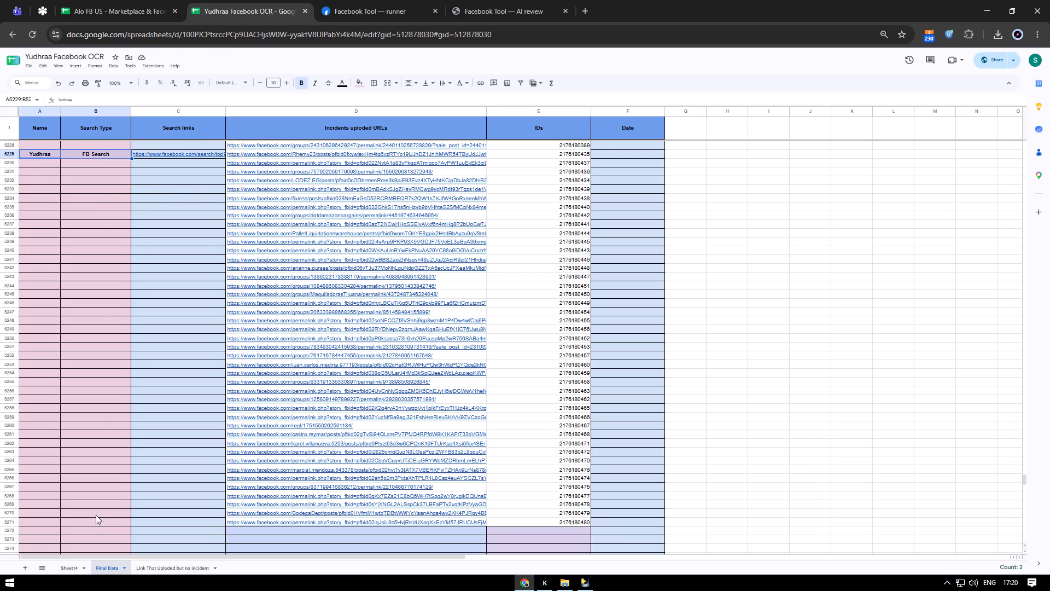
click(110, 529)
click(32, 529)
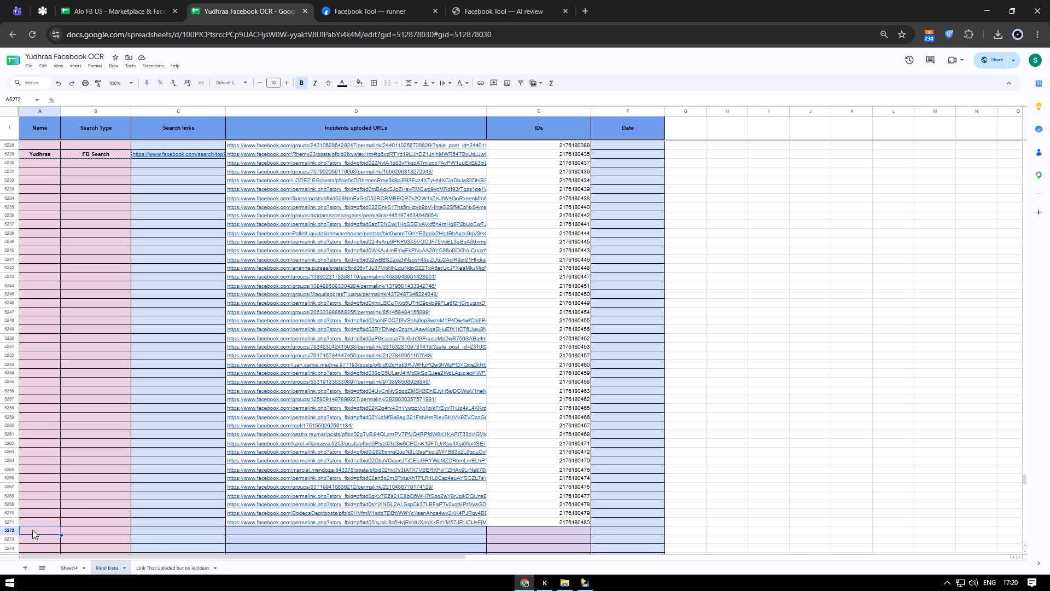
key(ctrl+v)
key(Right)
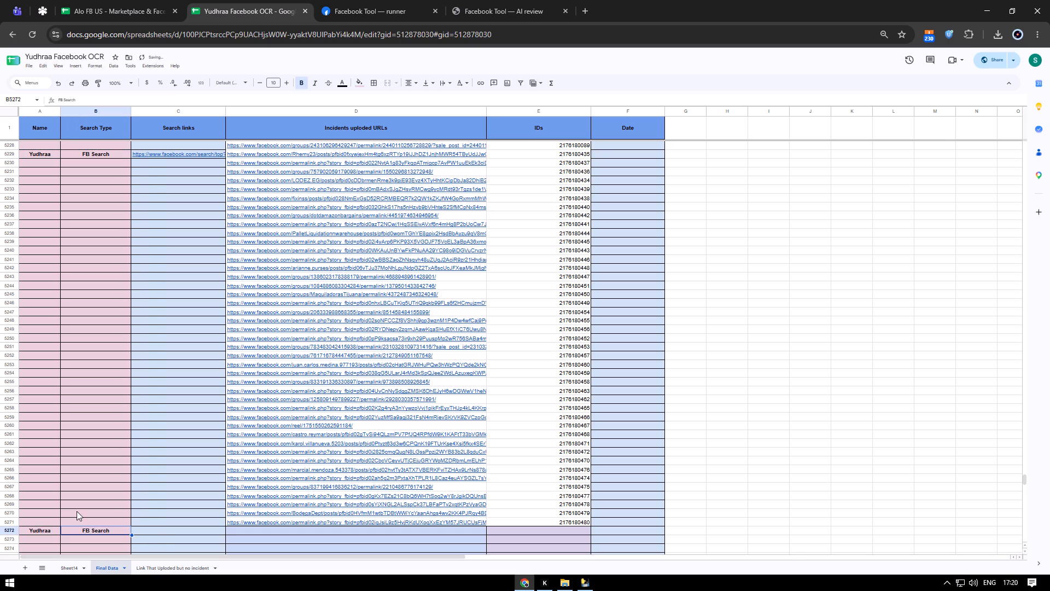
Paste the alo pants link from US-EAST row 132 as plain text into the Search links cell of row 5272 in Final Data.
key(Right)
key(Right)
key(Left)
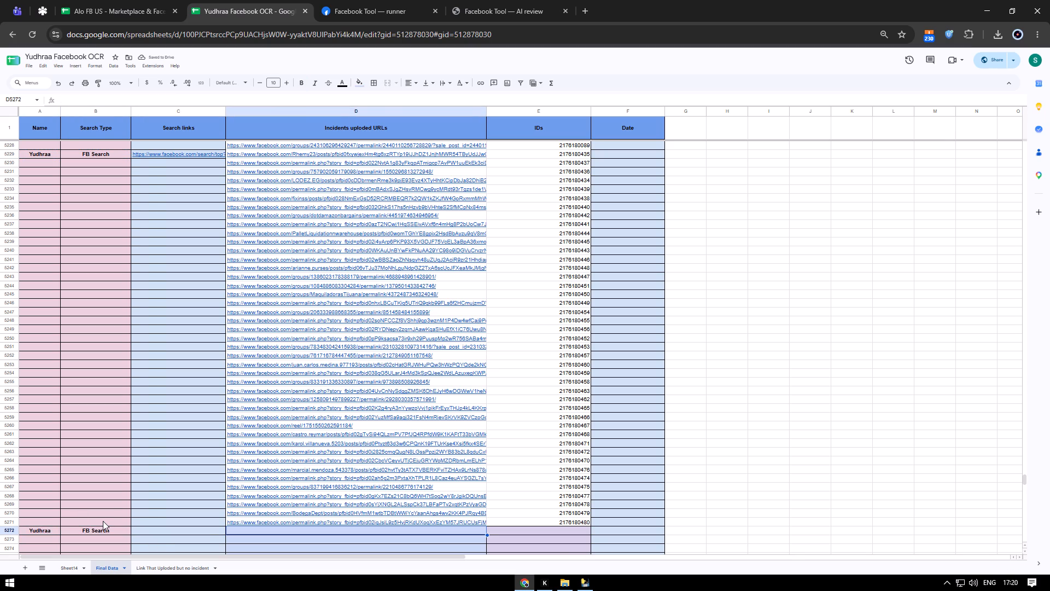
key(ctrl+Up)
key(ctrl+Up)
key(ctrl+Up)
key(ctrl+Down)
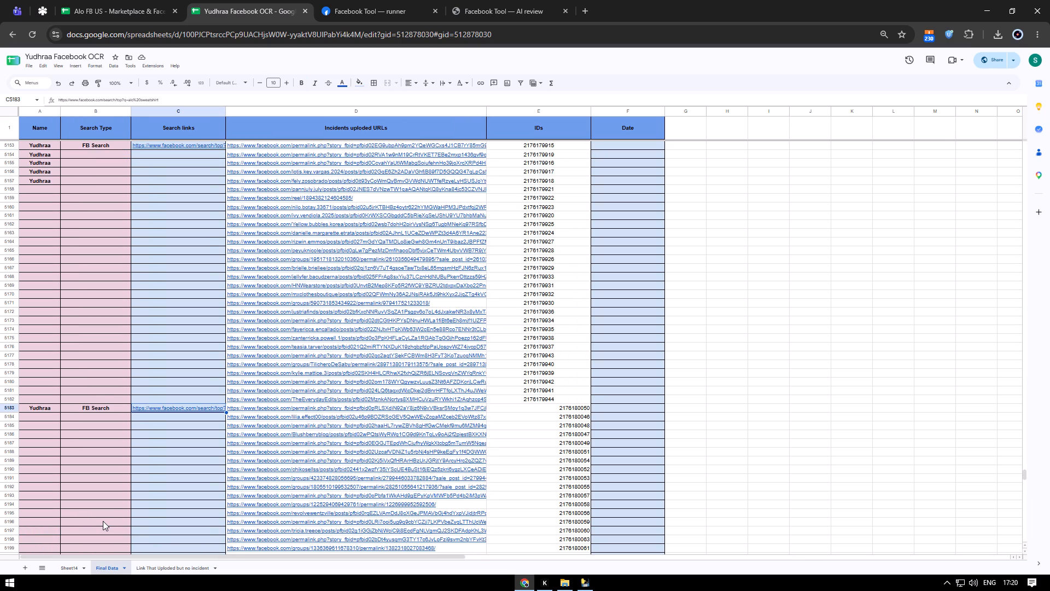
key(ctrl+Down)
key(Down)
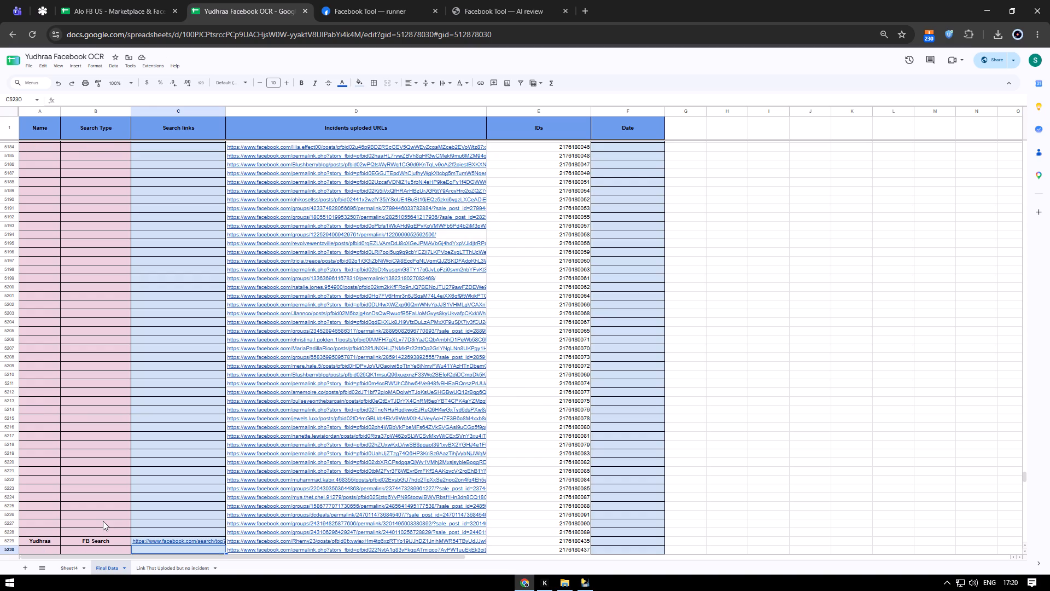
key(Left)
key(ctrl+Down)
key(Right)
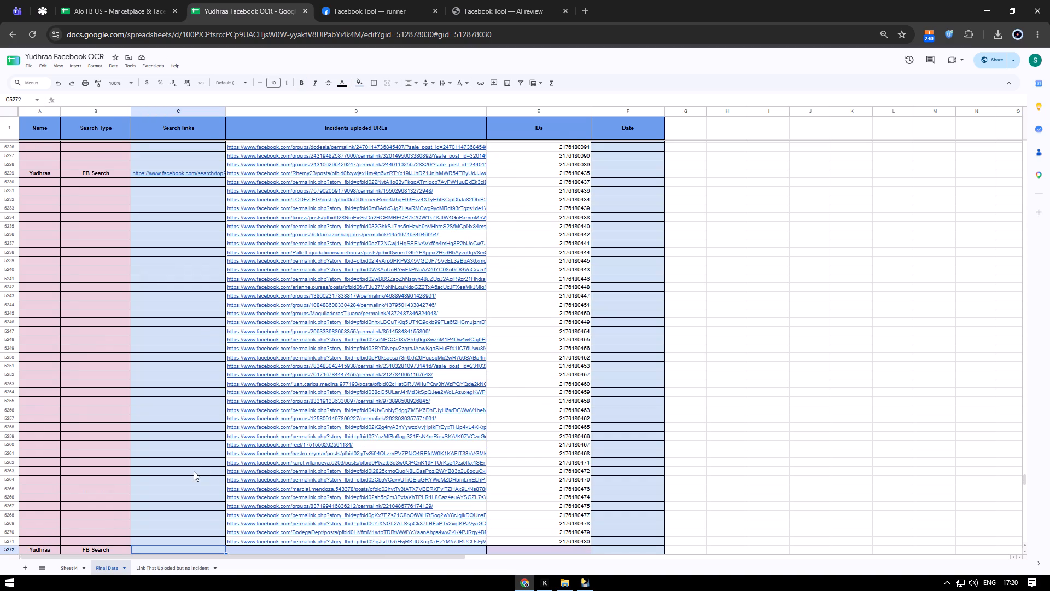
scroll(201, 471, down, 4)
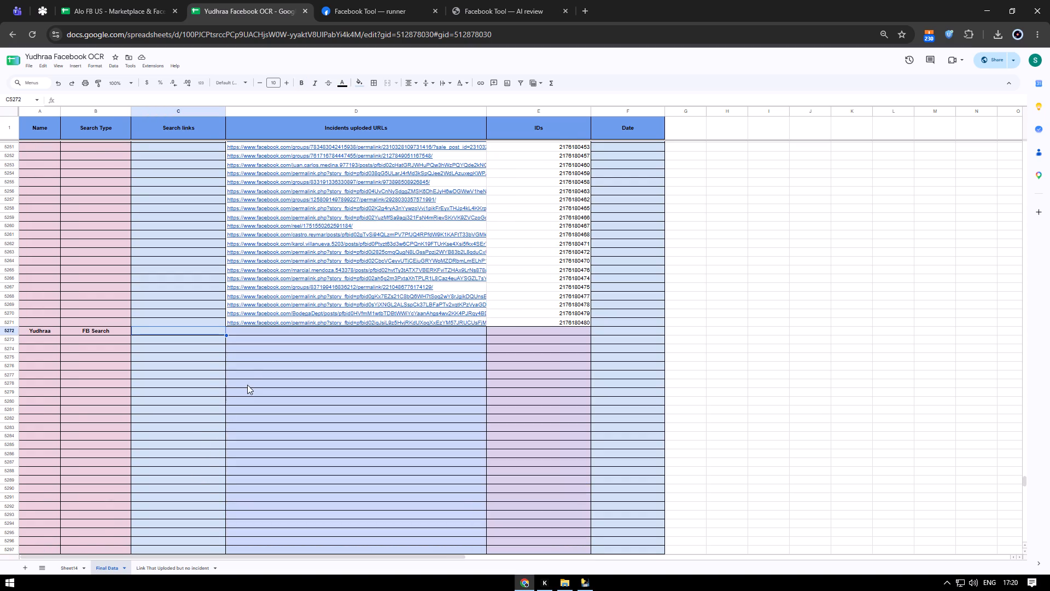
click(125, 0)
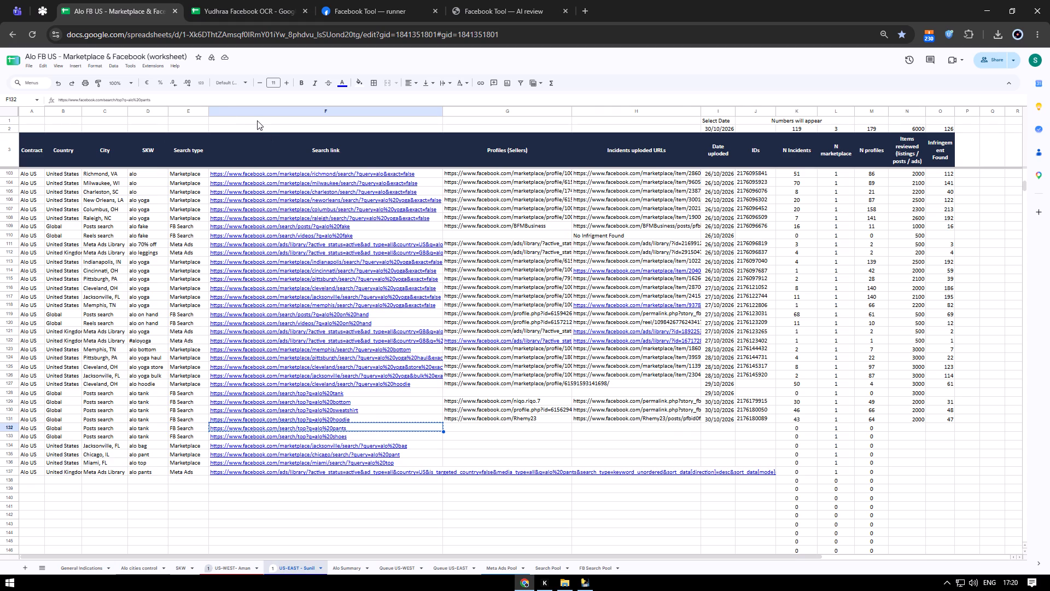
key(ctrl+c)
key(ctrl+c)
key(ctrl+c)
key(ctrl+Tab)
key(Return)
key(ctrl+shift+v)
key(Return)
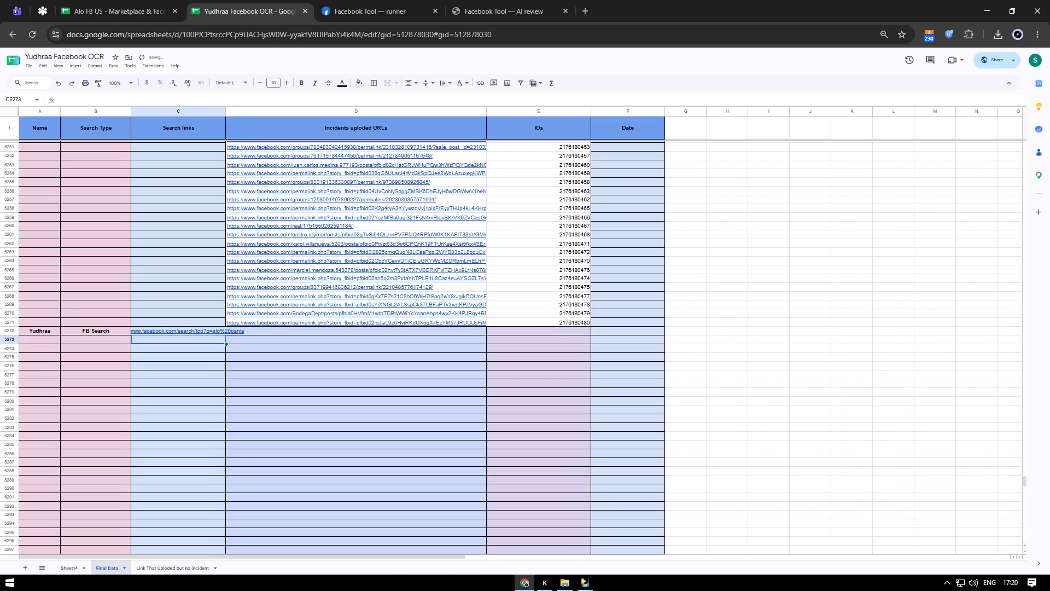
Left-align the alo pants search link in row 5272 of Final Data.
key(ctrl+shift+l)
key(Up)
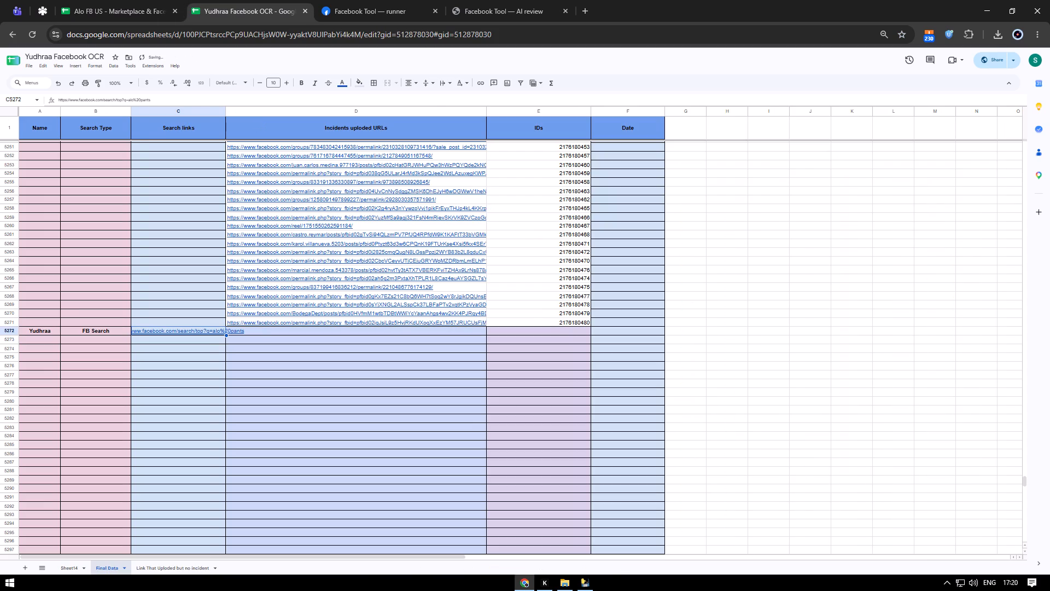
key(ctrl+shift+l)
key(Right)
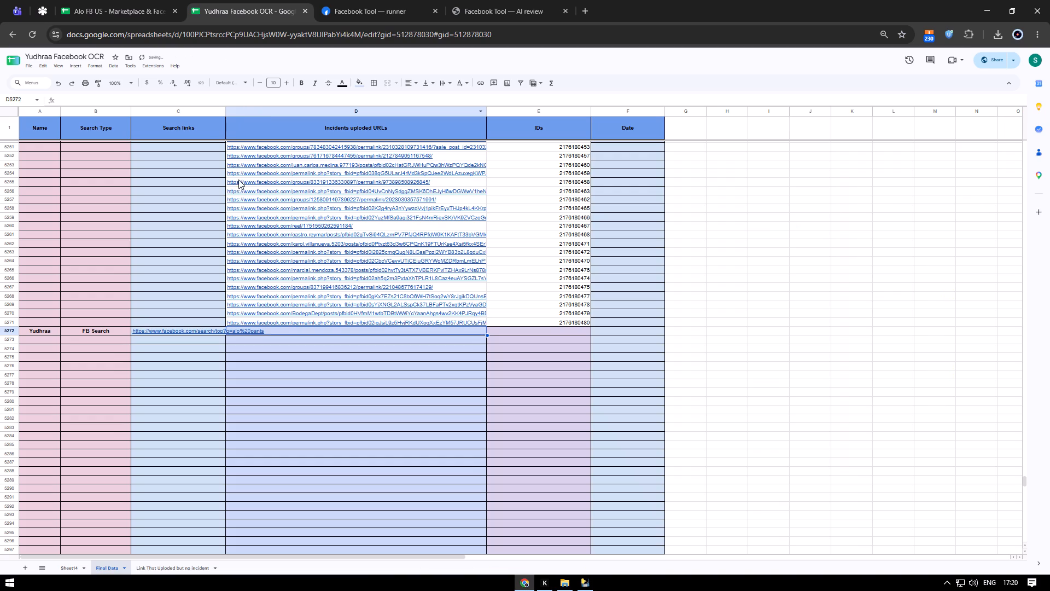
Close the old Facebook Tool runner and AI review pages.
click(384, 0)
middle_click(384, 0)
middle_click(384, 0)
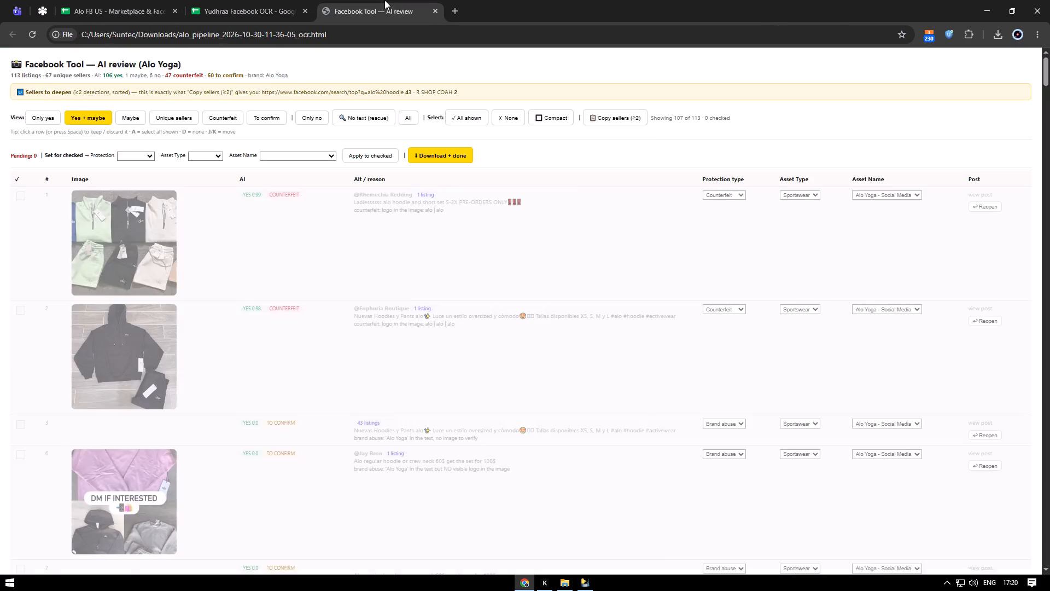
Copy the alo pants search link from US-EAST row 132 again and open a new Facebook Tool runner.
click(136, 0)
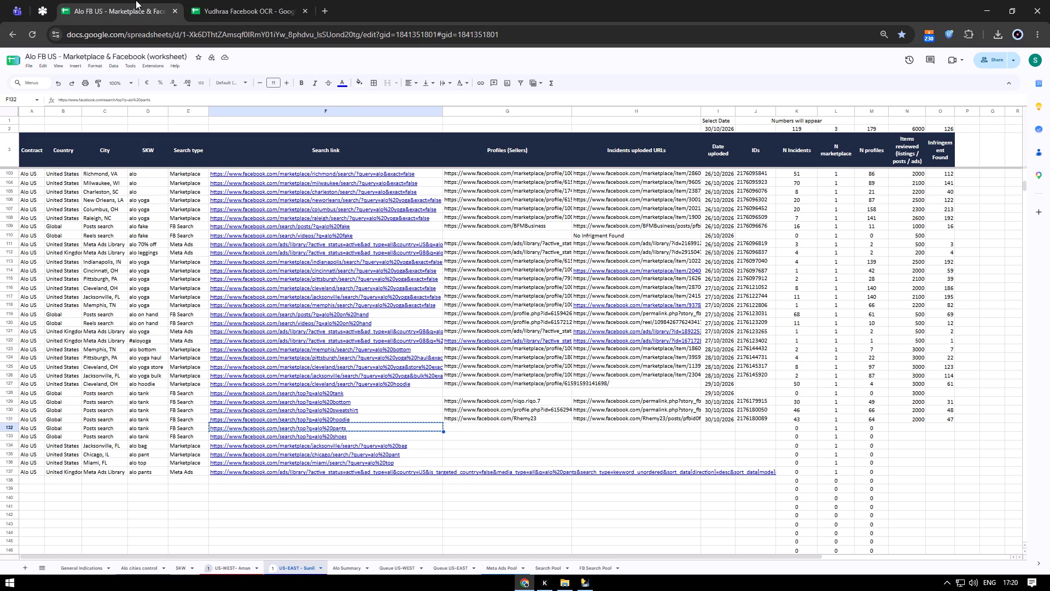
key(ctrl+c)
key(ctrl+c)
key(ctrl+c)
key(ctrl+c)
key(ctrl+c)
key(ctrl+d)
key(shift+Tab)
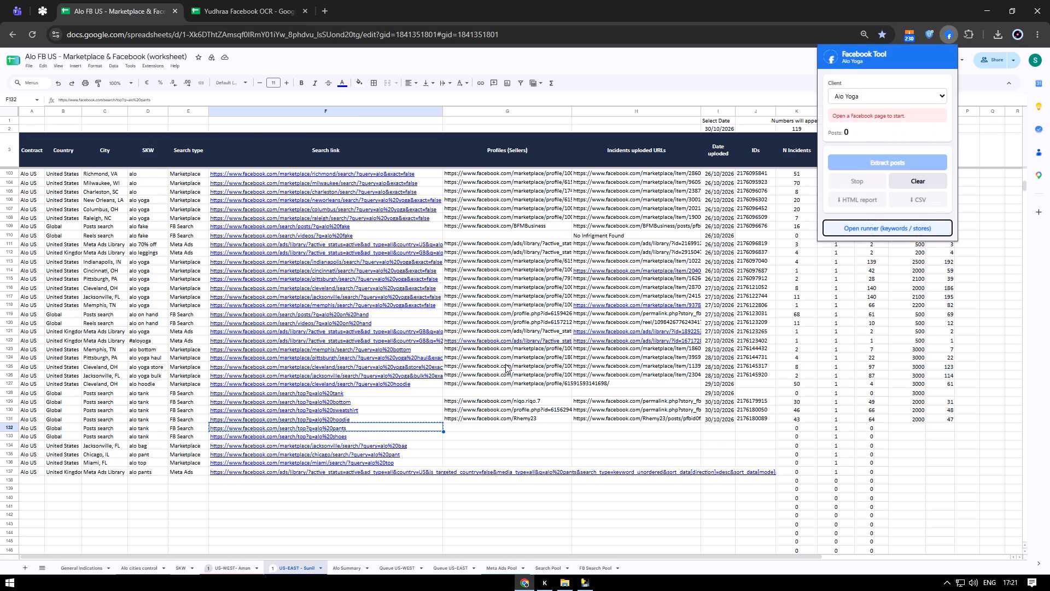
key(Return)
Replace the runner's URL list with the copied alo pants search link.
key(Tab)
key(Tab)
key(Tab)
key(Tab)
key(Tab)
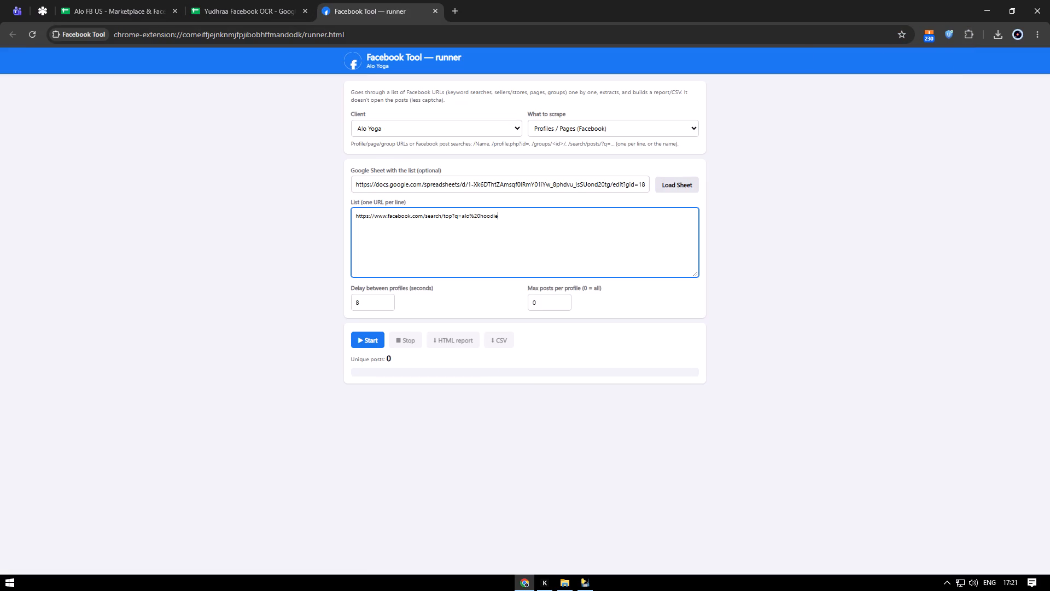
key(ctrl+a)
key(ctrl+v)
Limit the run to 500 posts per profile and start extracting the alo pants search.
key(Tab)
key(Tab)
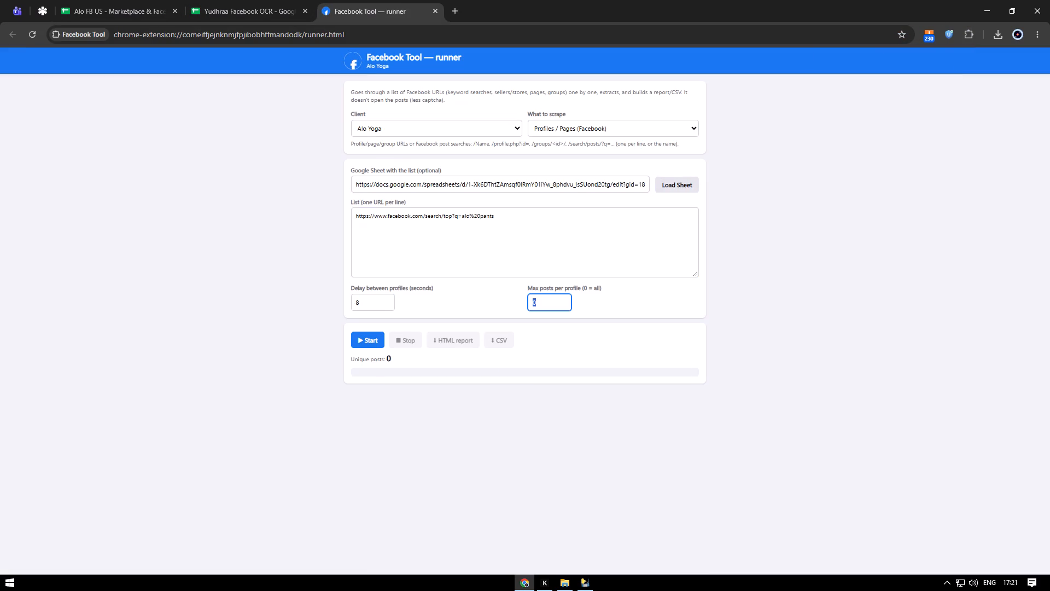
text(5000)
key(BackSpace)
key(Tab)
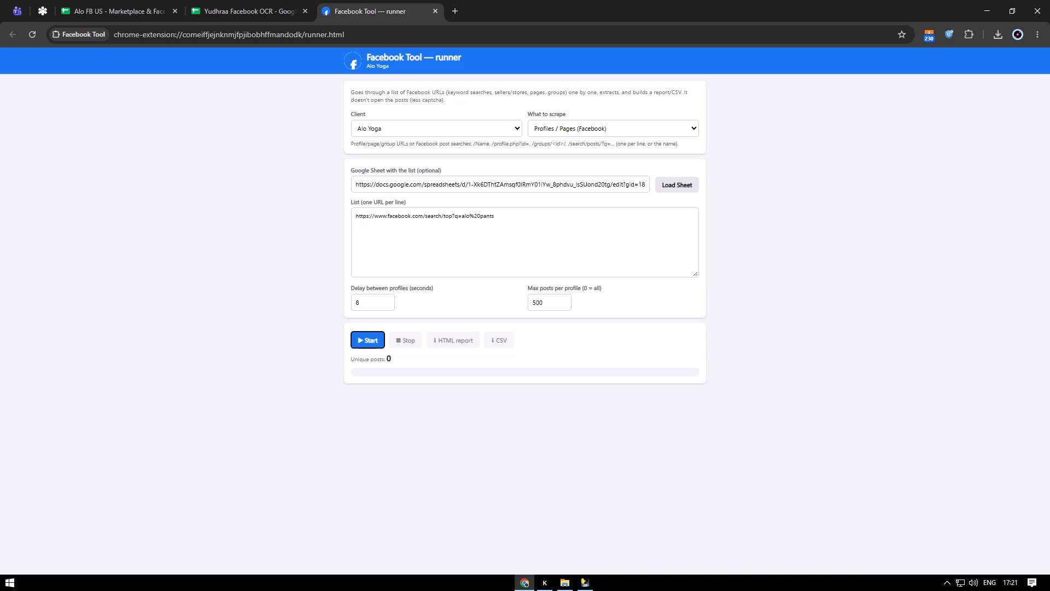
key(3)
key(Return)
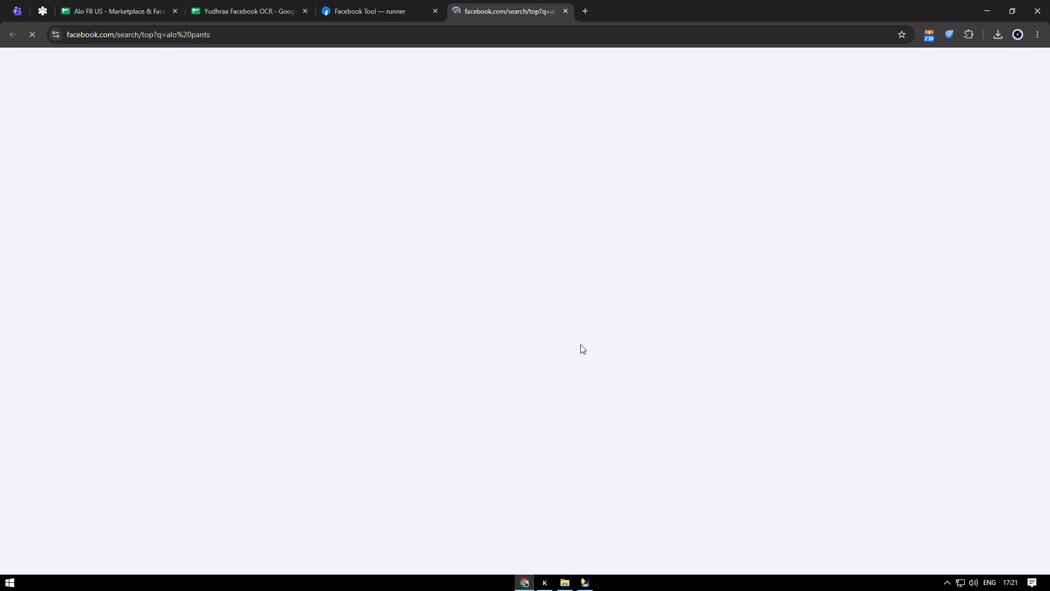
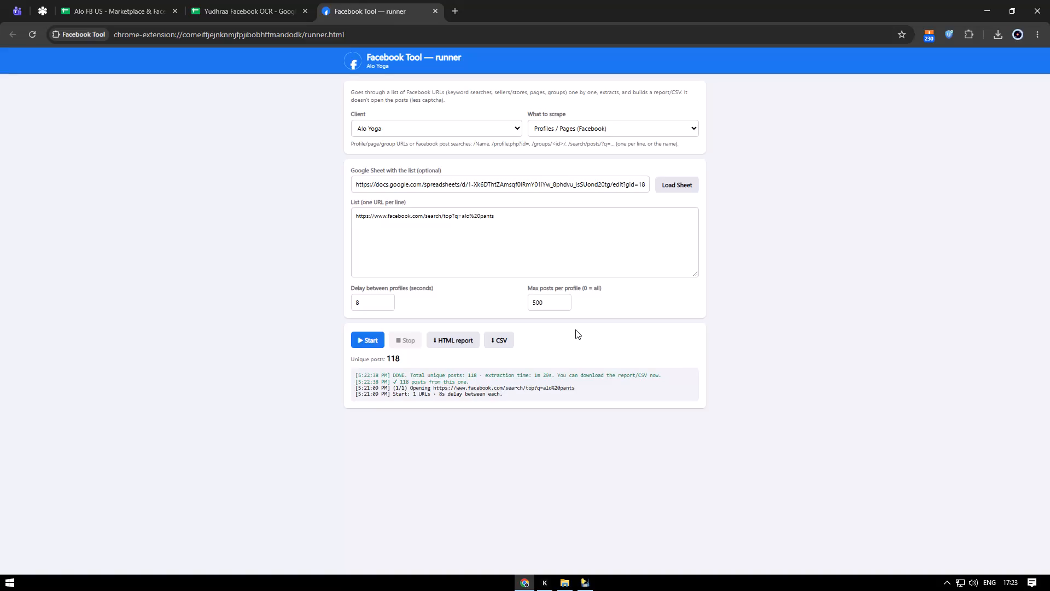
Download the extracted alo pants posts as a CSV file.
click(502, 338)
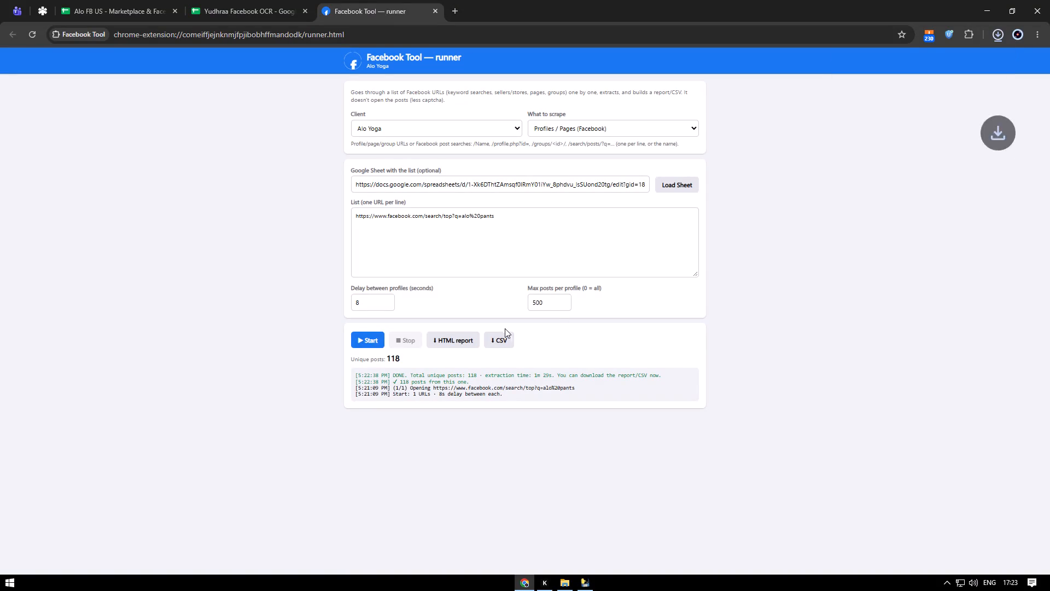
Run FB-OCR from the 2-OCR folder on the newly downloaded alo pants CSV for Alo Yoga, and check its progress.
key(alt+Tab)
key(alt+Tab)
key(Return)
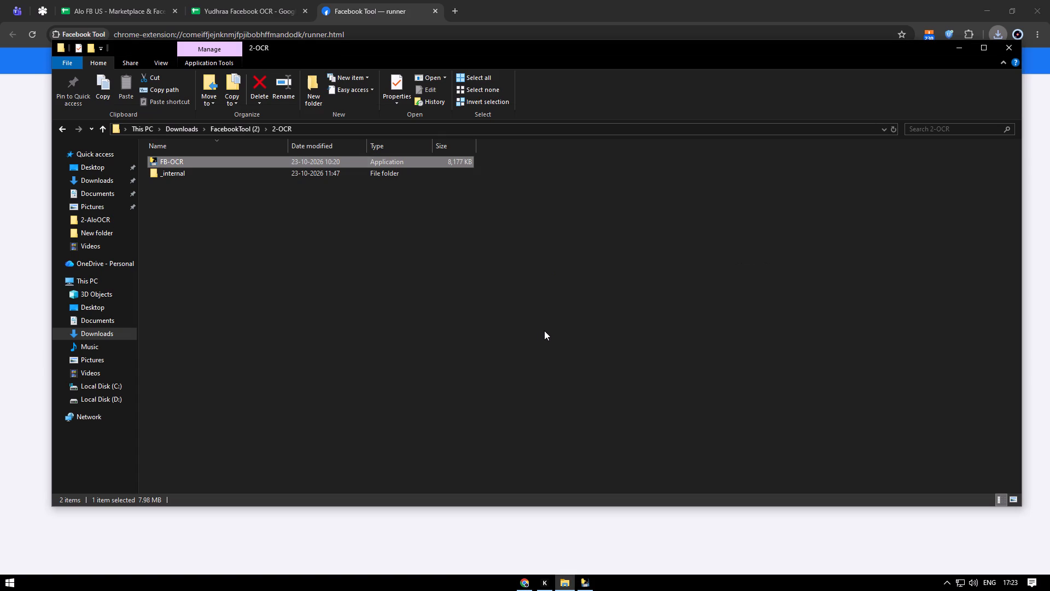
key(alt+Tab)
key(alt+Tab)
key(alt+Tab)
key(Return)
key(alt+Tab)
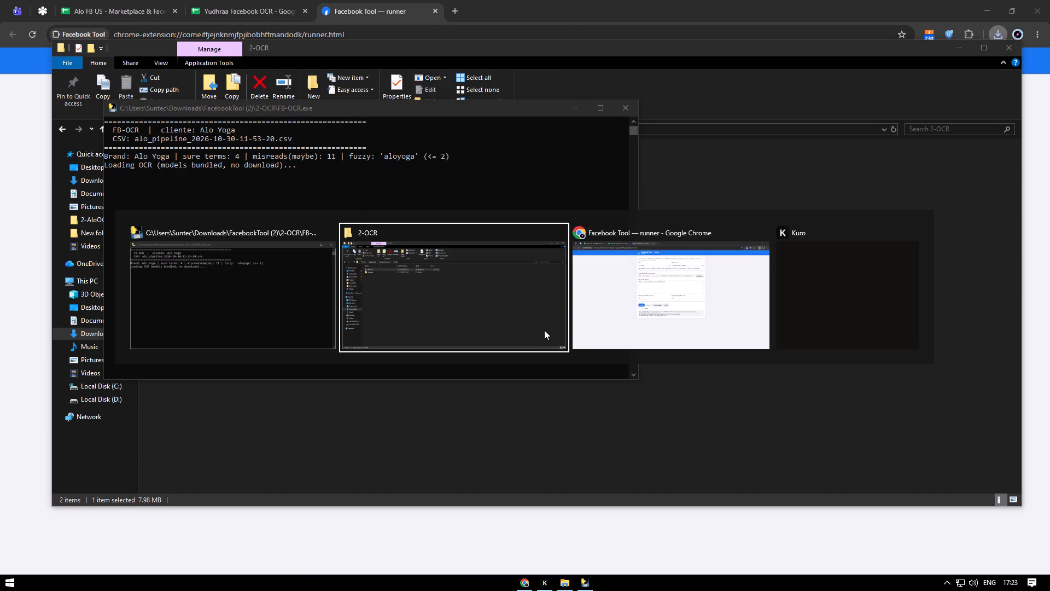
key(alt+Tab)
key(alt+Tab)
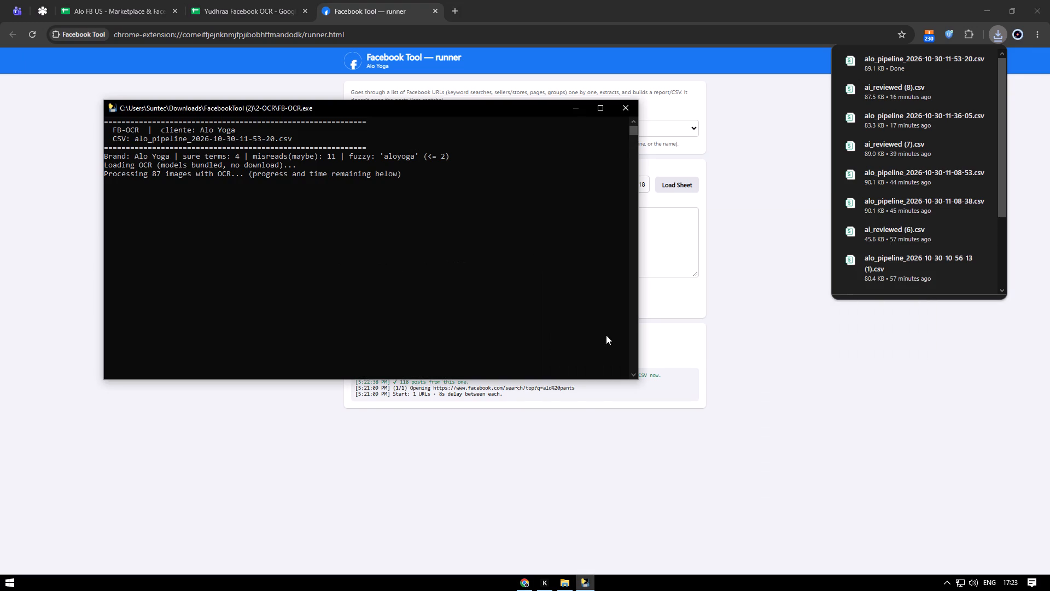
click(528, 461)
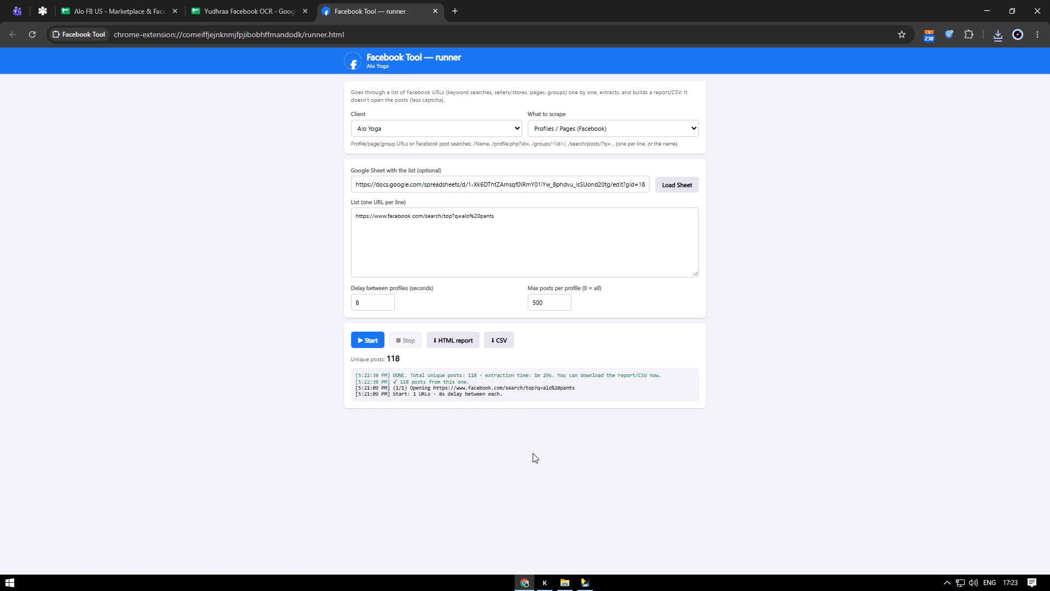
key(alt+Tab)
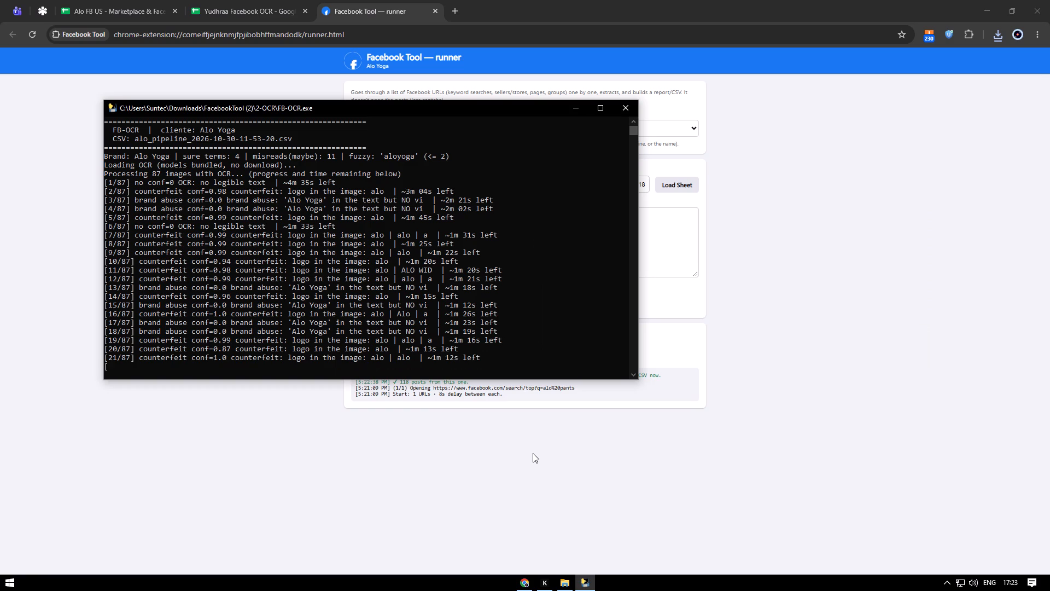
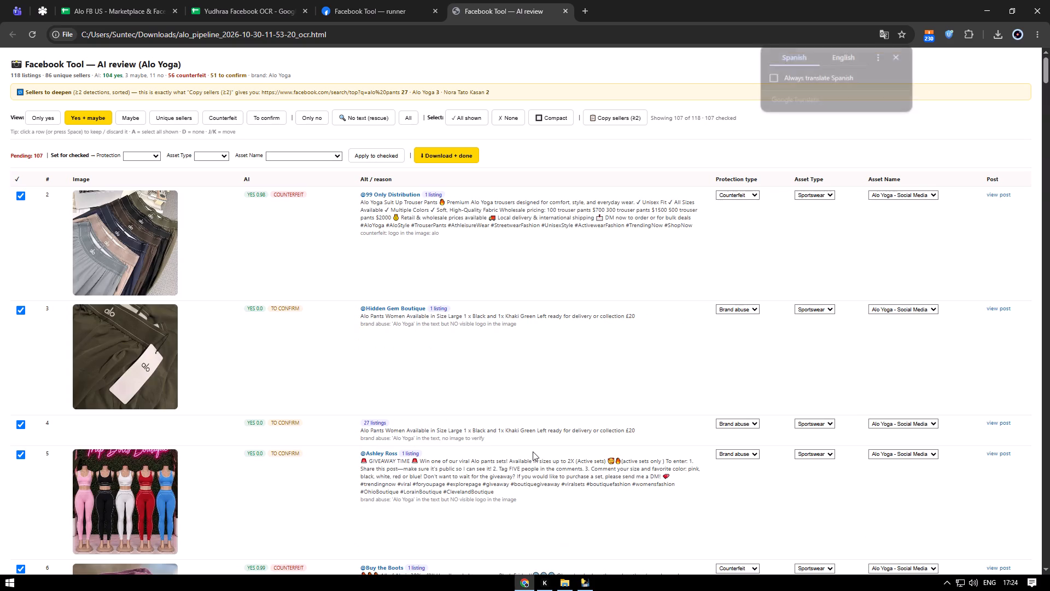
Download the checked alo pants listings from the AI review page and mark them as done.
click(220, 125)
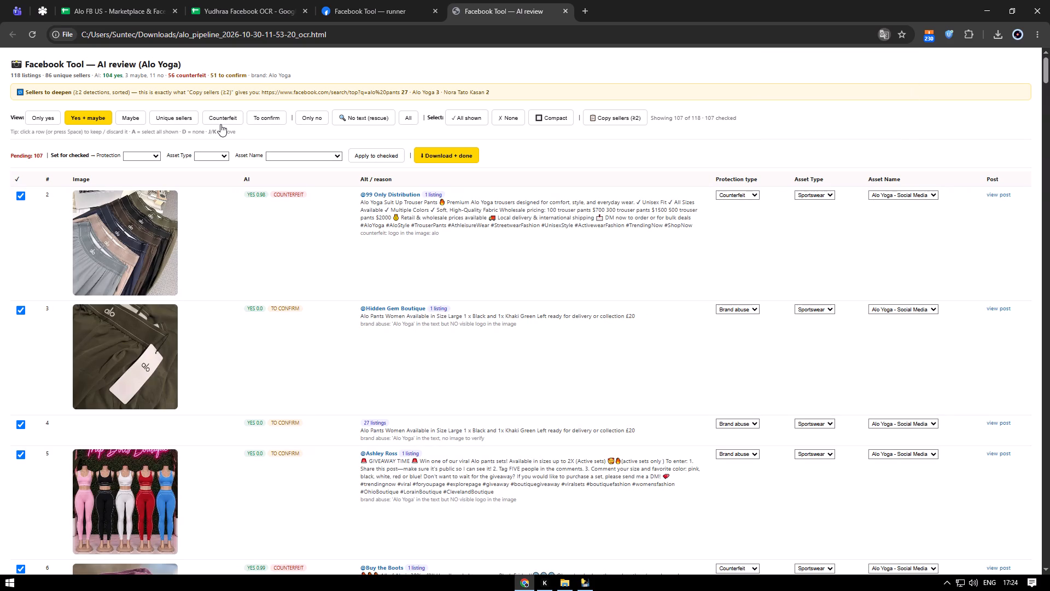
click(220, 119)
click(442, 163)
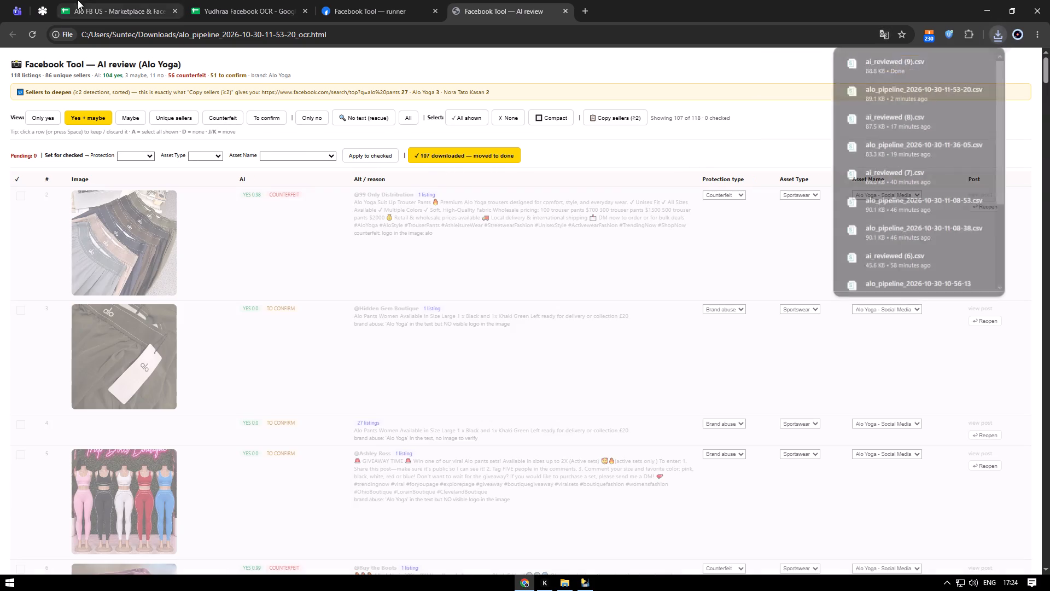
Remove the filter from Sheet14 of Yudhraa Facebook OCR and clear all of the sheet's data.
click(249, 0)
click(77, 566)
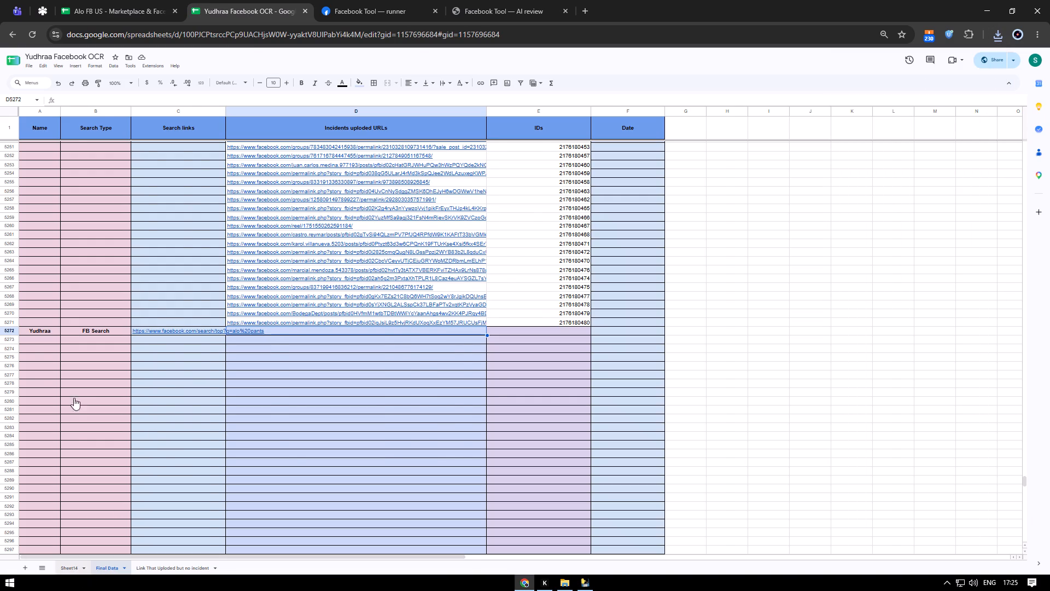
click(13, 114)
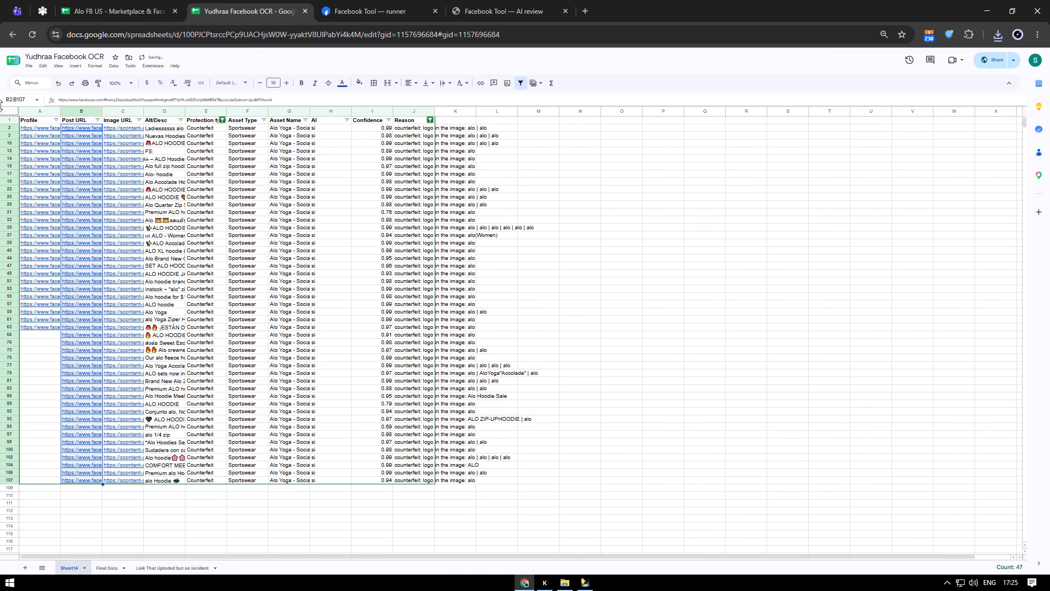
click(4, 108)
click(520, 76)
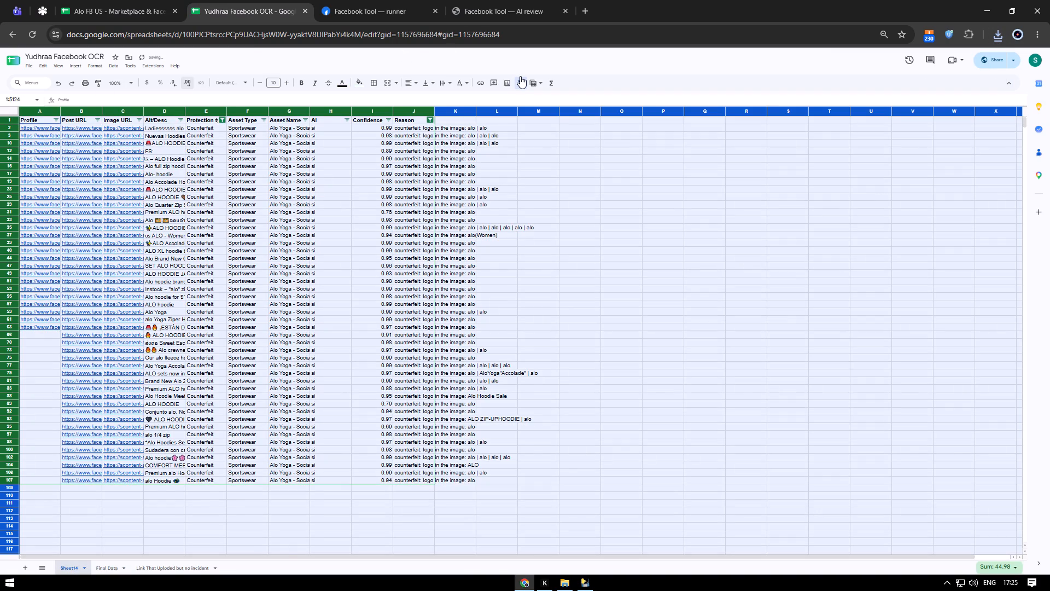
key(Delete)
key(ctrl+Up)
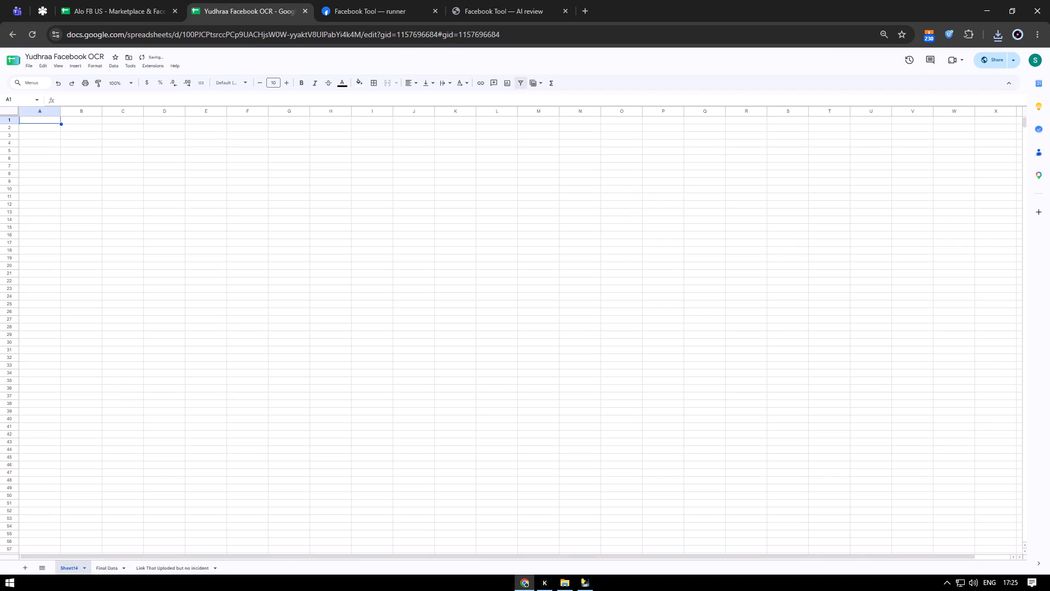
Import ai_reviewed (9).csv from the Downloads folder into Sheet14.
click(26, 67)
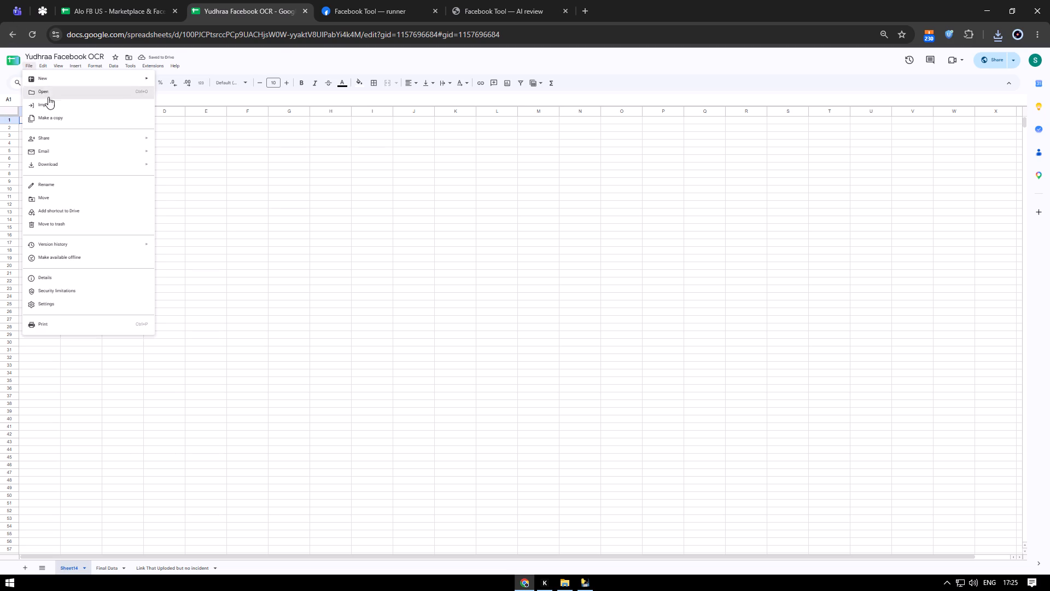
click(52, 107)
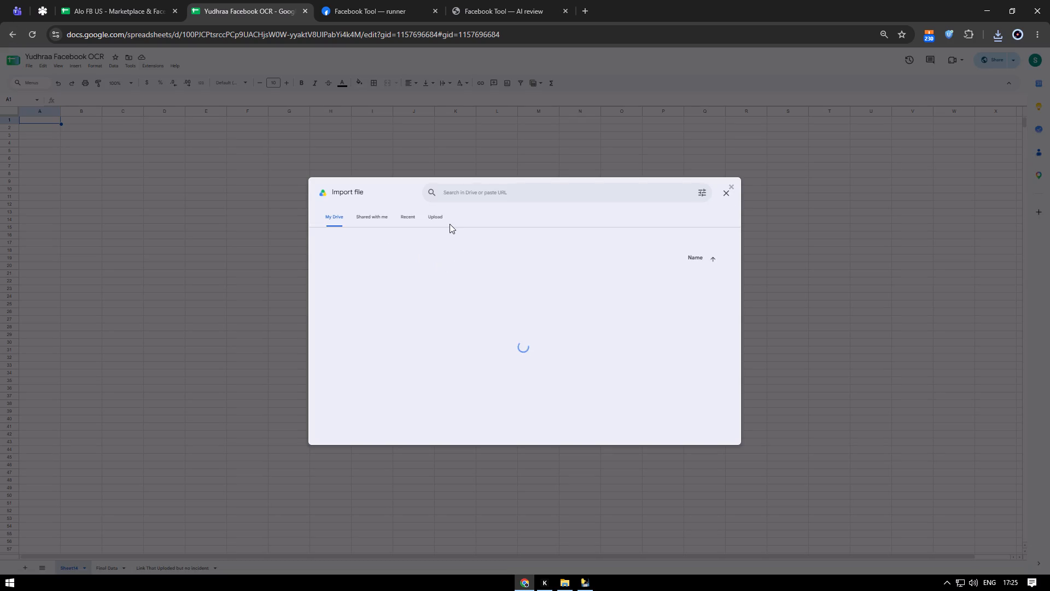
click(447, 222)
click(523, 355)
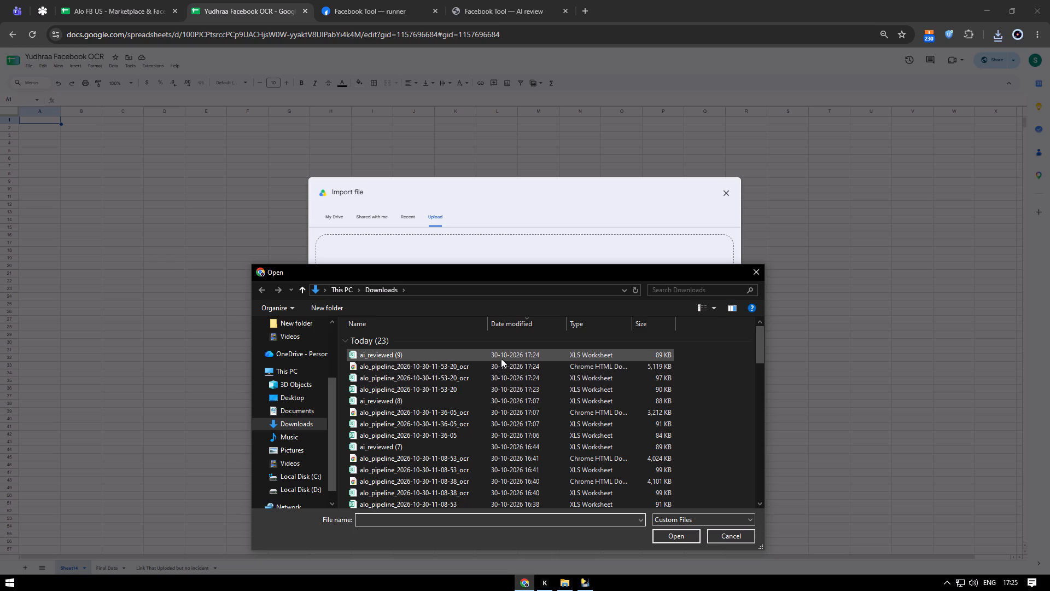
double_click(501, 358)
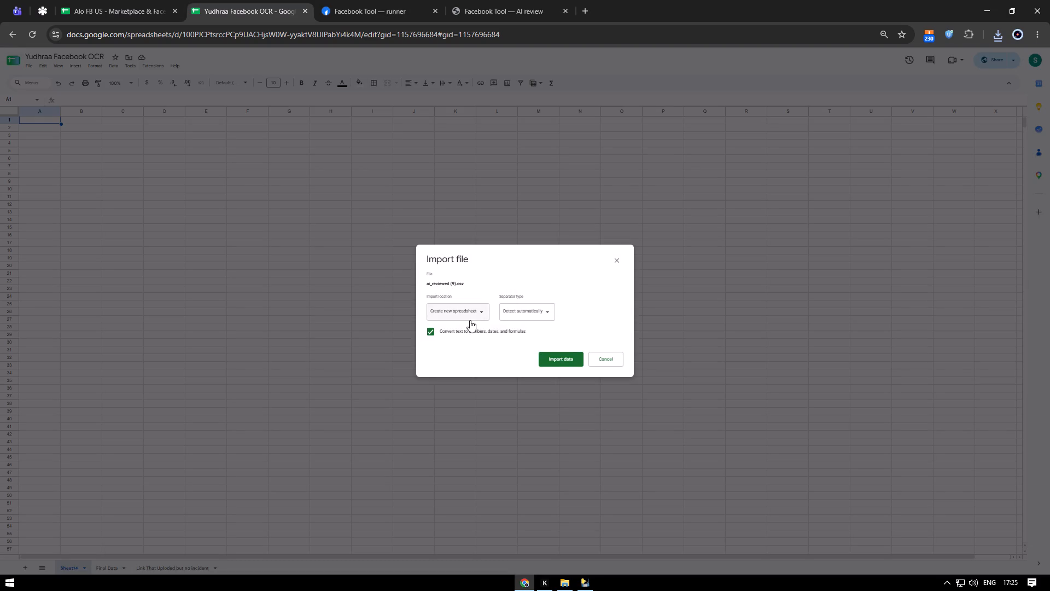
click(464, 316)
click(466, 364)
click(557, 360)
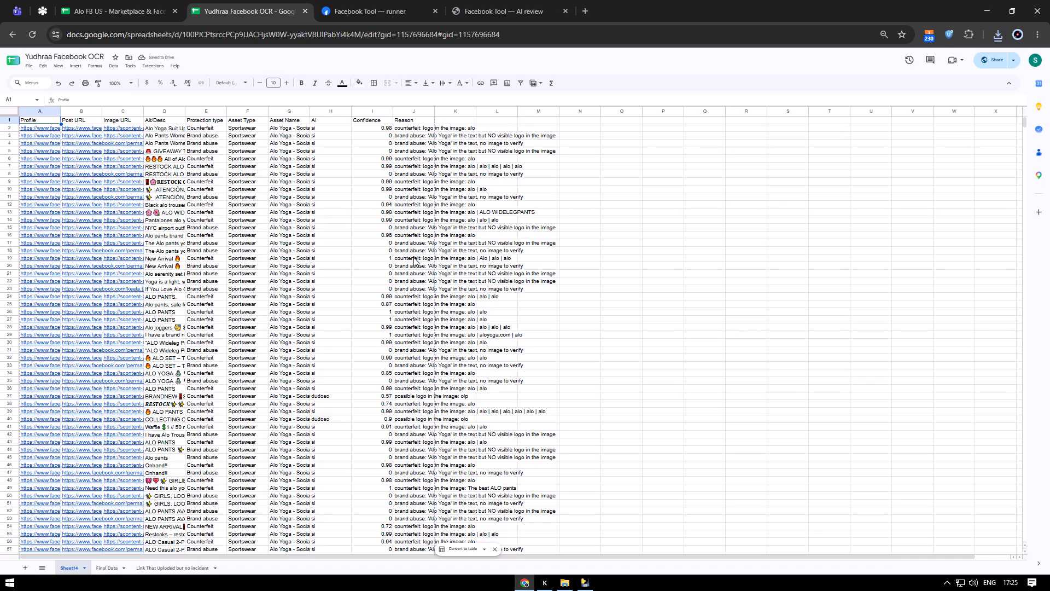
Add a filter to the imported data and show only the Counterfeit rows by Protection type.
key(ctrl+shift+Right)
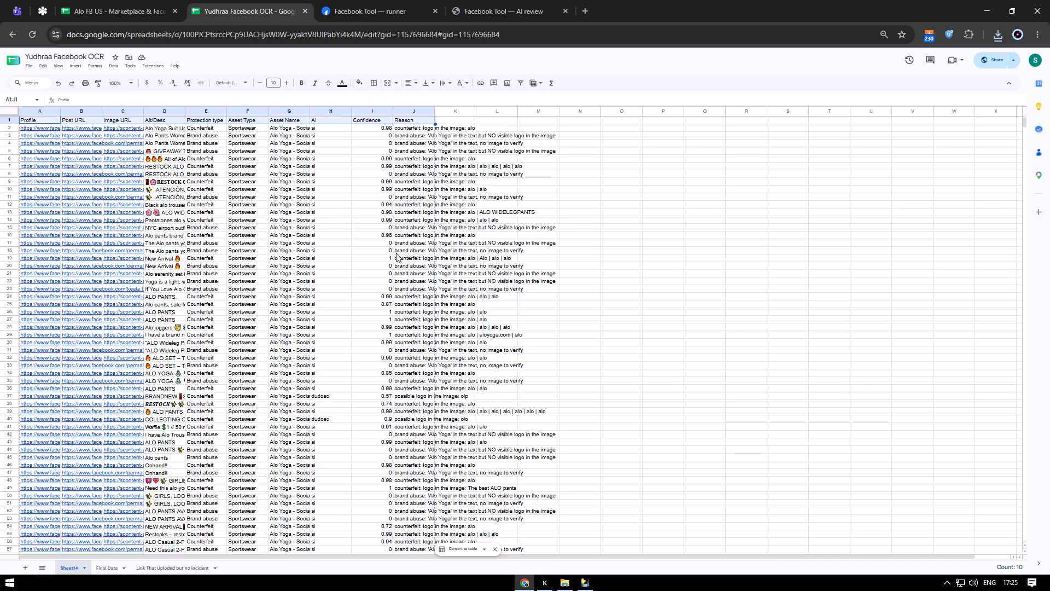
click(516, 83)
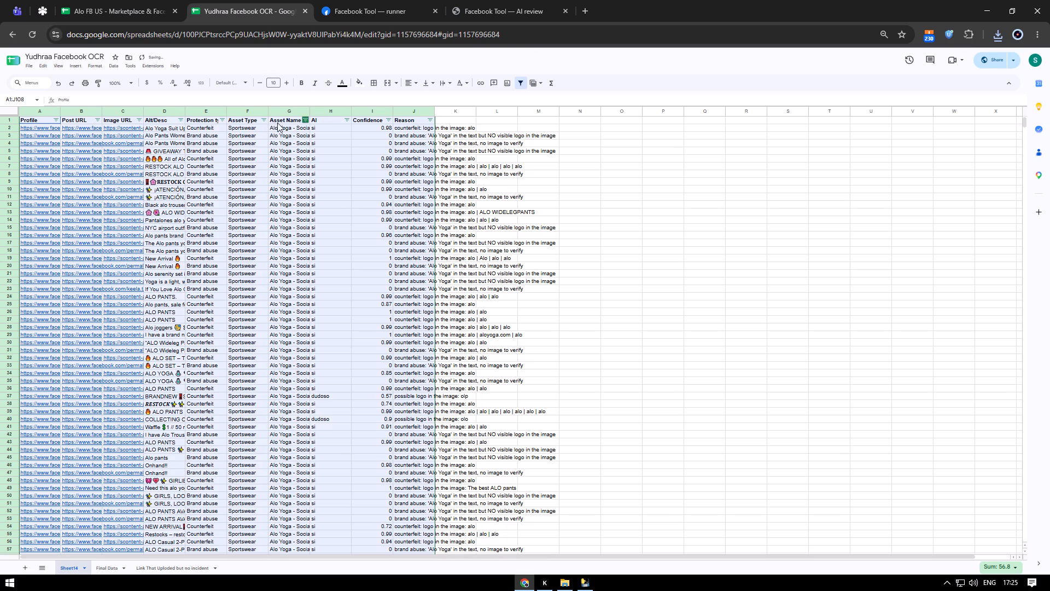
click(224, 121)
click(153, 247)
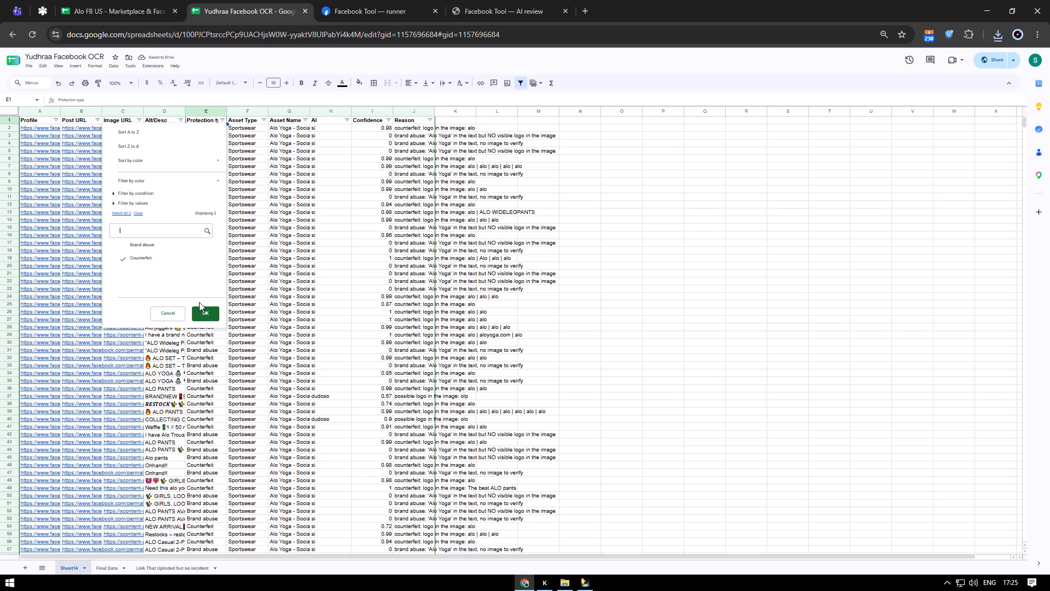
click(207, 311)
Remove duplicate links from the Profile column of Sheet14, covering A2:A108.
click(37, 126)
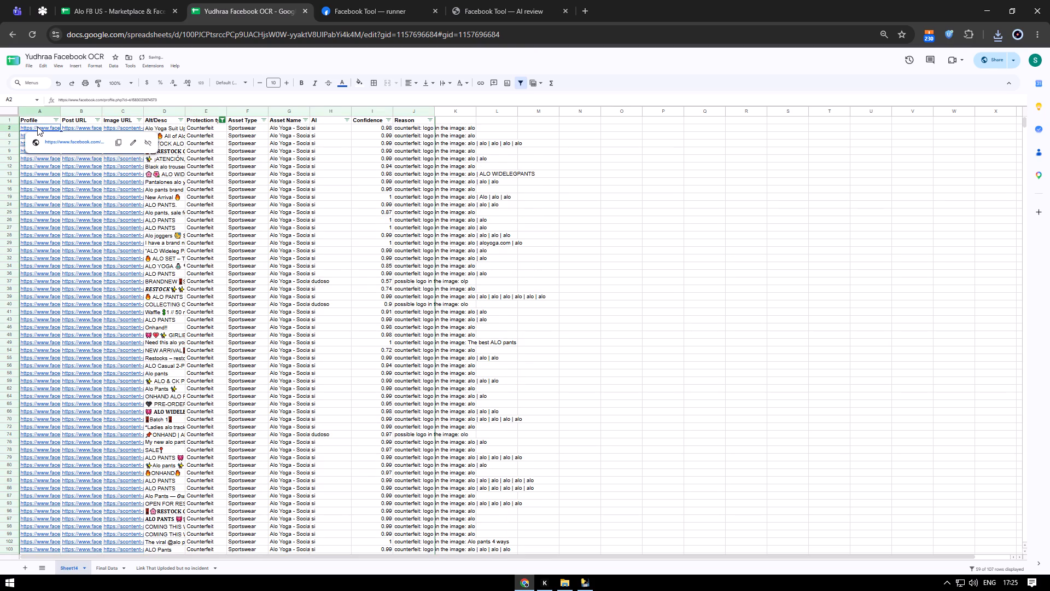
key(ctrl+shift+Down)
click(110, 62)
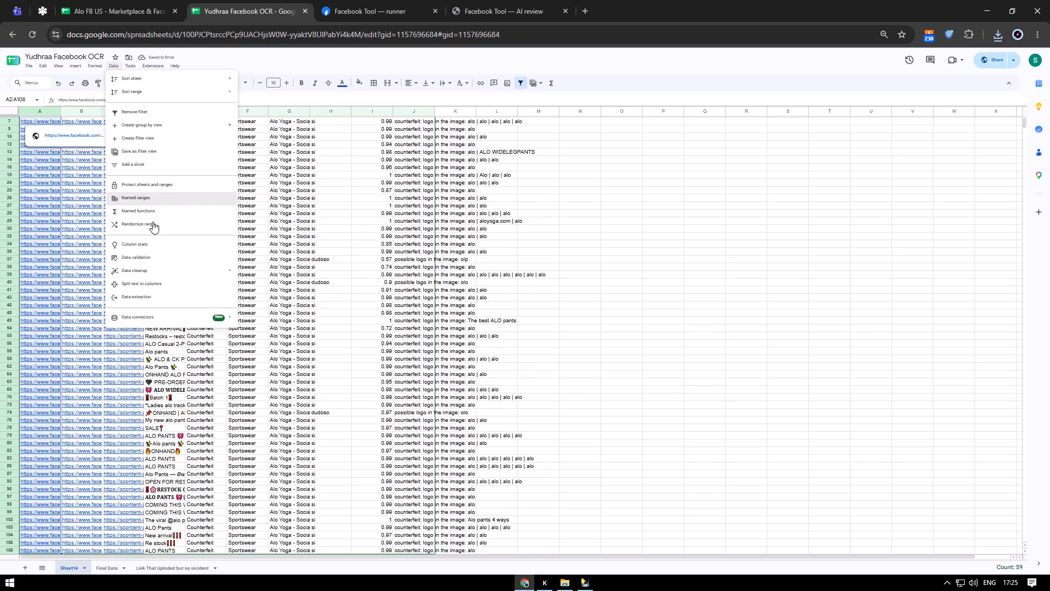
click(159, 272)
click(281, 287)
click(559, 363)
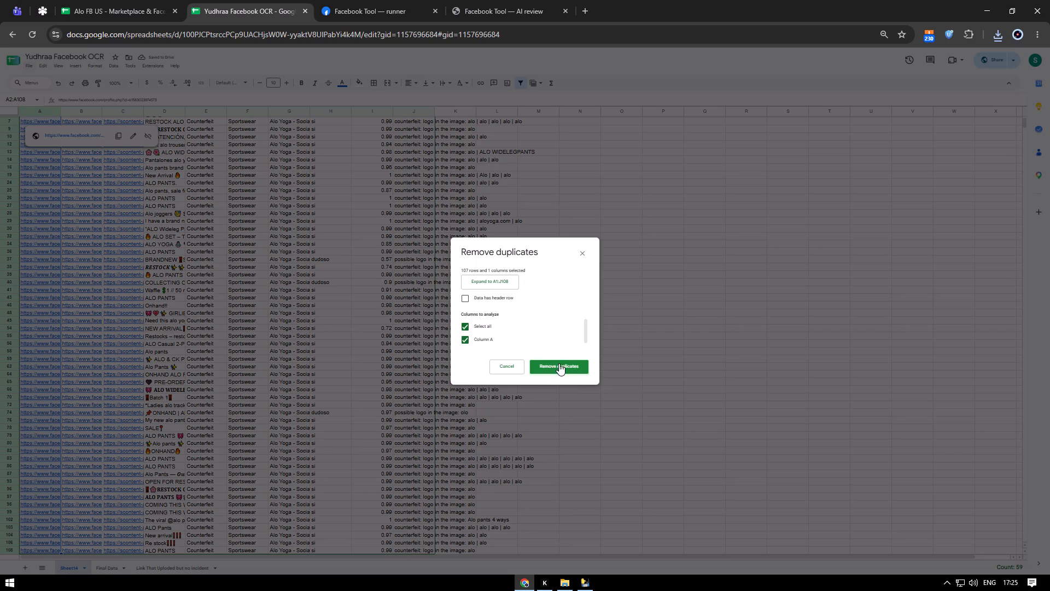
click(603, 331)
click(603, 331)
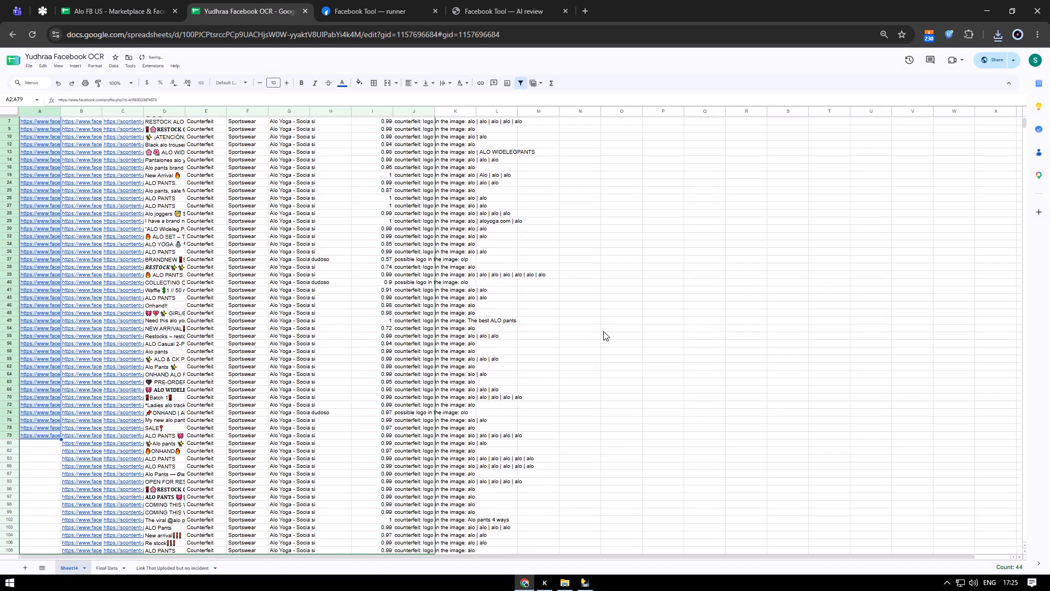
Copy the deduplicated profile links into the Profiles (Sellers) cell of row 132 on the US-EAST sheet.
key(ctrl+c)
click(158, 0)
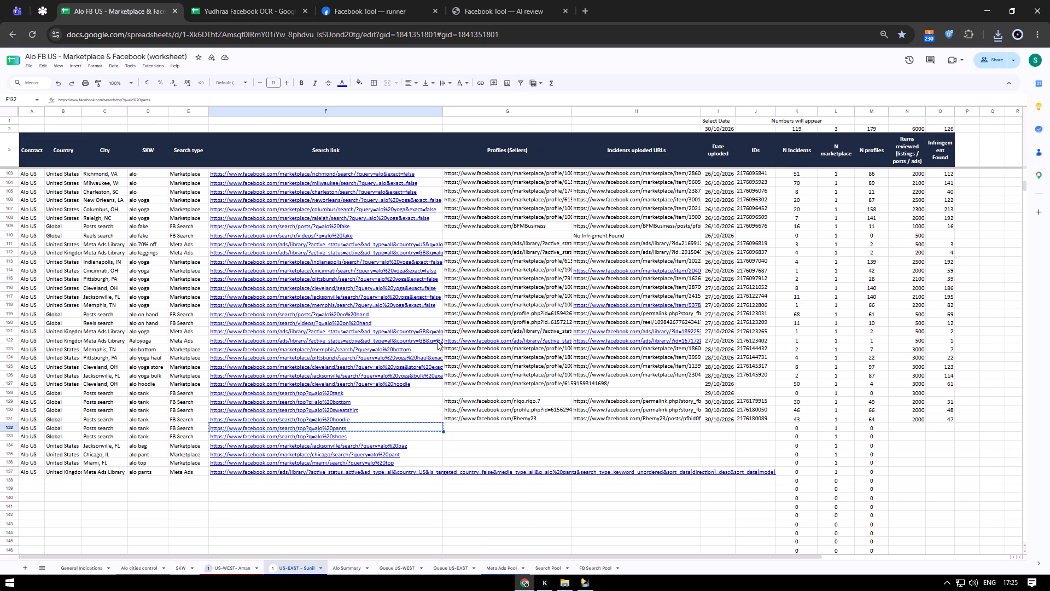
key(Right)
key(Return)
key(ctrl+shift+v)
key(Return)
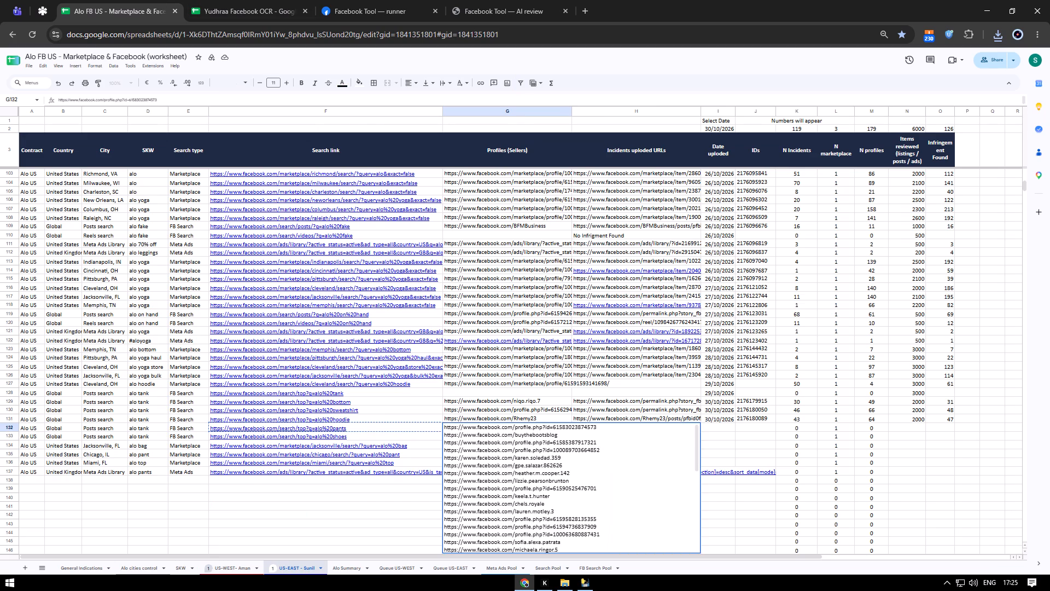
key(Up)
key(Right)
Filter Sheet14's Reason column to exclude the "possible logo in the image" entries for olo and olp.
key(ctrl+Tab)
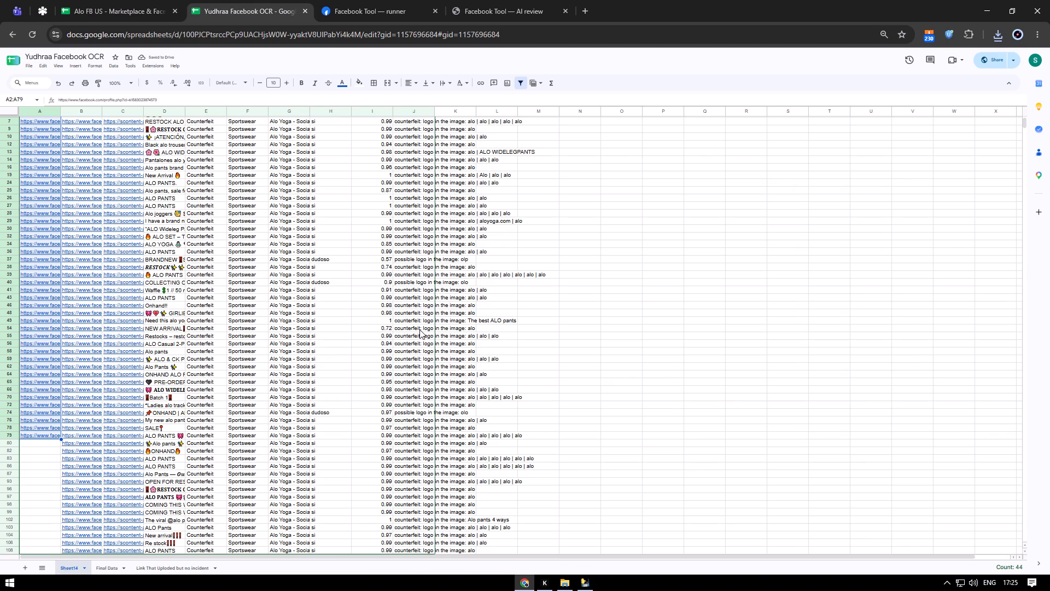
key(Up)
key(Right)
key(Down)
key(ctrl+shift+Down)
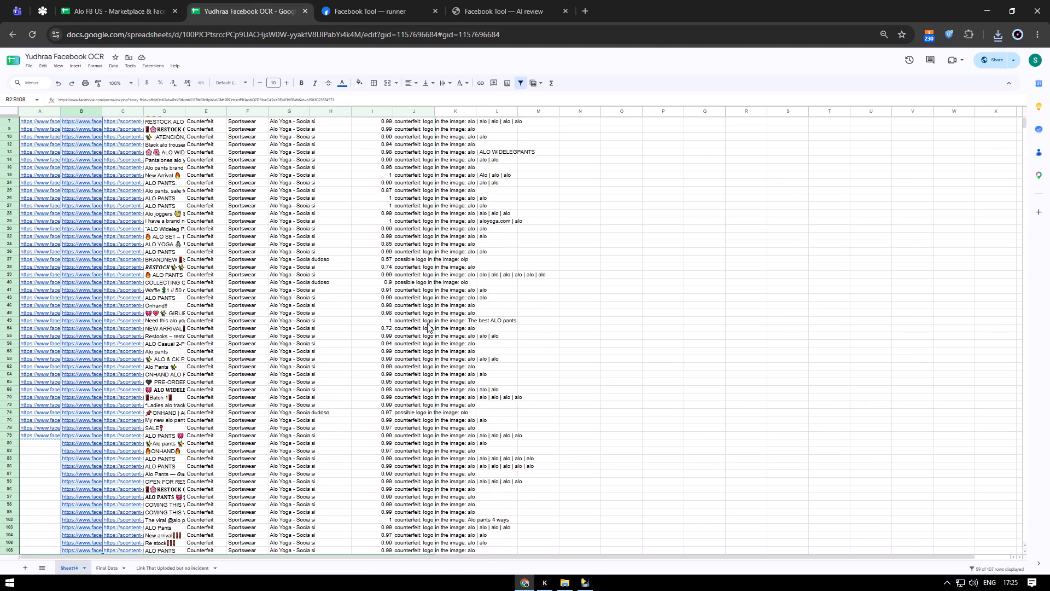
scroll(383, 285, up, 5)
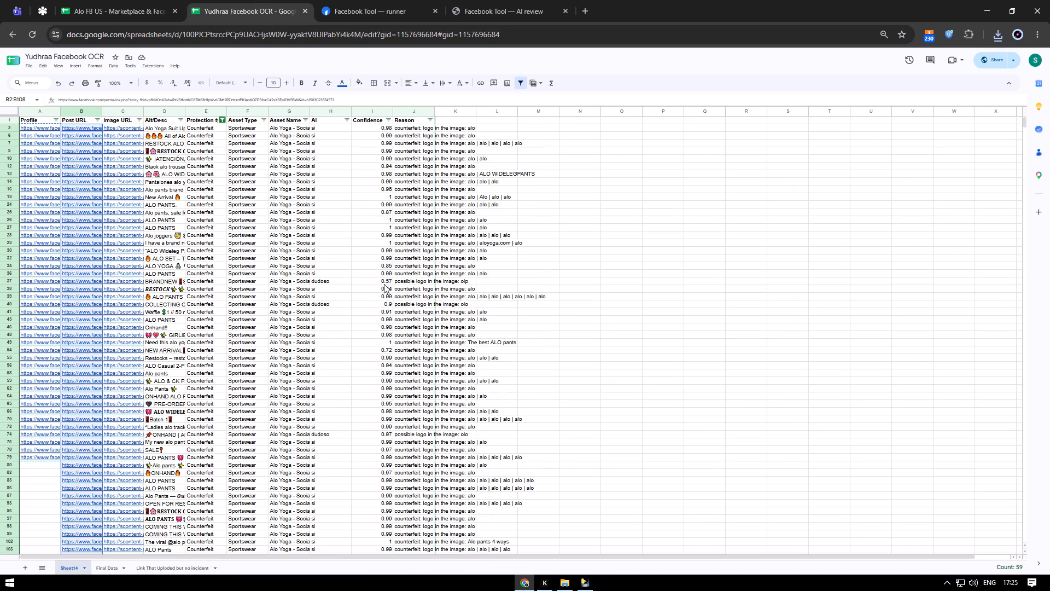
click(430, 119)
scroll(361, 265, down, 6)
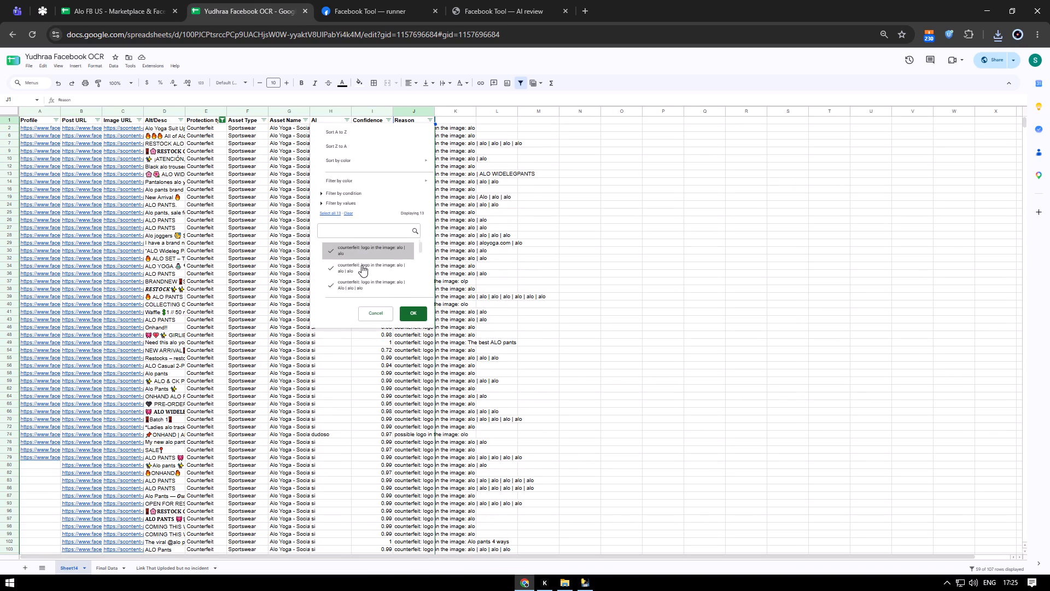
scroll(361, 279, down, 5)
click(361, 279)
click(362, 282)
click(411, 314)
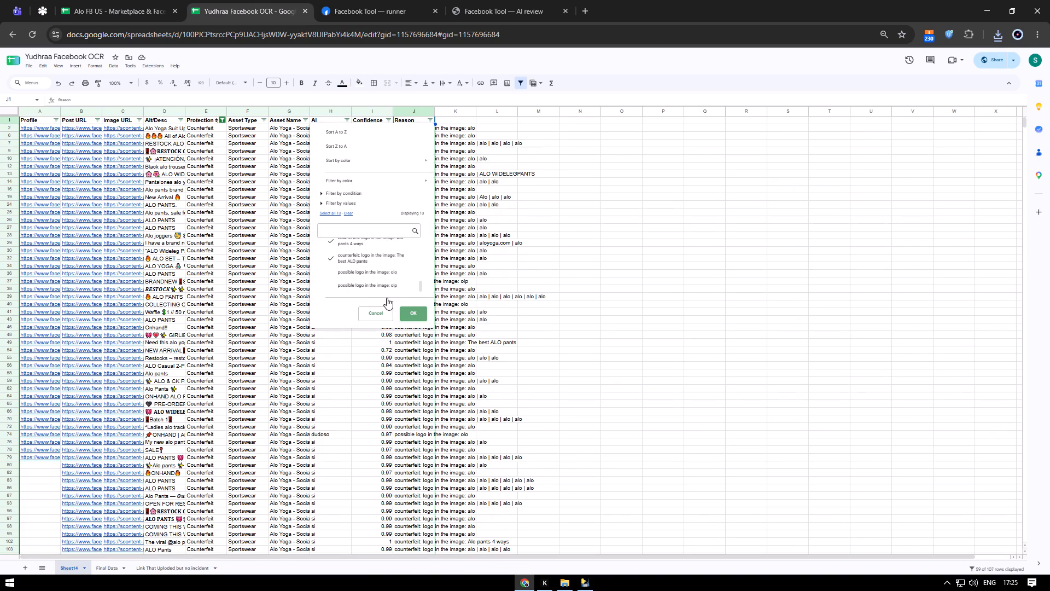
Copy the filtered Post URL links in B2:B108 of Sheet14, without the header.
click(101, 170)
key(ctrl+Up)
key(Down)
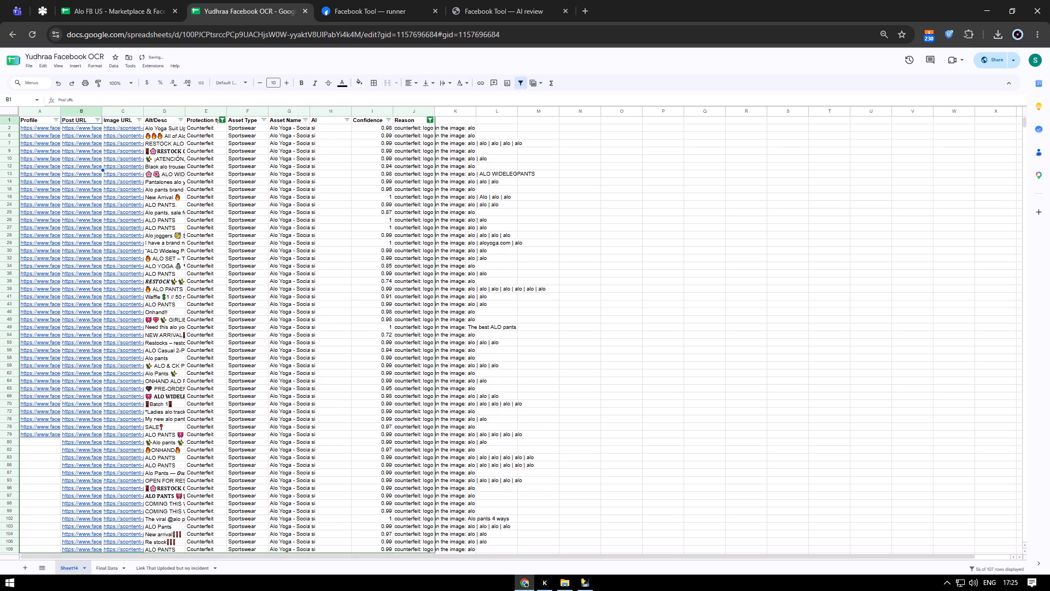
key(ctrl+shift+Down)
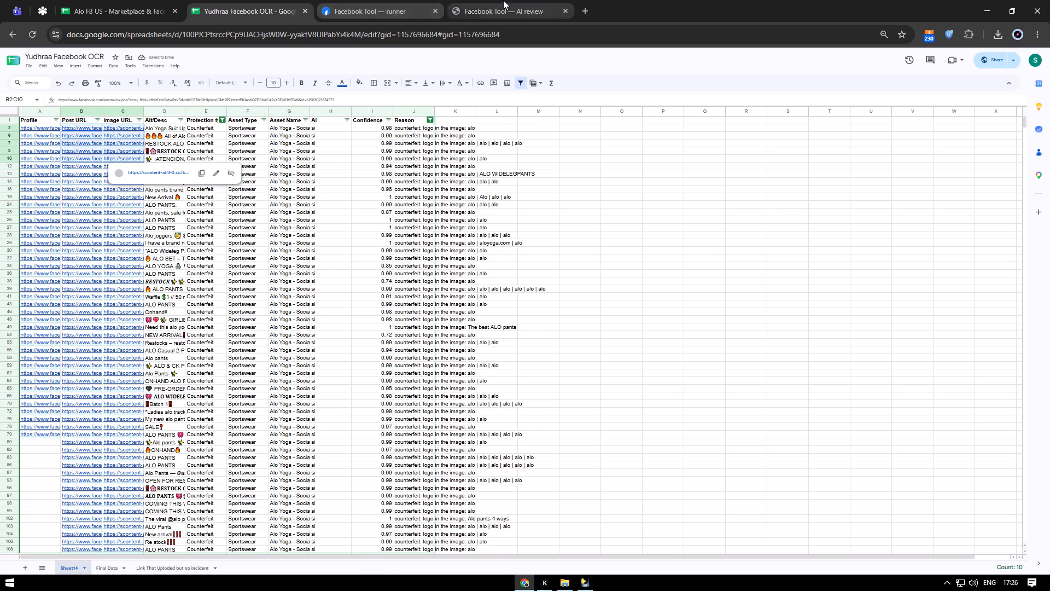
click(503, 0)
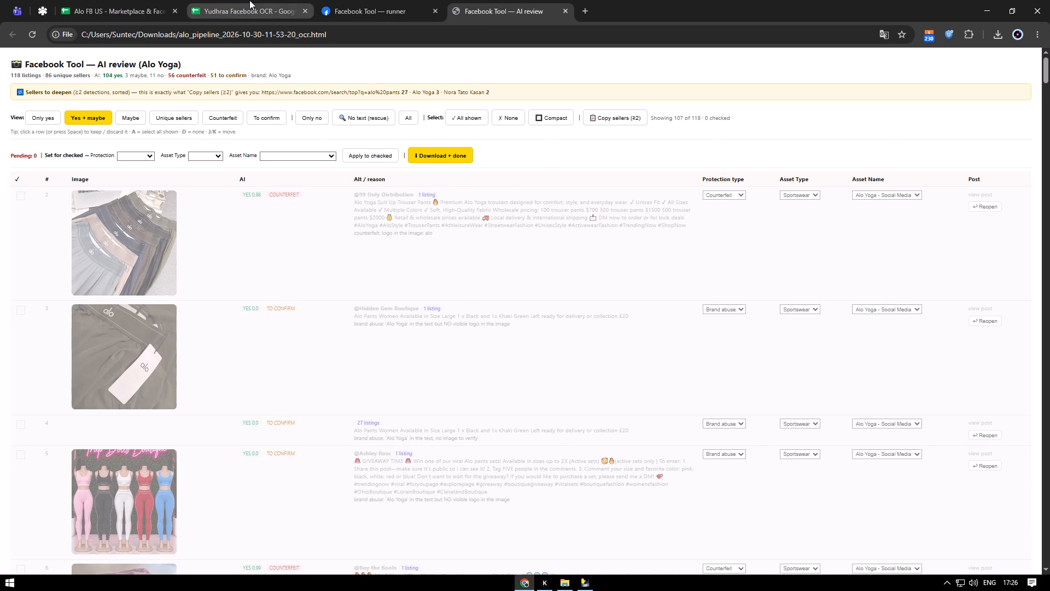
click(249, 0)
scroll(109, 525, down, 3)
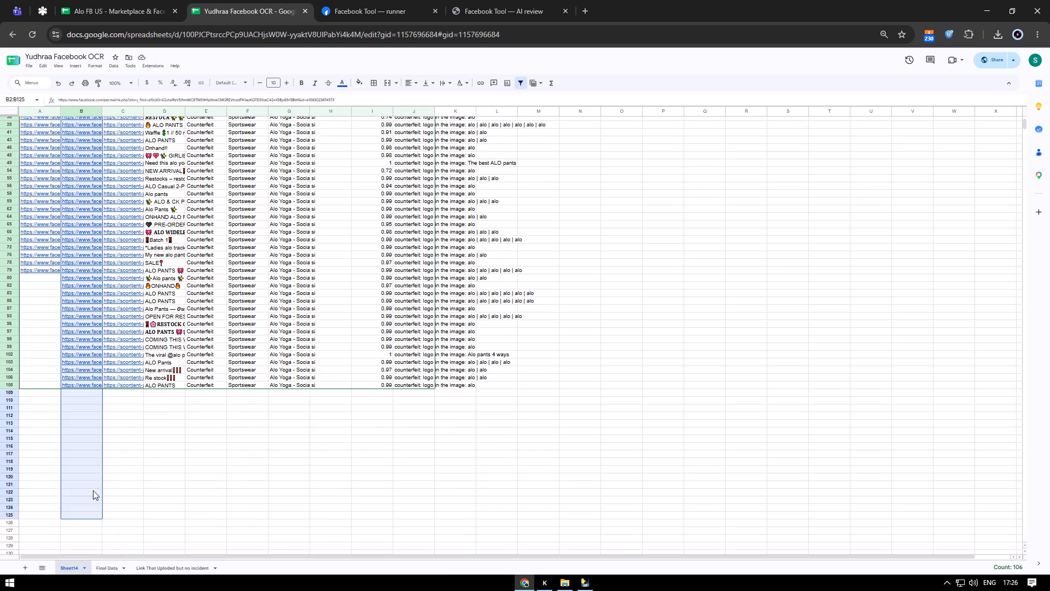
click(90, 385)
key(ctrl+Up)
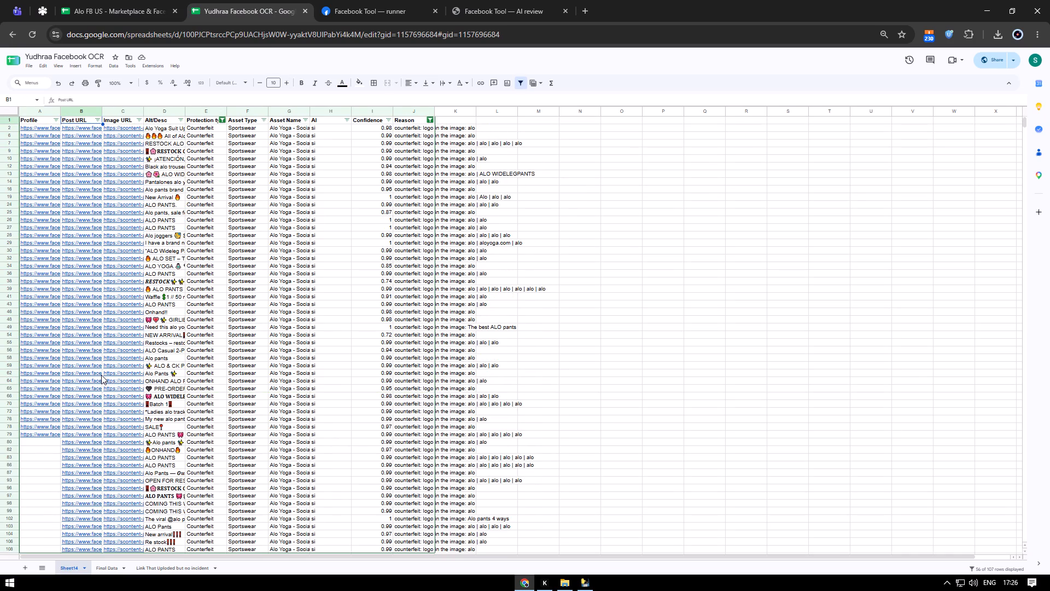
key(Down)
key(ctrl+shift+Down)
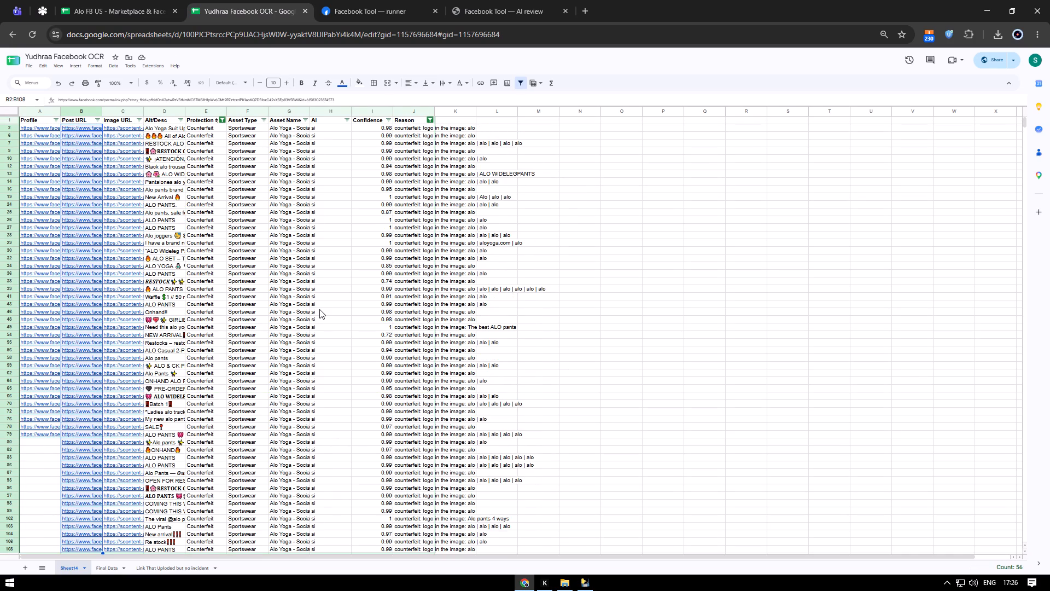
key(ctrl+c)
key(ctrl+c)
key(ctrl+c)
key(ctrl+c)
key(ctrl+c)
Reopen the link list in the Red Points new incident form and replace the detection links with the copied post URLs.
click(49, 0)
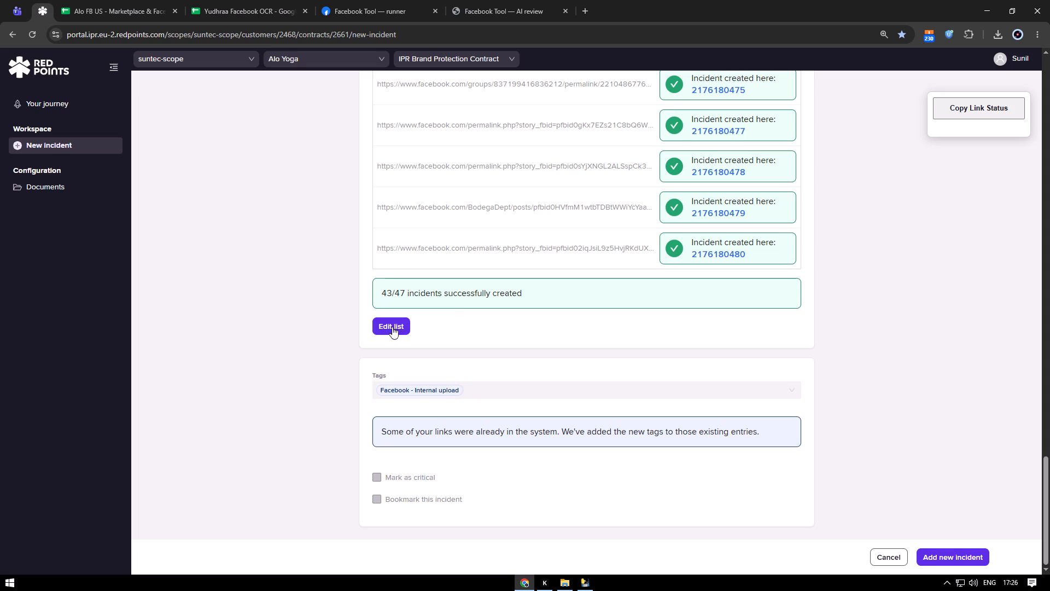
click(393, 326)
ctrl+click(400, 308)
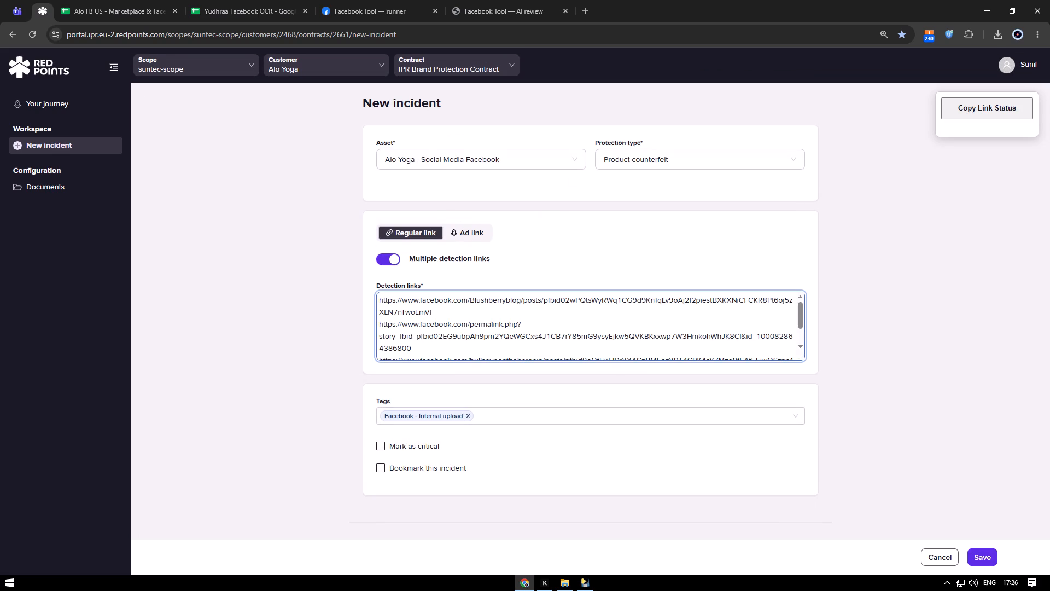
key(ctrl+a)
key(Delete)
key(ctrl+v)
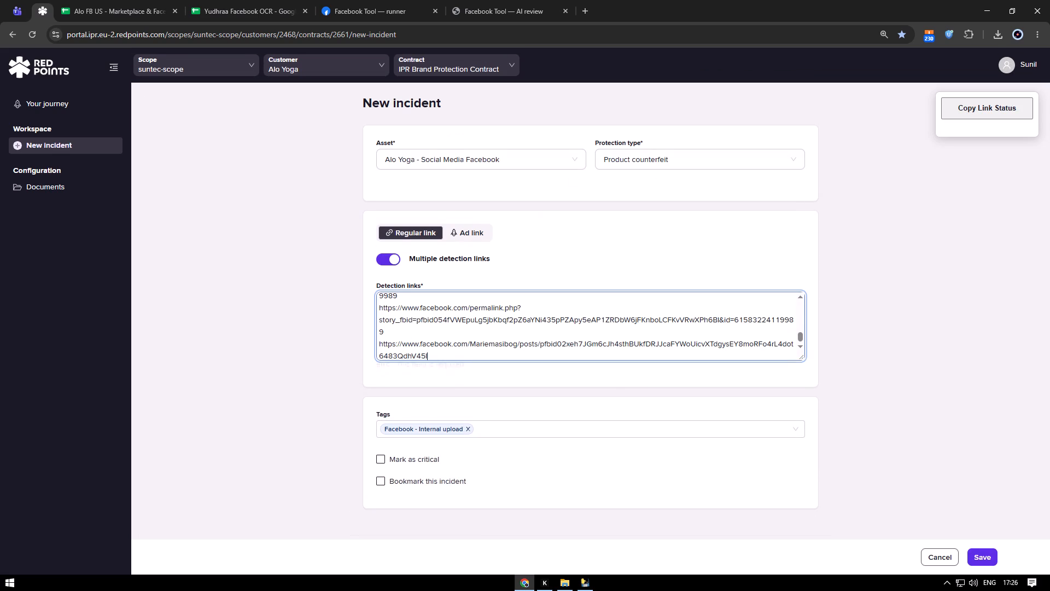
Compare the end of the detection links list with the last Post URL in Sheet14, cell B108.
scroll(542, 347, up, 6)
scroll(617, 363, down, 6)
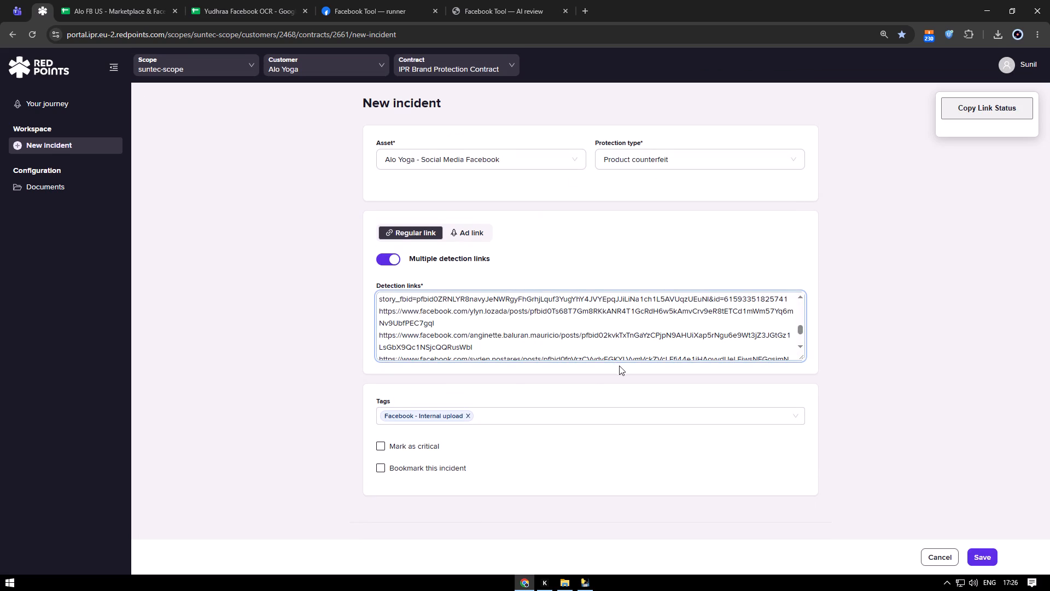
scroll(598, 315, down, 12)
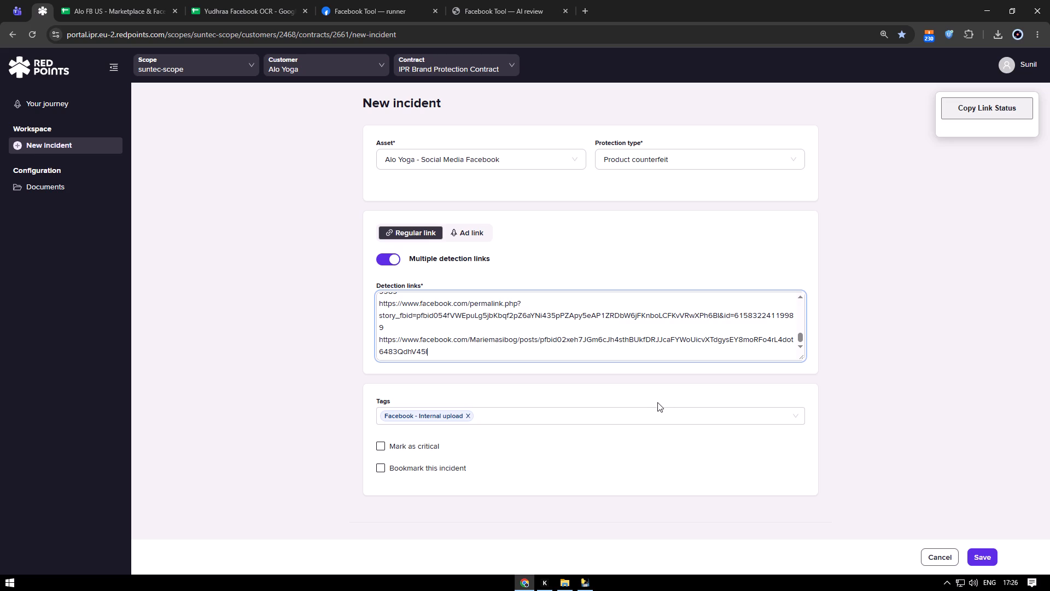
click(257, 0)
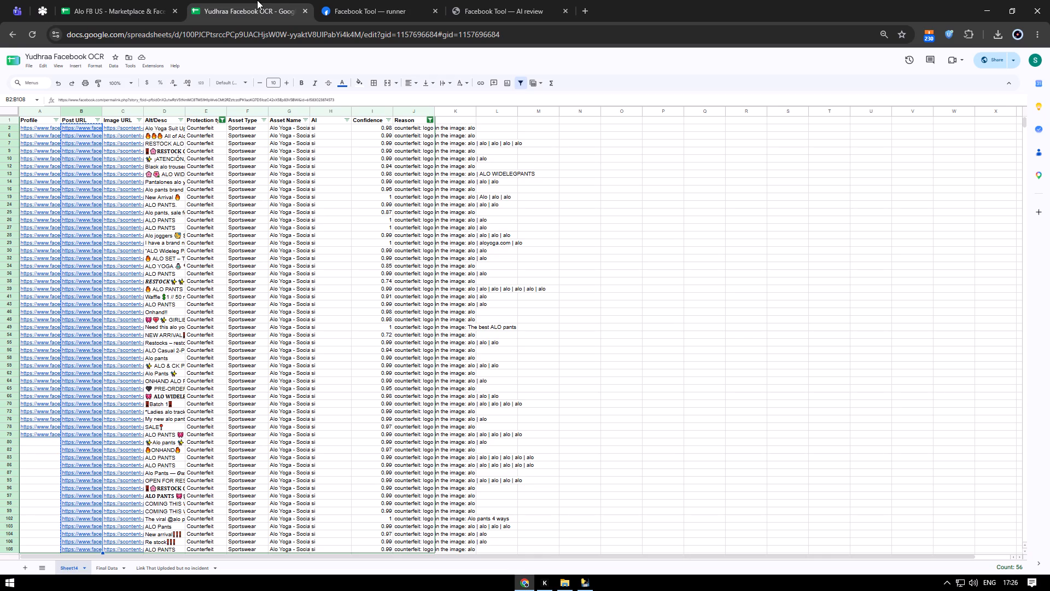
scroll(191, 392, down, 2)
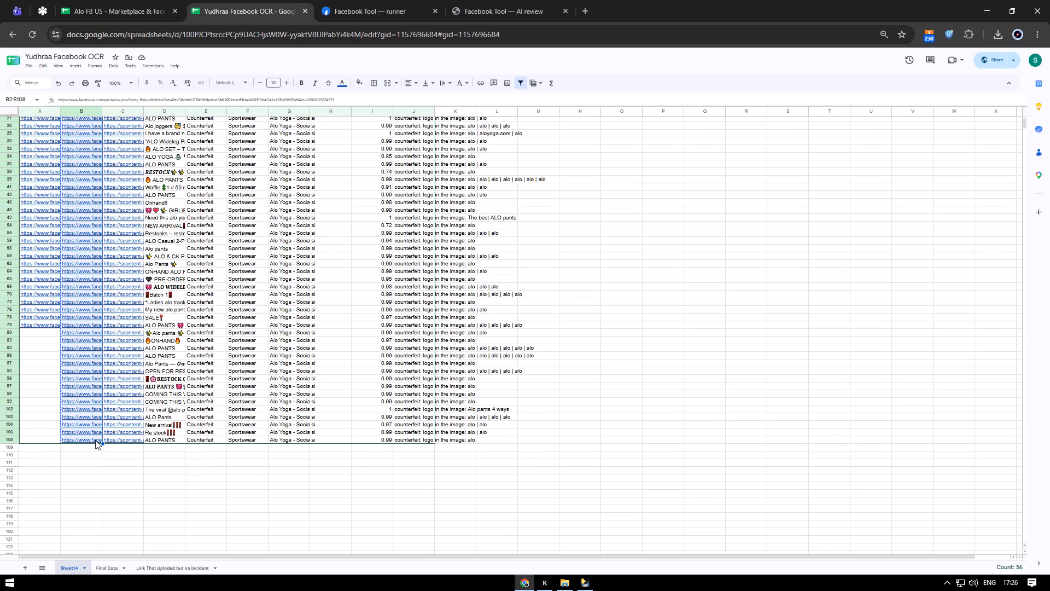
double_click(95, 440)
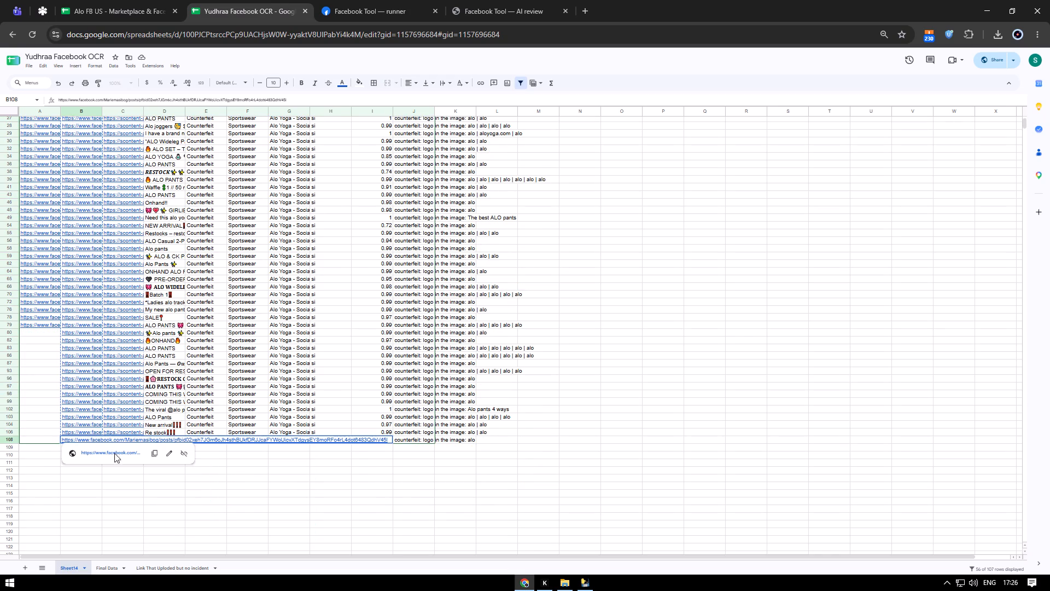
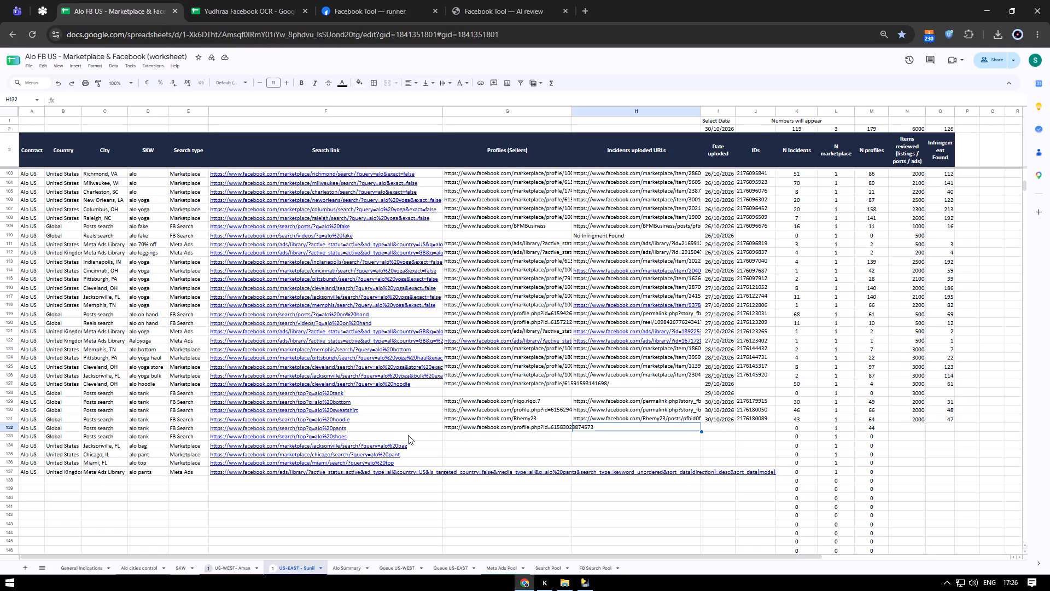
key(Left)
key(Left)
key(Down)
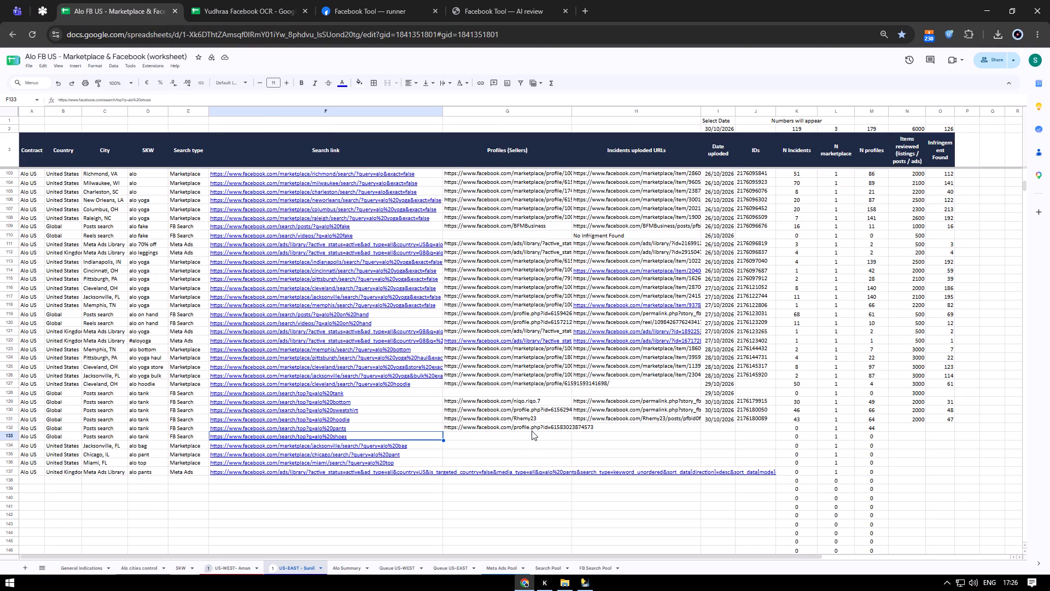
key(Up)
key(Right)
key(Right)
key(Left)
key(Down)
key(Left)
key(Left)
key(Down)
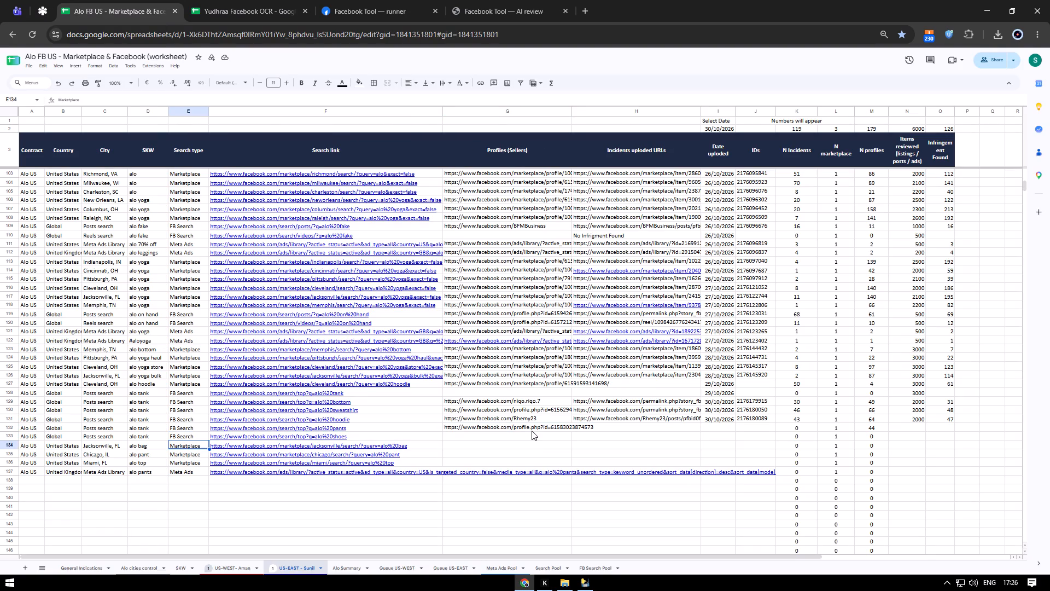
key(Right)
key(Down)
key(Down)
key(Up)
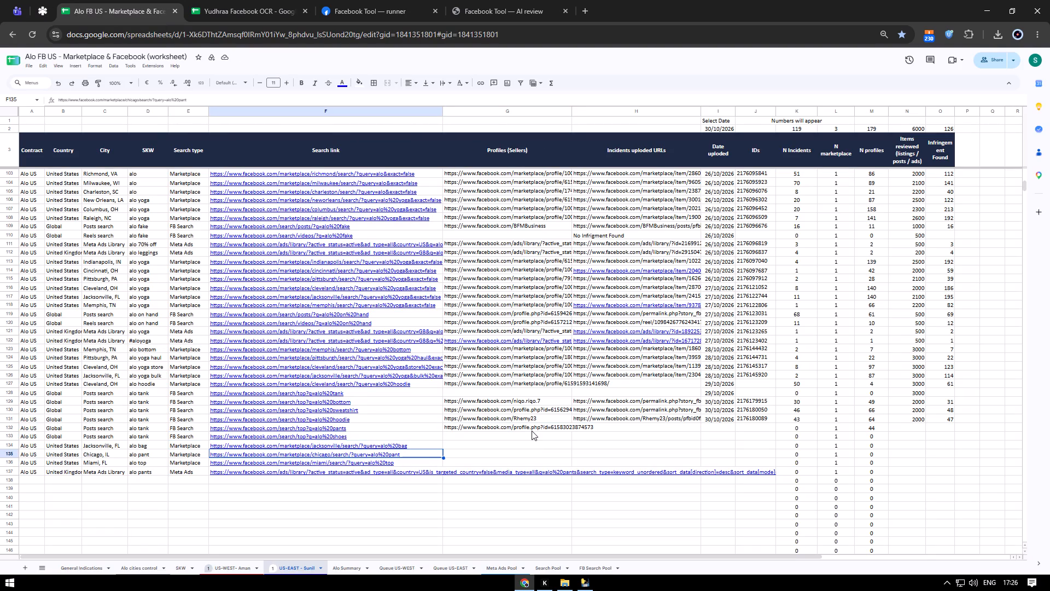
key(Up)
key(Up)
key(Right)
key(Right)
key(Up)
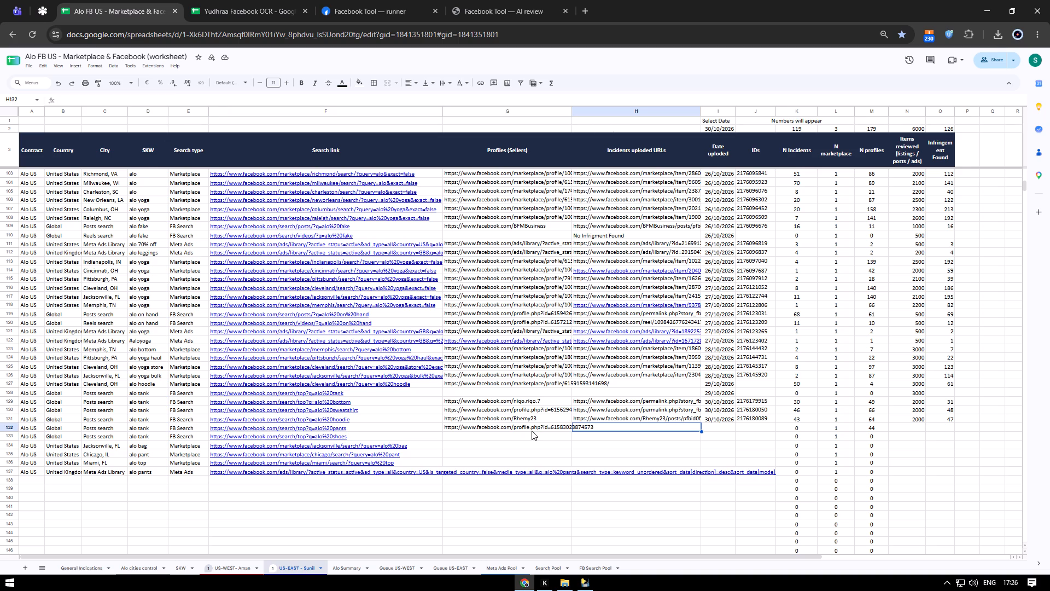
Copy the link status of the Red Points incident upload and paste it beside the Final Data table, starting at H5274.
click(48, 0)
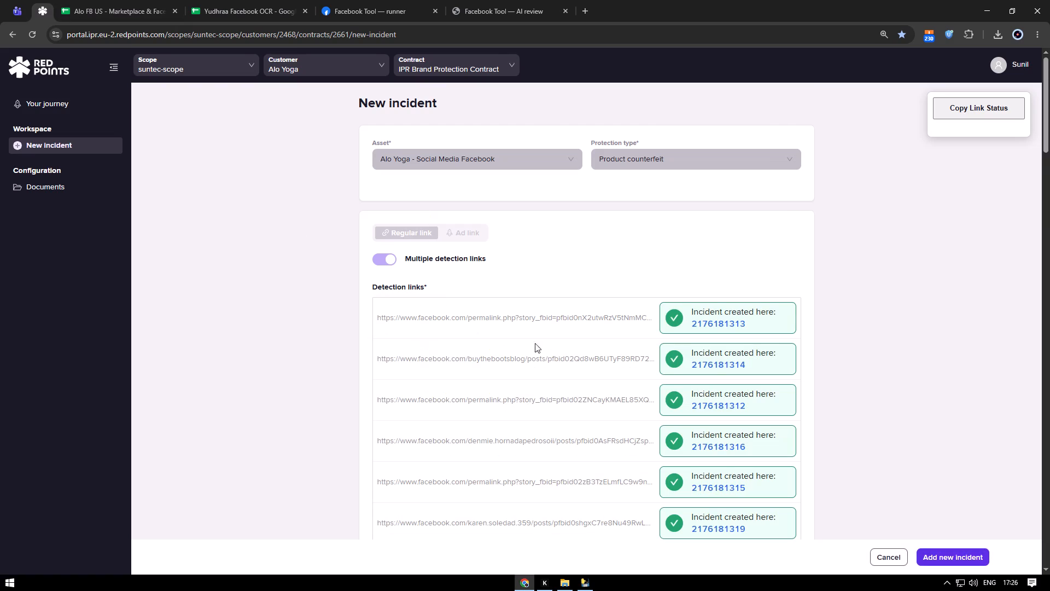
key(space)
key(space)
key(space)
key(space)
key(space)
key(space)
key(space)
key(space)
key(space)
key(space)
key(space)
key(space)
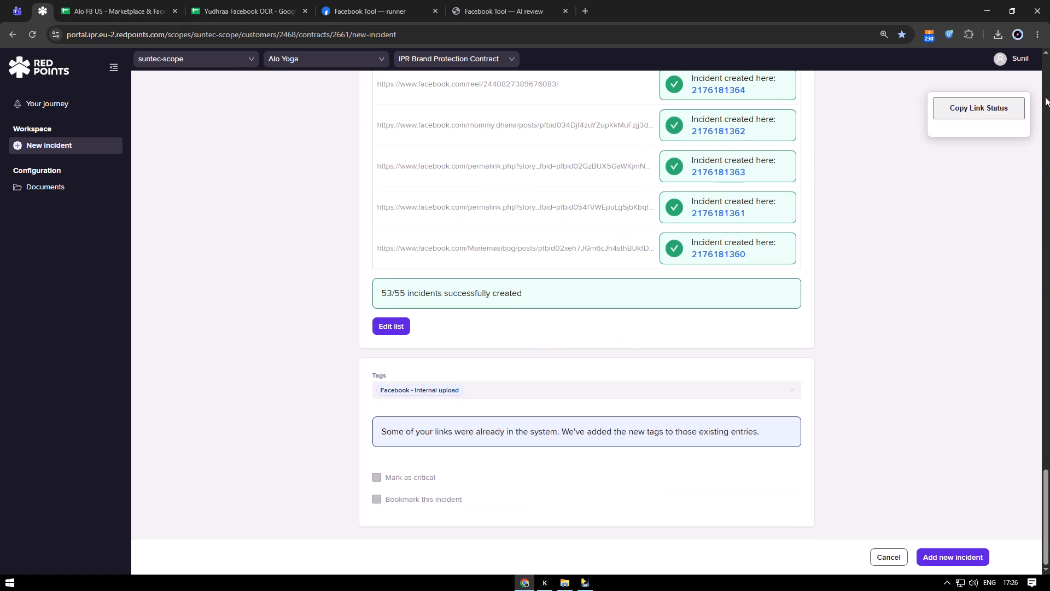
click(993, 109)
click(196, 0)
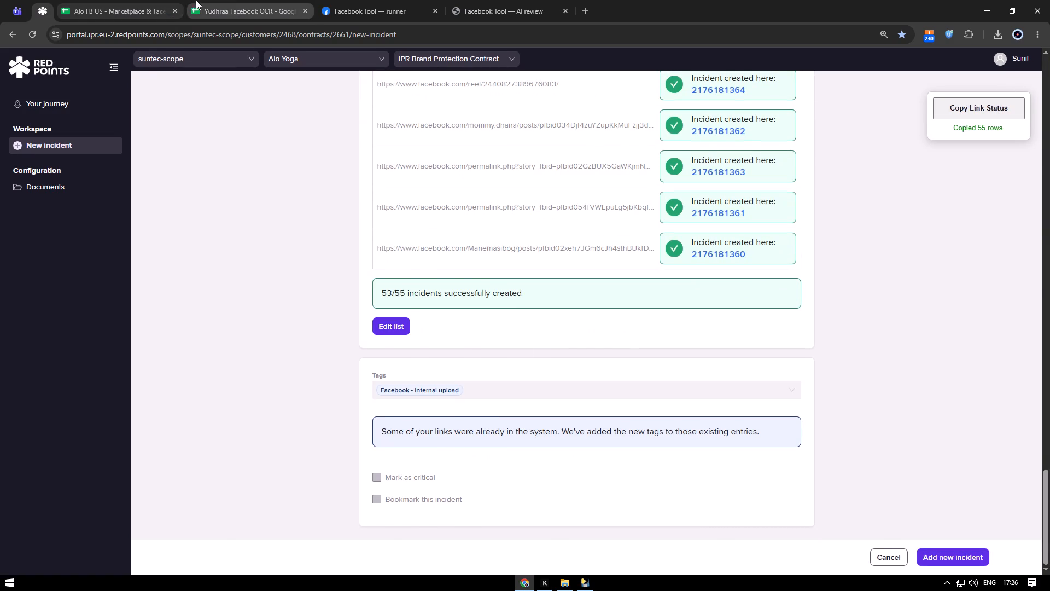
click(108, 570)
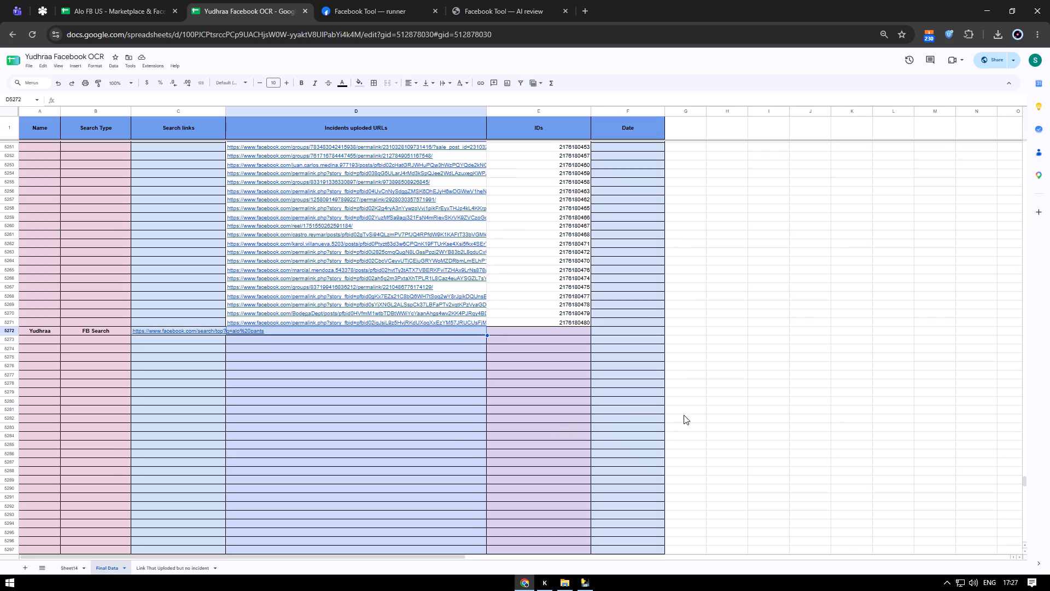
click(746, 345)
key(ctrl+v)
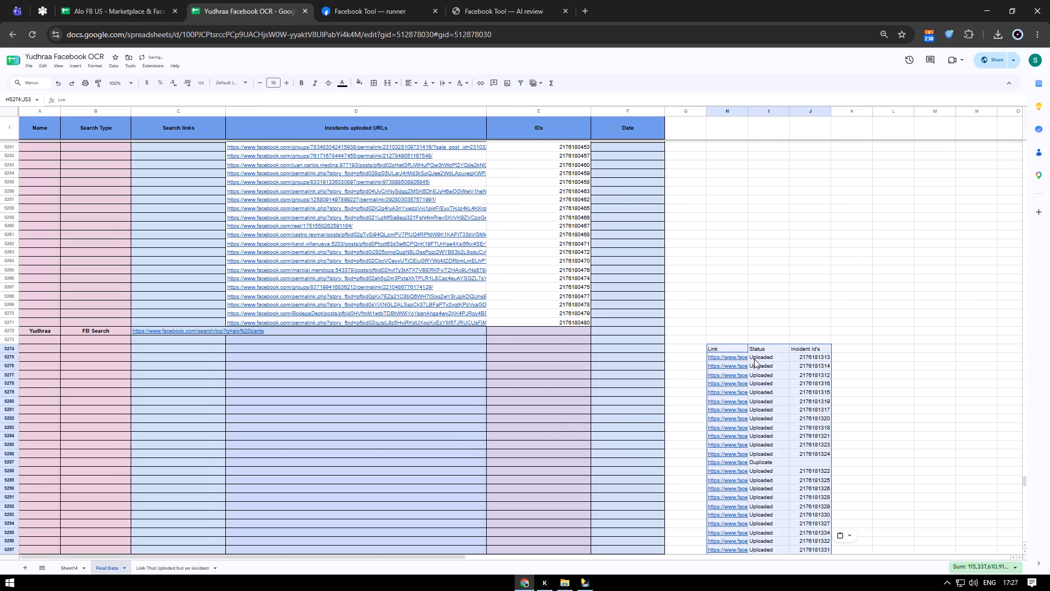
Delete the Status column from the pasted results, keeping only the links and incident IDs.
key(Right)
key(Left)
key(Right)
key(ctrl+shift+x)
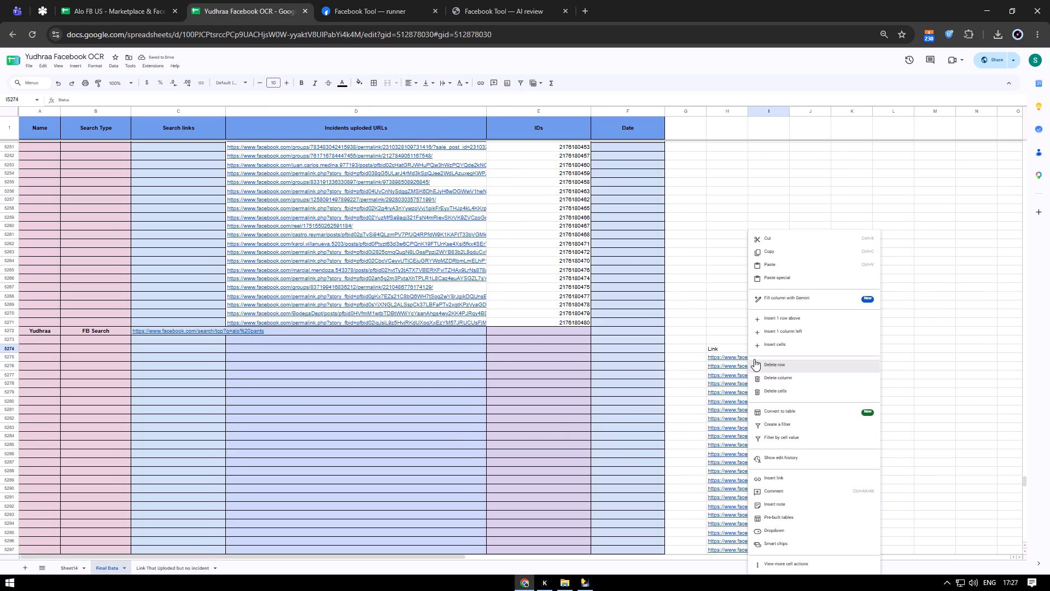
key(Down)
key(Return)
Clear the Link and Incident Id's headings above the pasted results.
key(shift+Left)
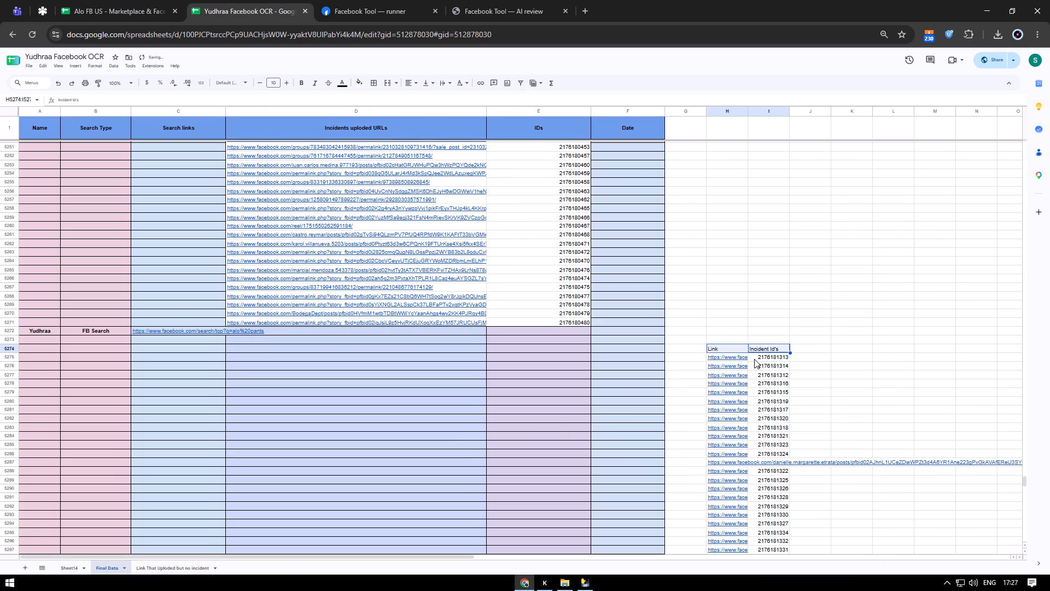
scroll(964, 327, down, 4)
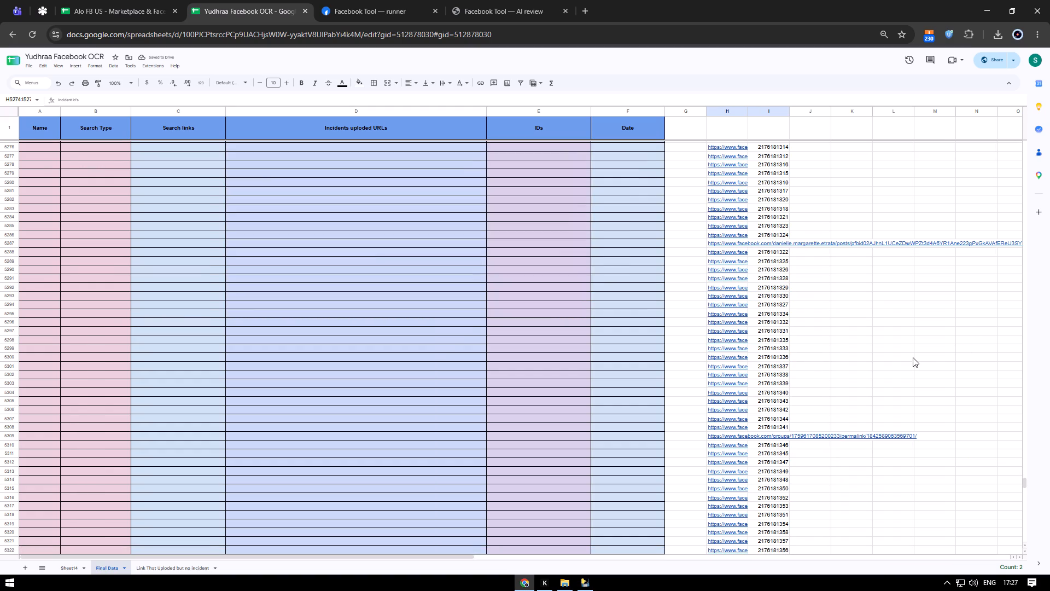
key(Delete)
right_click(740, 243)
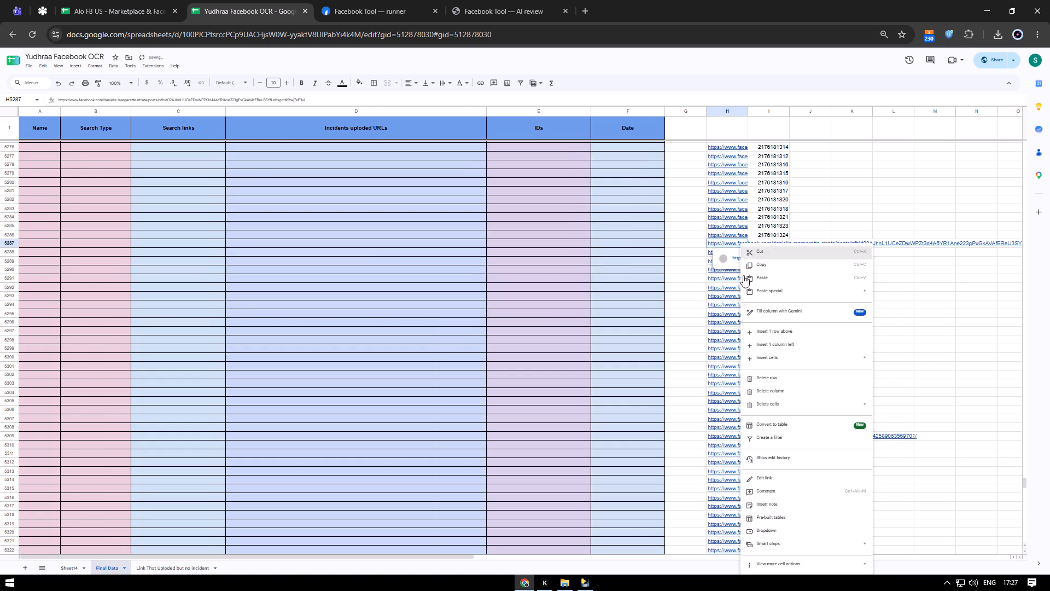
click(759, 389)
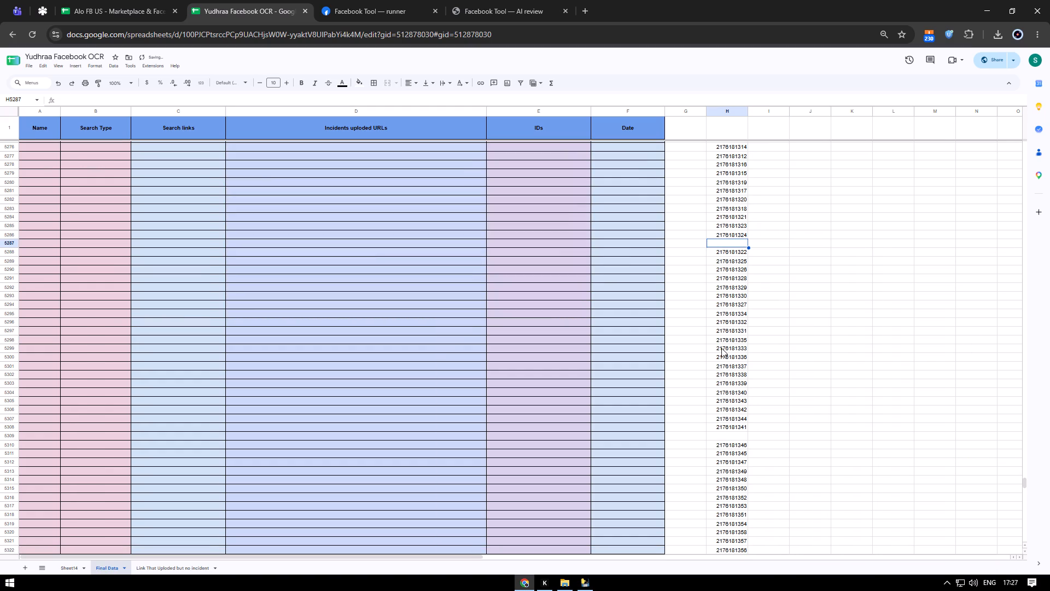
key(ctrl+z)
Delete the two rows of duplicate links that have no incident ID from the pasted results.
right_click(730, 245)
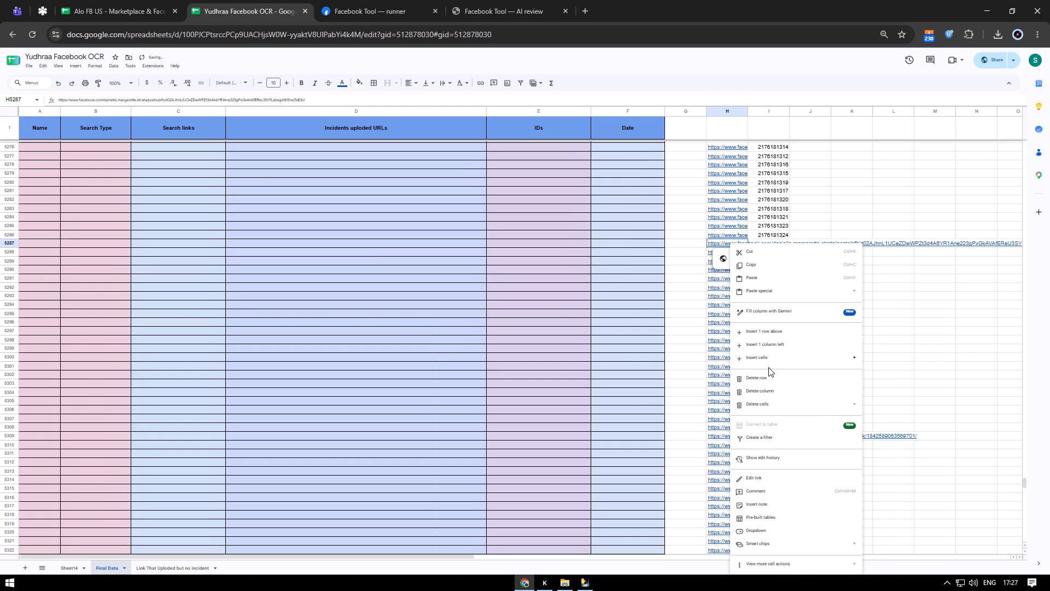
click(768, 371)
click(768, 375)
right_click(725, 428)
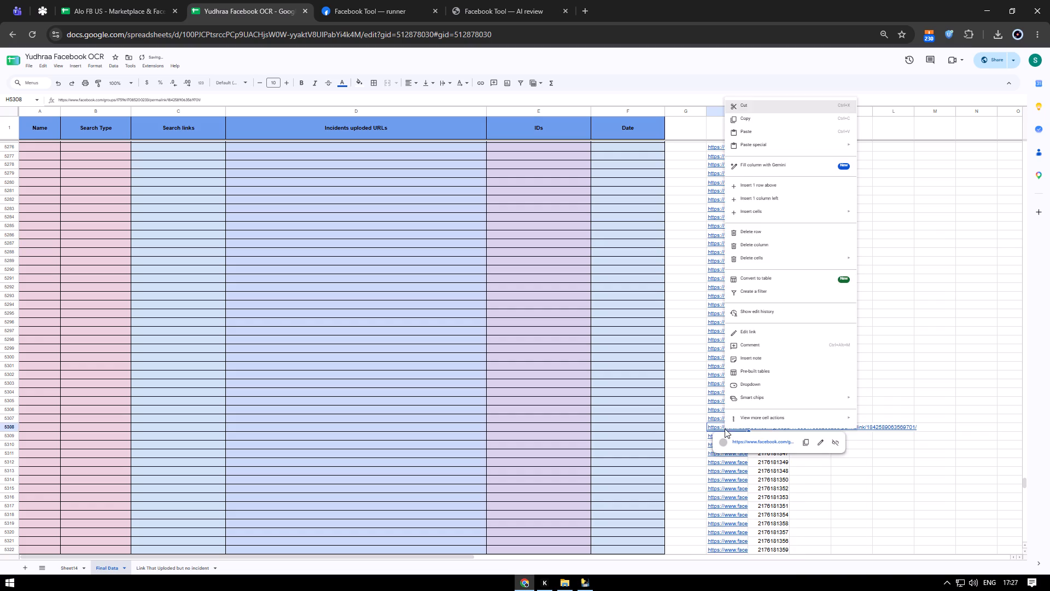
click(767, 234)
Move the remaining links and incident IDs into the Incidents uploaded URLs and IDs columns of Final Data, starting at row 5272.
key(ctrl+Up)
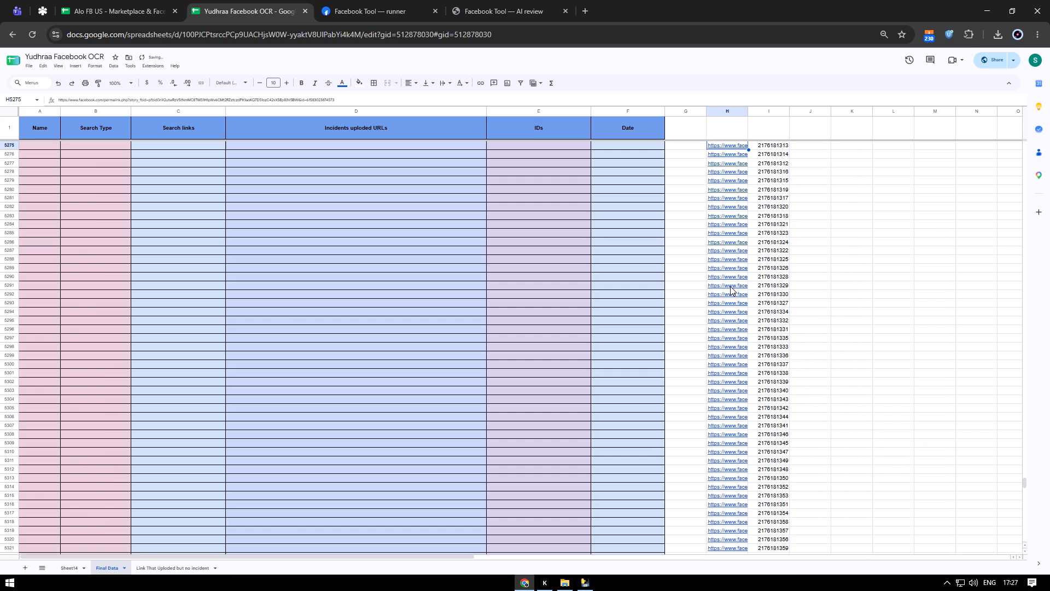
key(ctrl+shift+Right)
key(ctrl+shift+Down)
key(ctrl+x)
key(ctrl+Left)
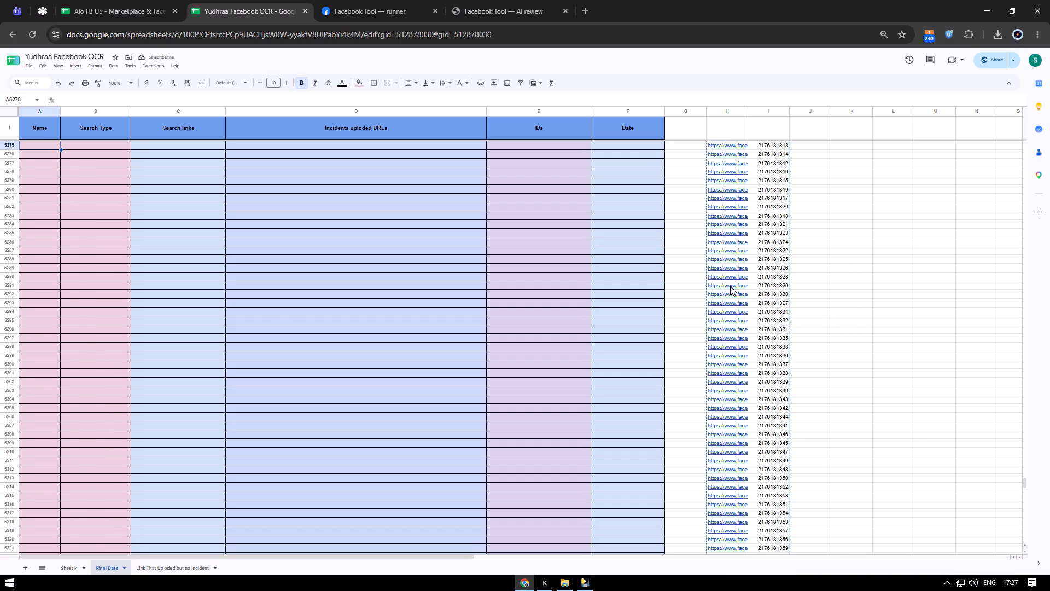
key(Right)
key(Right)
key(Right)
key(ctrl+Up)
key(Down)
key(ctrl+v)
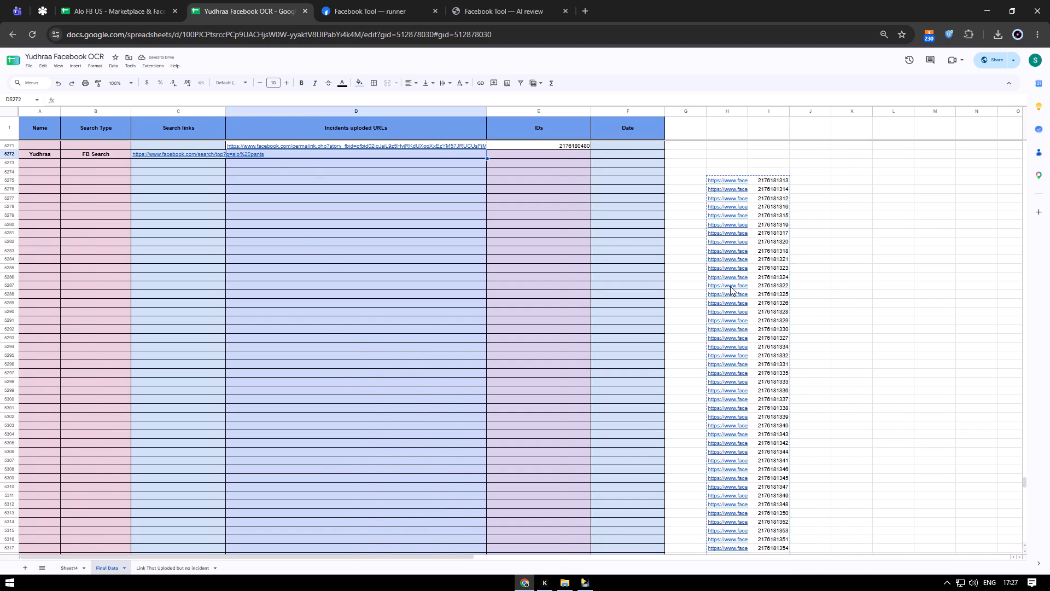
Copy the uploaded URLs from Final Data into the single Incidents uploaded URLs cell of row 132 on the US-EAST sheet.
key(shift+Left)
key(ctrl+c)
key(ctrl+c)
key(ctrl+c)
key(ctrl+shift+Tab)
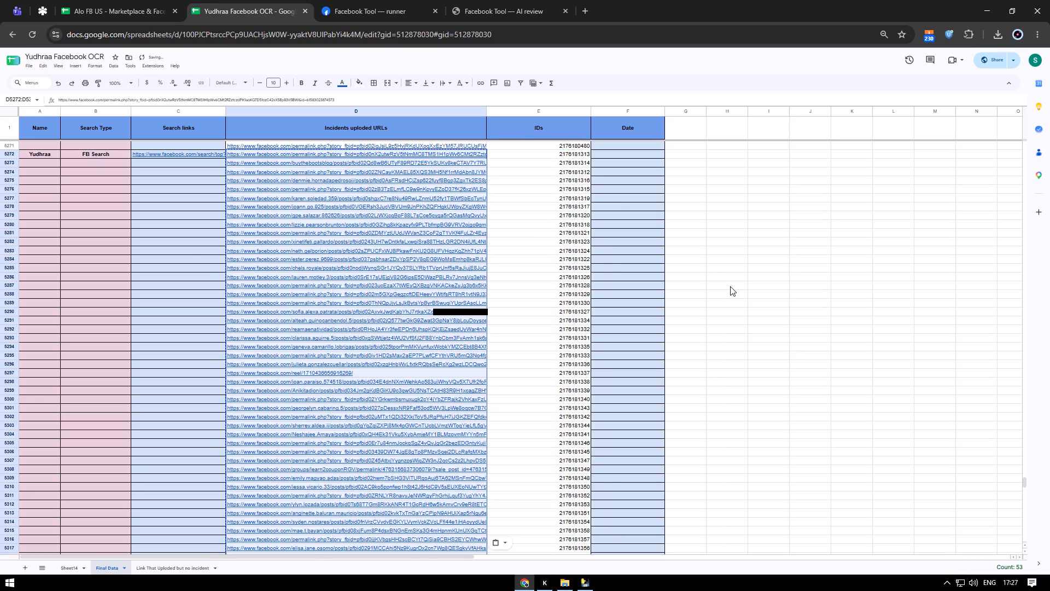
key(Return)
key(ctrl+shift+v)
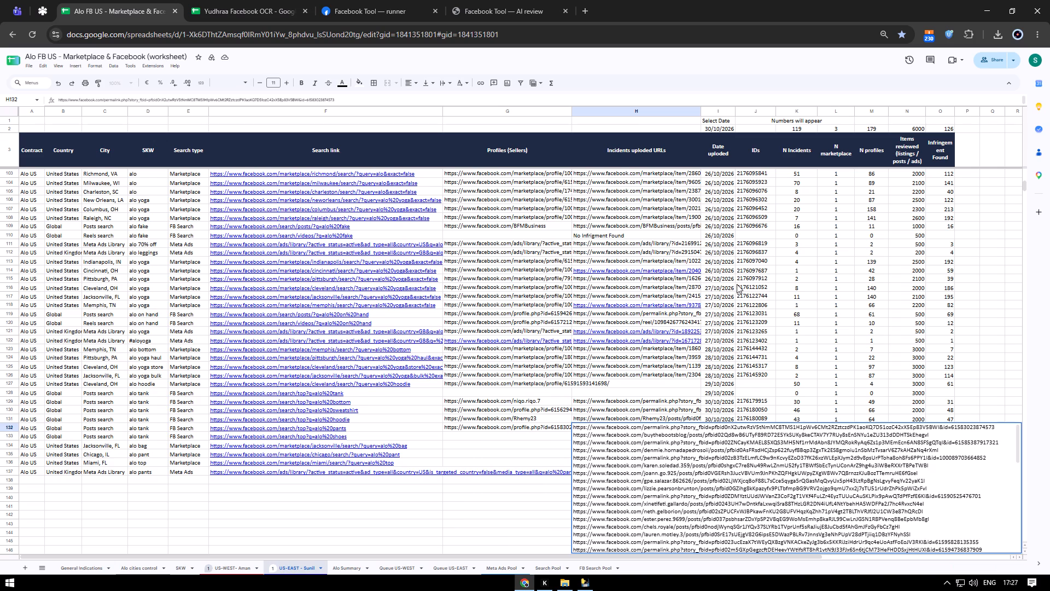
key(Return)
Enter 30/10/2026 as the date uploaded in row 132 of the US-EAST sheet.
key(Up)
key(Right)
key(ctrl+semicolon)
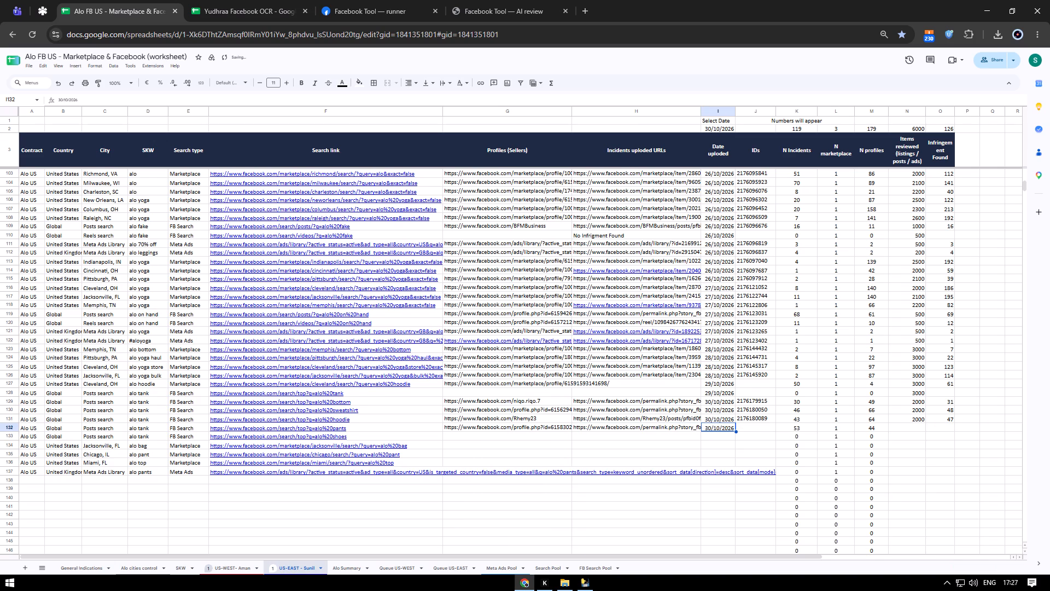
key(Down)
key(Up)
Record 2000 items reviewed and 55 infringements found in row 132 of the US-EAST sheet.
key(Right)
key(Right)
key(Right)
key(Right)
key(Right)
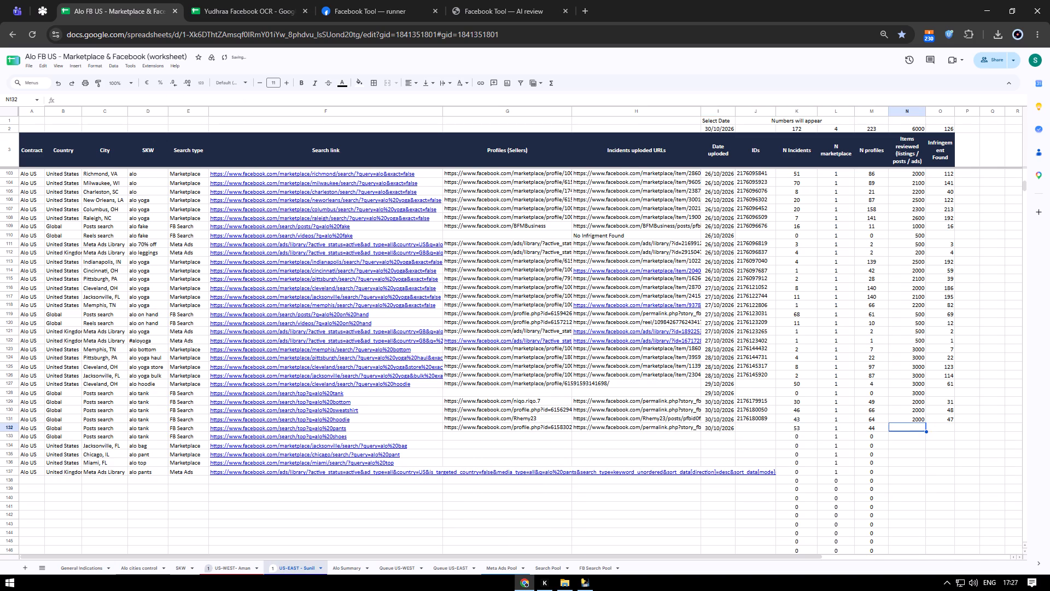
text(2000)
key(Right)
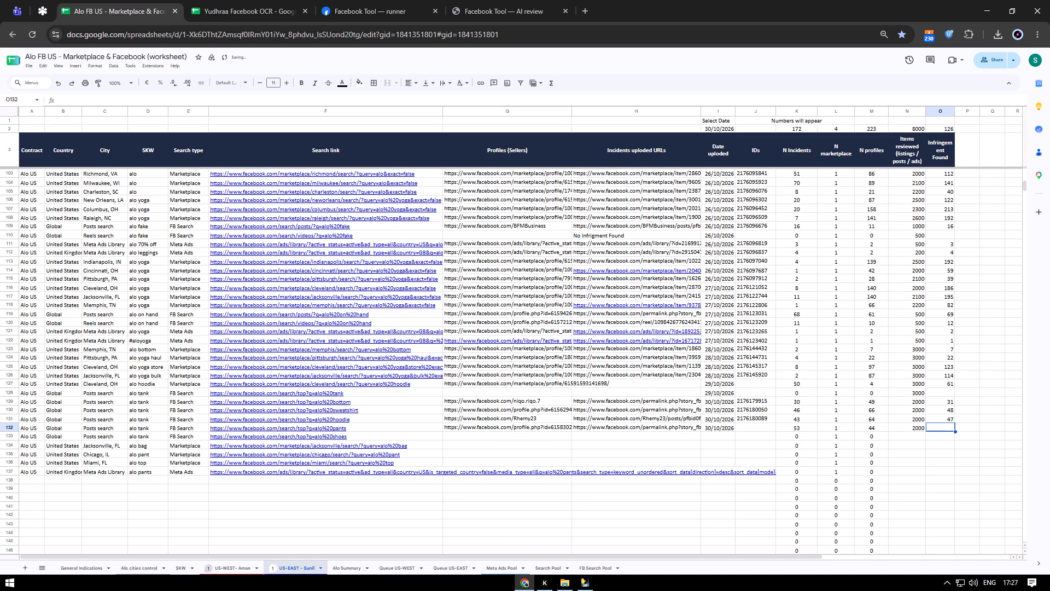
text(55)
Copy the alo pants incident IDs from Final Data into the single IDs cell of row 132 on the US-EAST sheet.
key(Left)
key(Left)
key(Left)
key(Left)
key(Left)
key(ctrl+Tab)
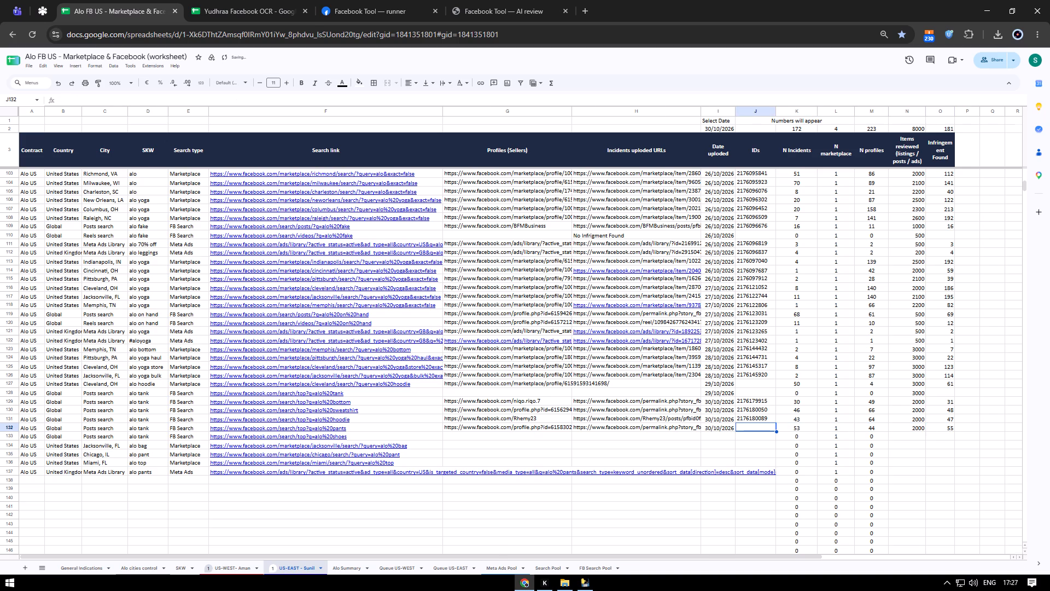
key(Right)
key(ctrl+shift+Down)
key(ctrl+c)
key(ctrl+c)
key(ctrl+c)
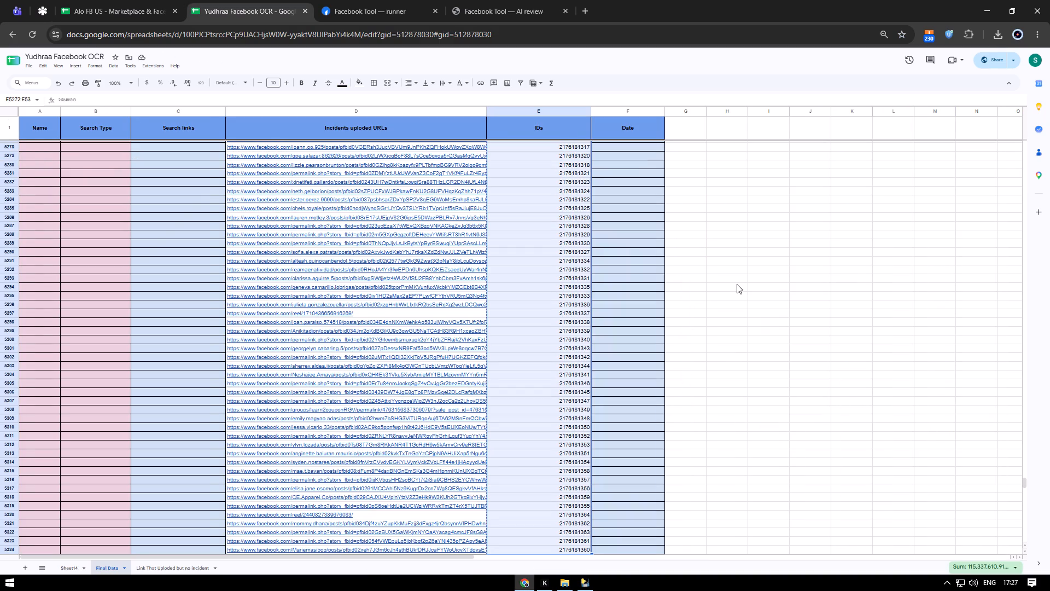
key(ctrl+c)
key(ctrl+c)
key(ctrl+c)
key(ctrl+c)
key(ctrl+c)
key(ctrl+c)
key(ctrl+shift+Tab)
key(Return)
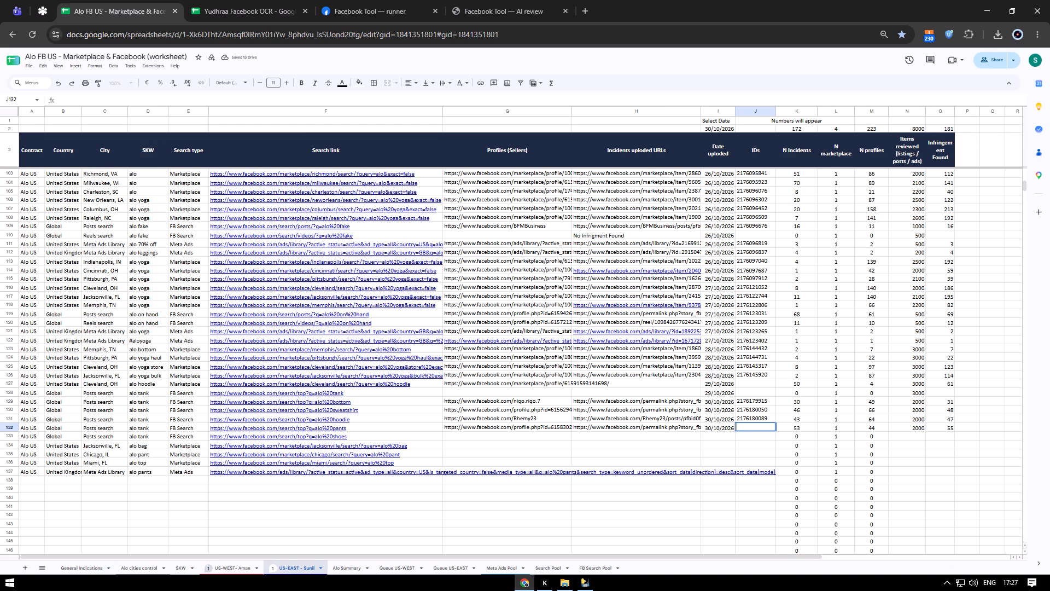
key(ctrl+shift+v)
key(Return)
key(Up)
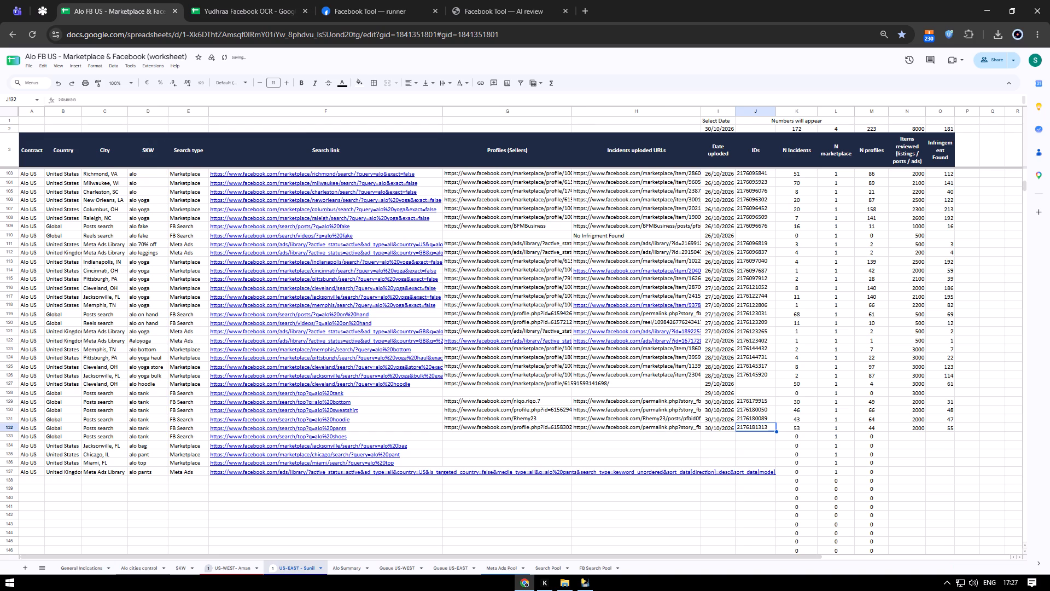
Centre-align the newly added alo pants incident IDs in the Final Data sheet.
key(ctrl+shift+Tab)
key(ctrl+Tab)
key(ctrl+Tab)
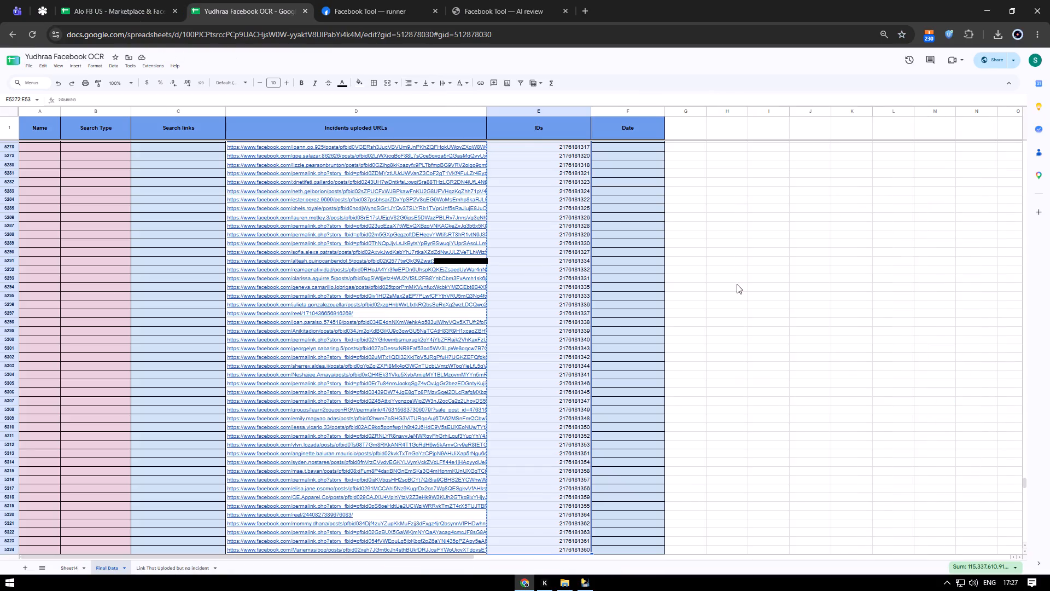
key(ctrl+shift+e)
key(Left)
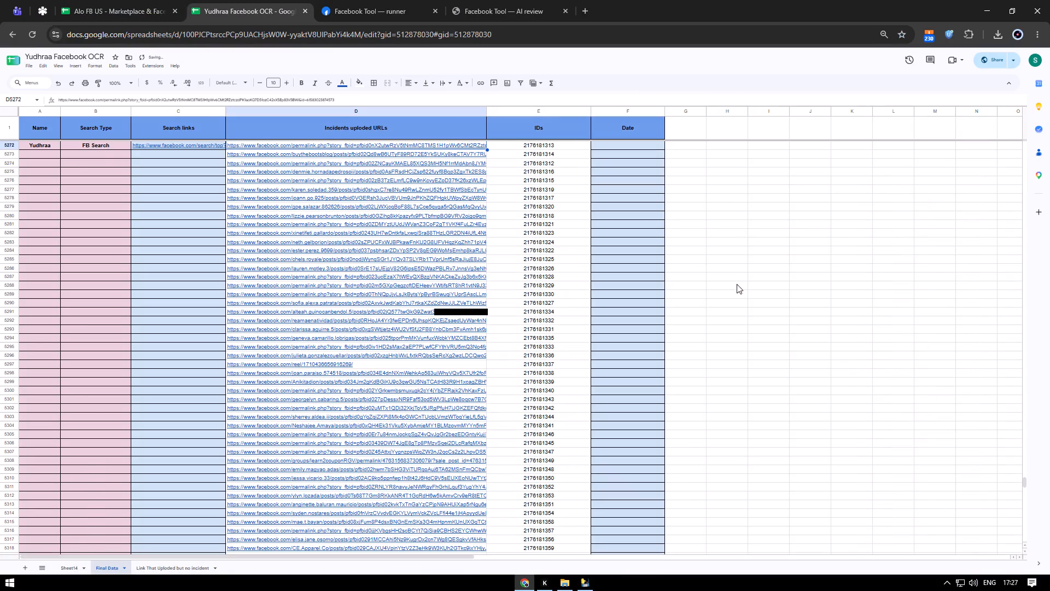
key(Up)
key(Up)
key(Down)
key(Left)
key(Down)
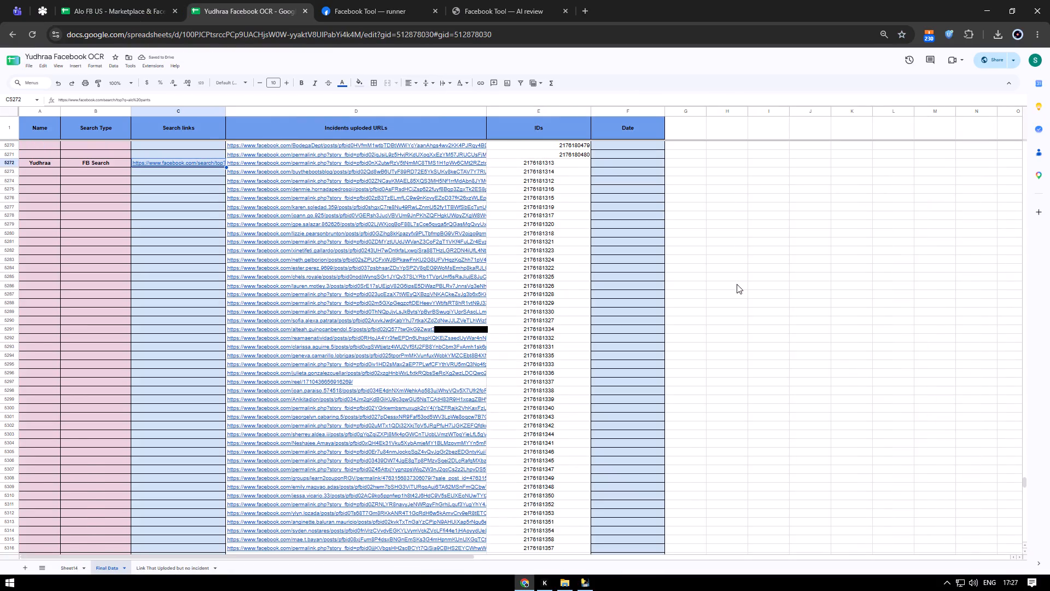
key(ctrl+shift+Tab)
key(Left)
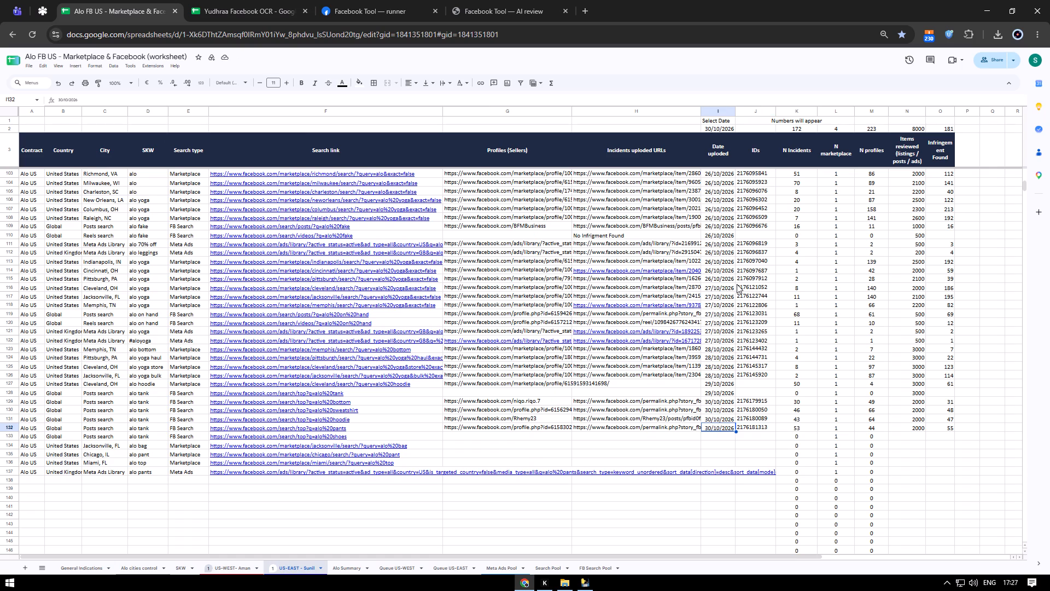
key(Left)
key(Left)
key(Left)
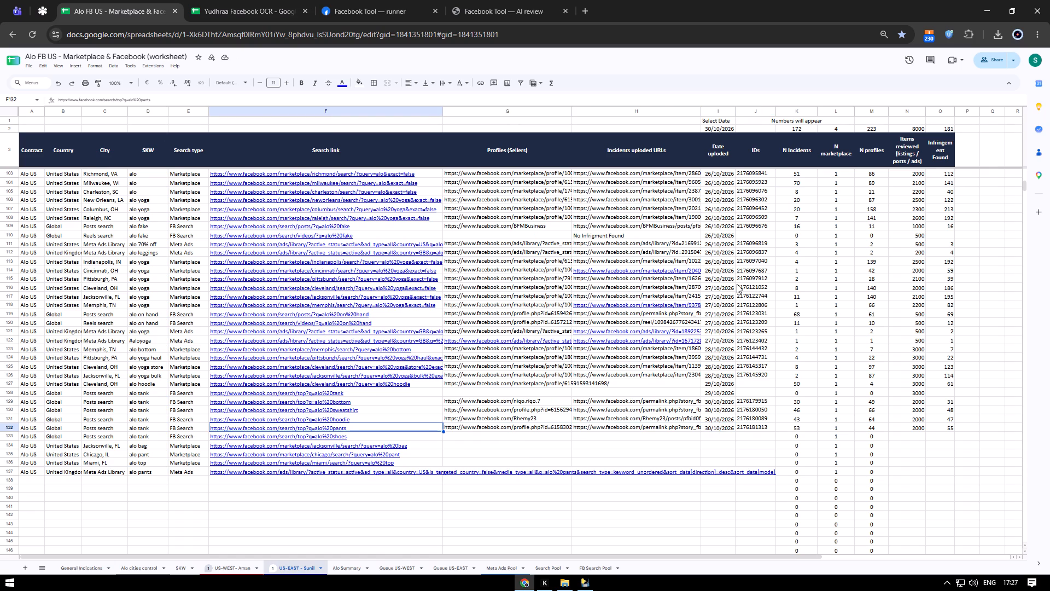
Close the Facebook Tool AI review and runner pages used for the alo pants search.
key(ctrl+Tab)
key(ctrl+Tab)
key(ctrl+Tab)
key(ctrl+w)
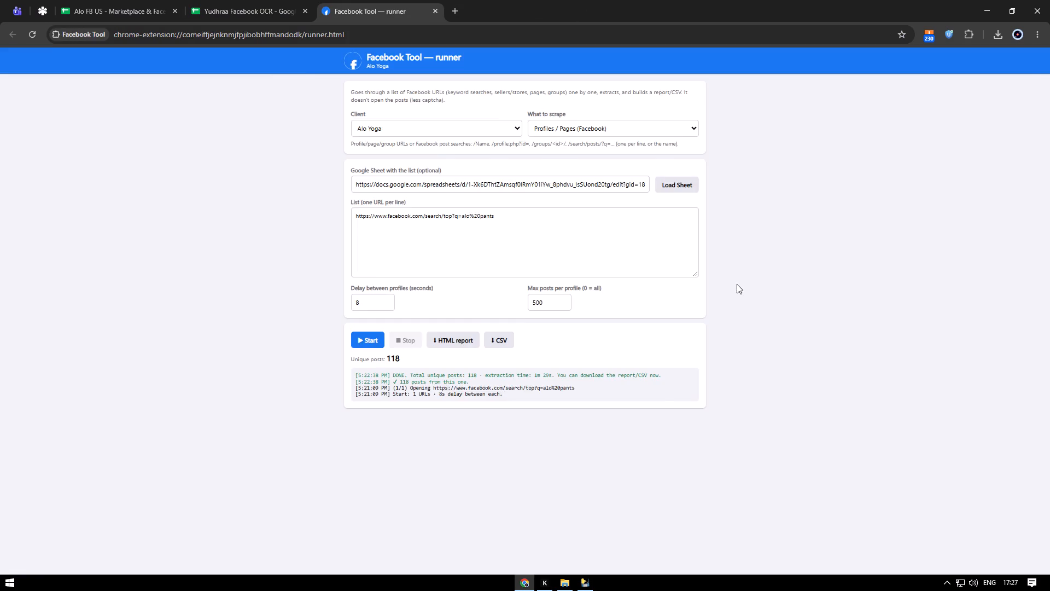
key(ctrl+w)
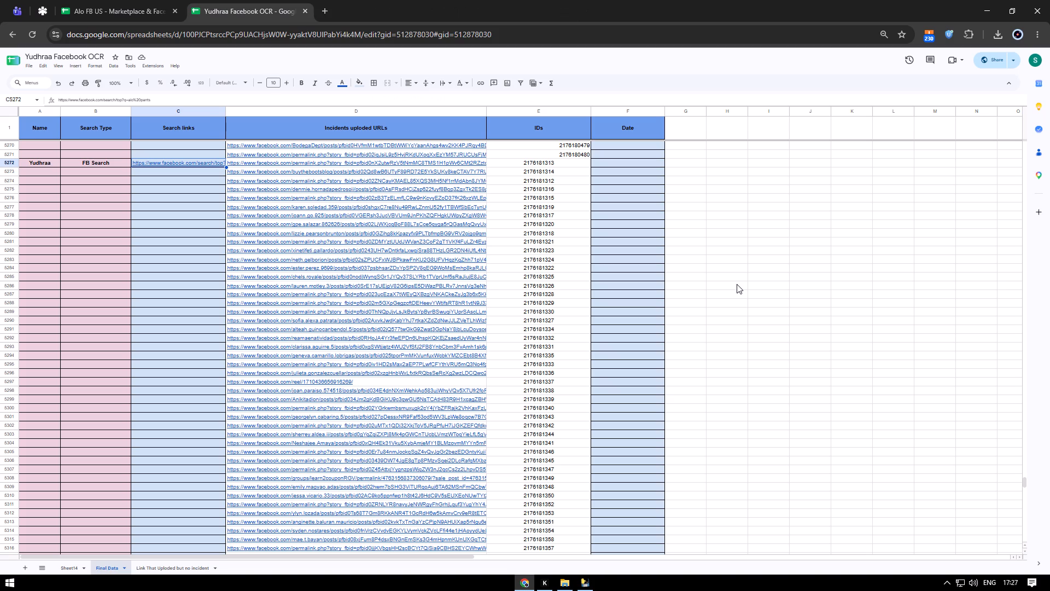
Remove the filter from the scraped alo pants results sheet in the Yudhraa Facebook OCR spreadsheet.
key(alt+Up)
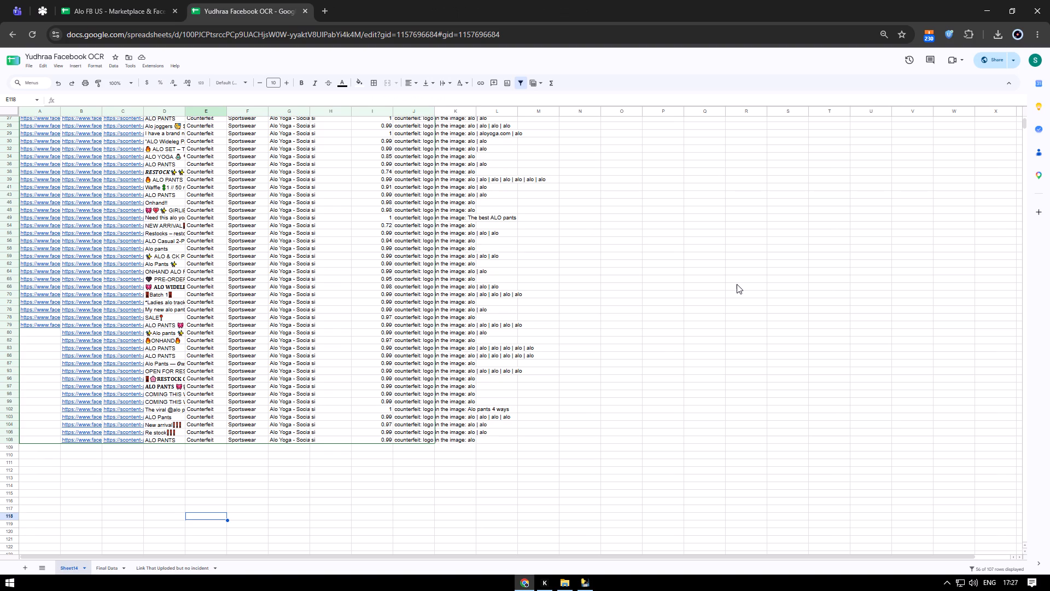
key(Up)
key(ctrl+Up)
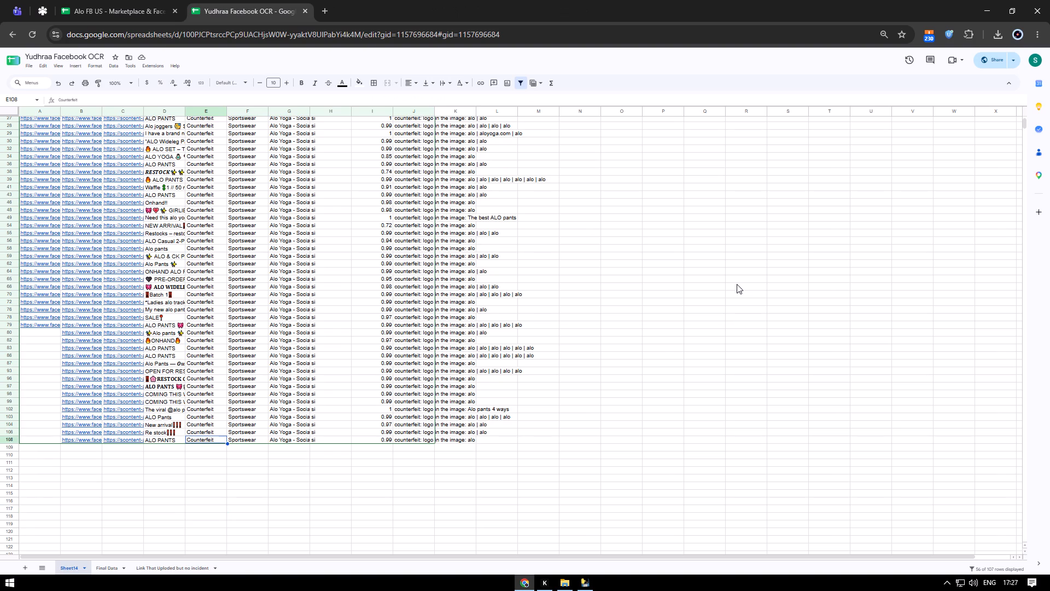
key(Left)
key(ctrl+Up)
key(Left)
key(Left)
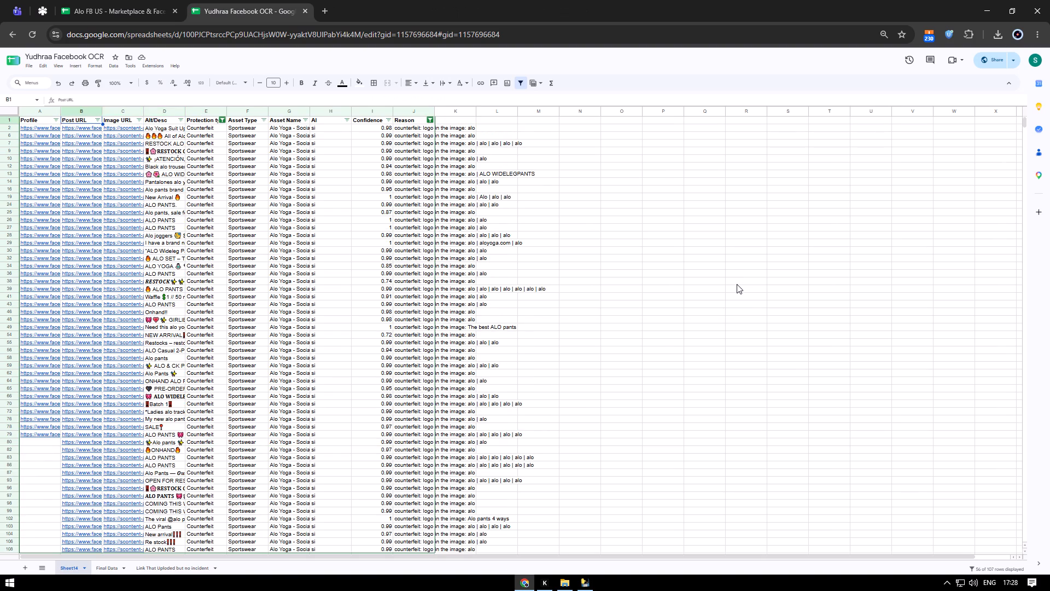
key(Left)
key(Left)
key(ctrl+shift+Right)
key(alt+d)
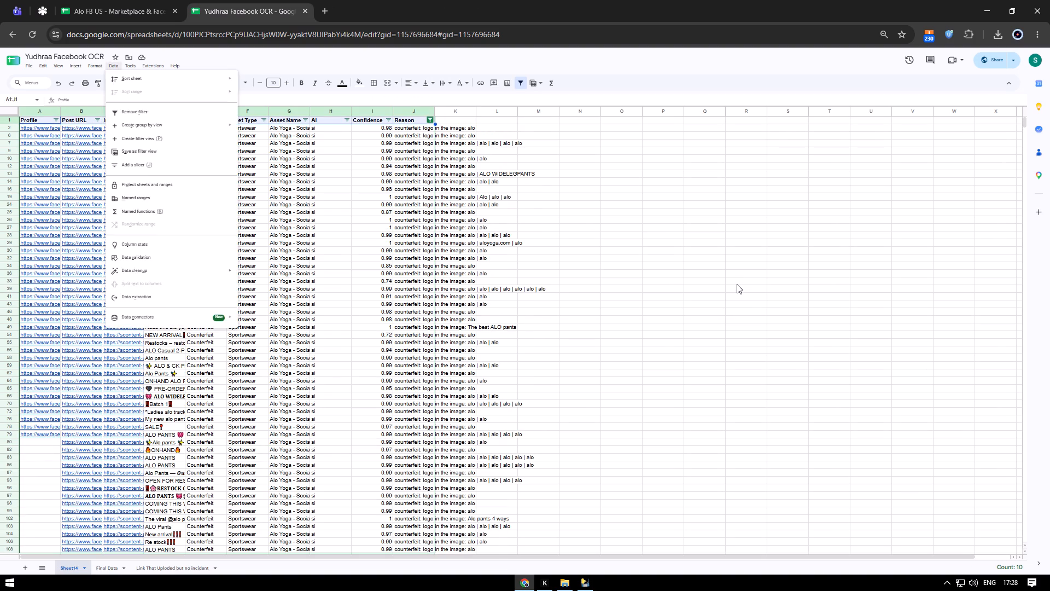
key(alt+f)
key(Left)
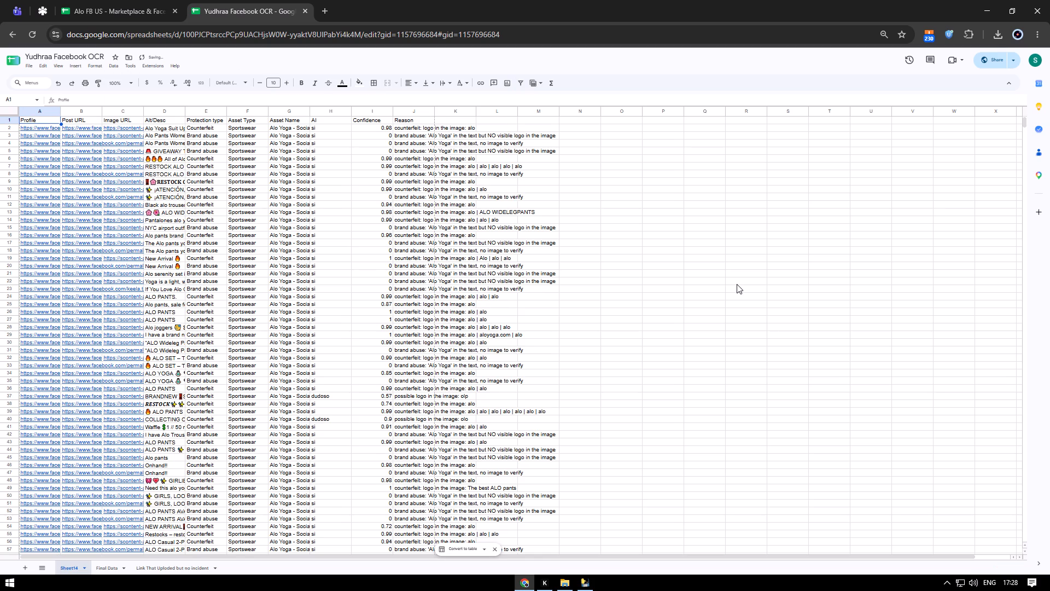
Clear all the alo pants data, including the header row, from the scraped results sheet.
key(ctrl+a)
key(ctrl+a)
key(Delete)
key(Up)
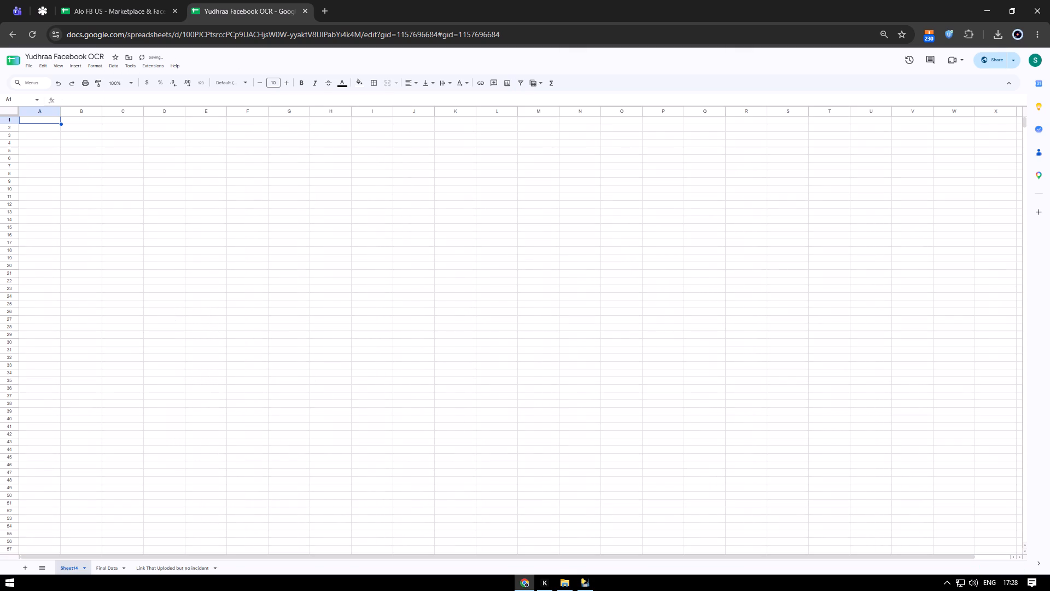
Replace the URL list in a new Facebook Tool runner with the alo shoes search link from row 133 of the US-EAST sheet.
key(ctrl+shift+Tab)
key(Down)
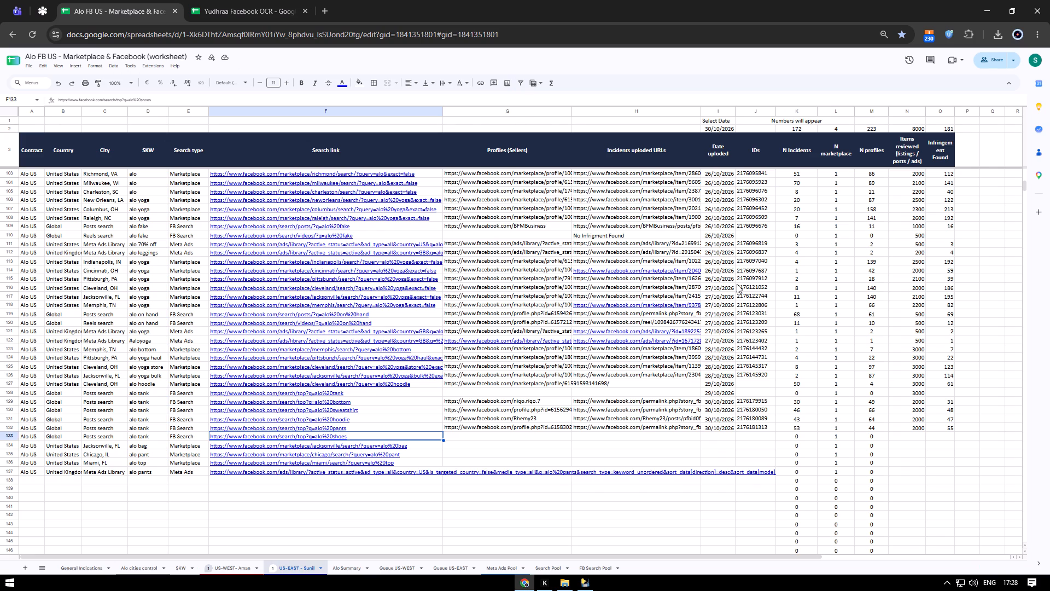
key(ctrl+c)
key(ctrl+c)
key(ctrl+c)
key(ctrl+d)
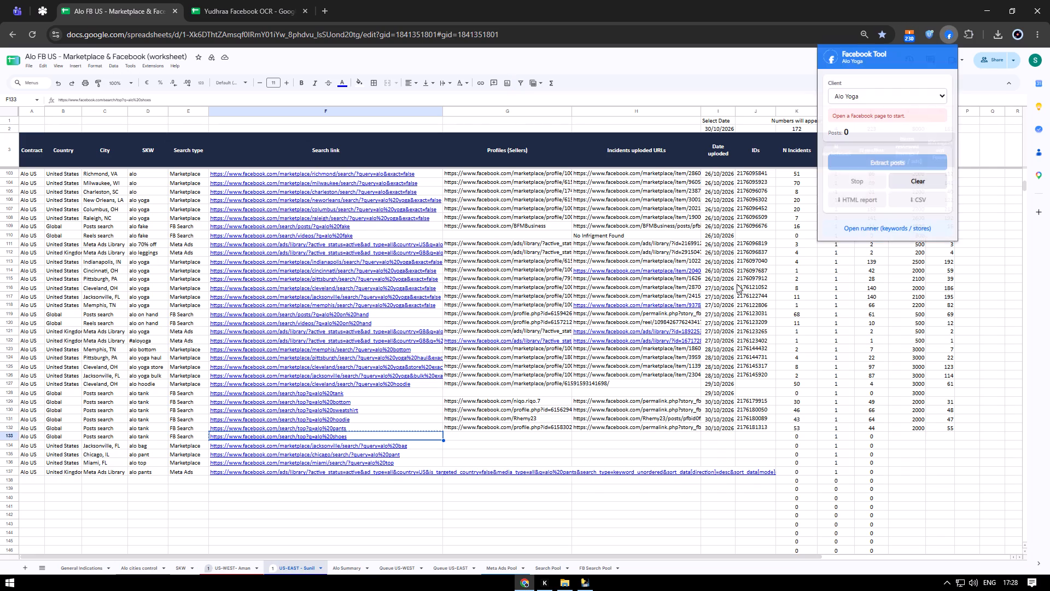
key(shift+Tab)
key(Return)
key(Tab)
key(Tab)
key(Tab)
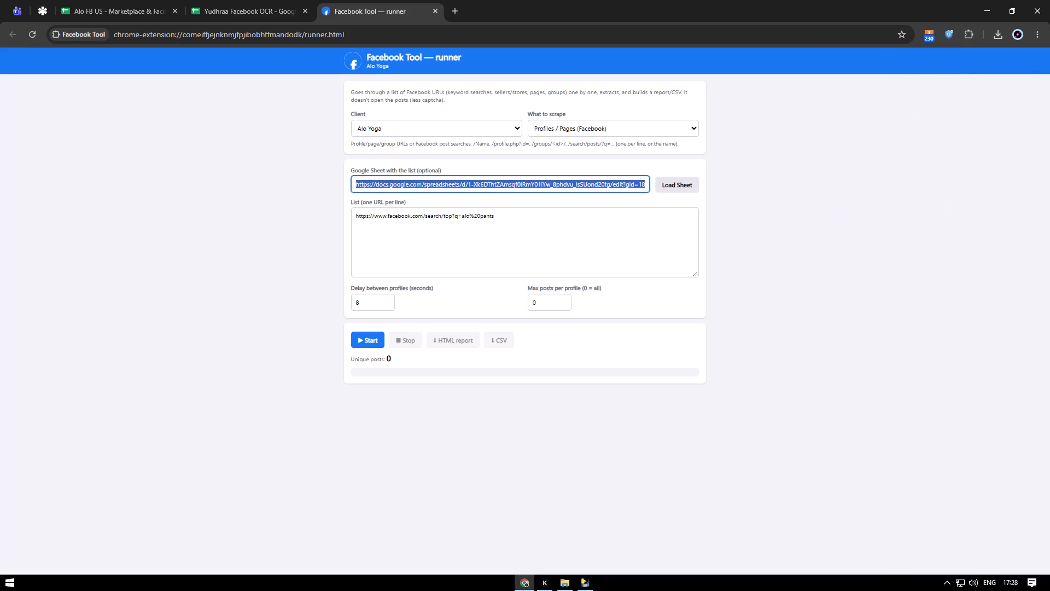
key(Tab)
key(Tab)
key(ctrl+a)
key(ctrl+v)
Set the maximum posts per profile to 500 and start the alo shoes extraction.
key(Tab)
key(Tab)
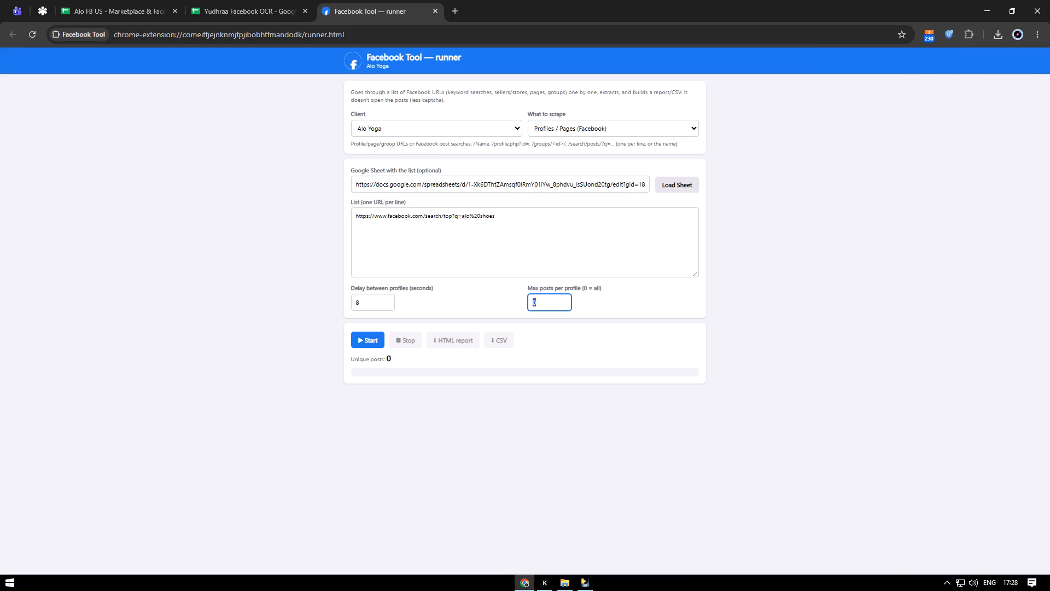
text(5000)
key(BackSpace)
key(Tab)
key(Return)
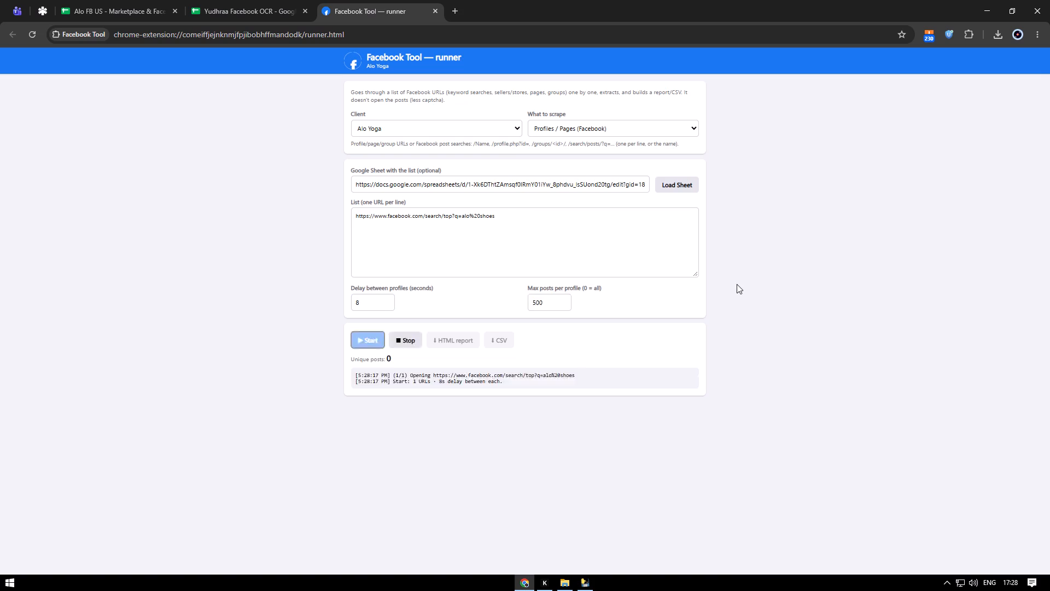
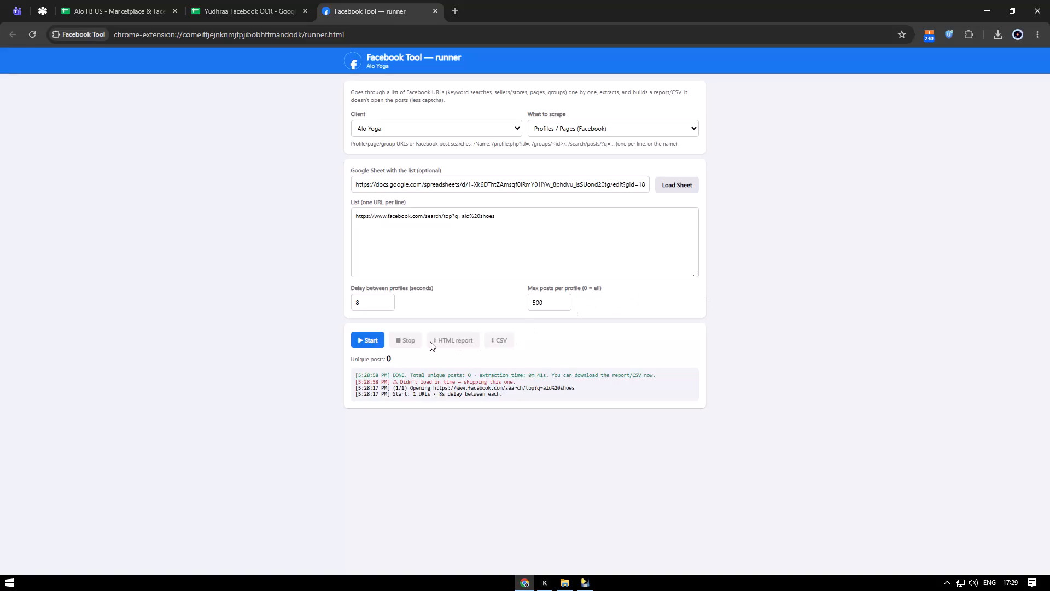
Start the Facebook Tool scrape again for the alo shoes search URL, with an 8-second delay and 500 posts maximum.
click(374, 344)
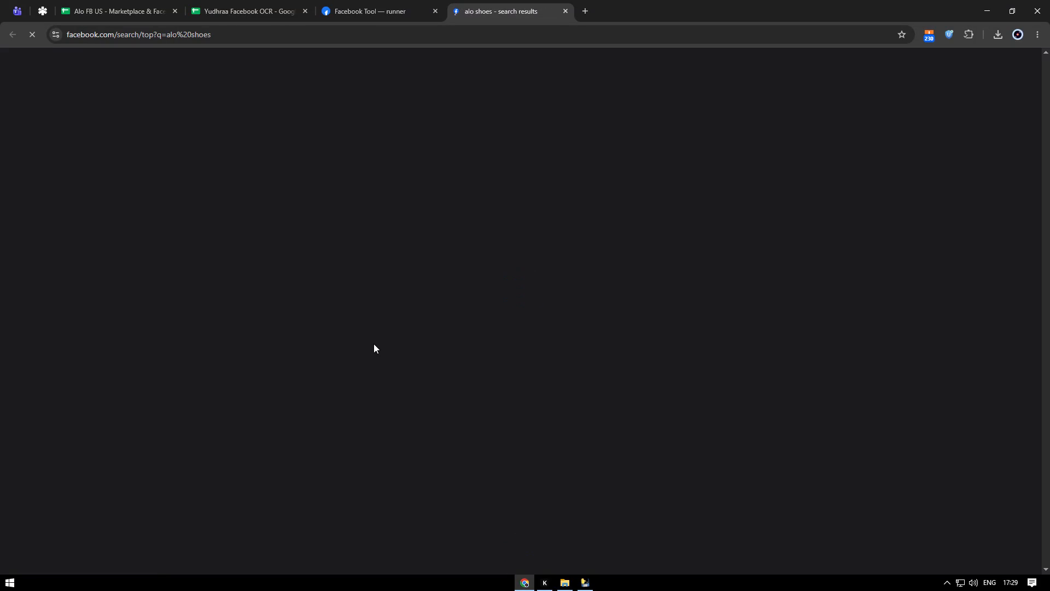
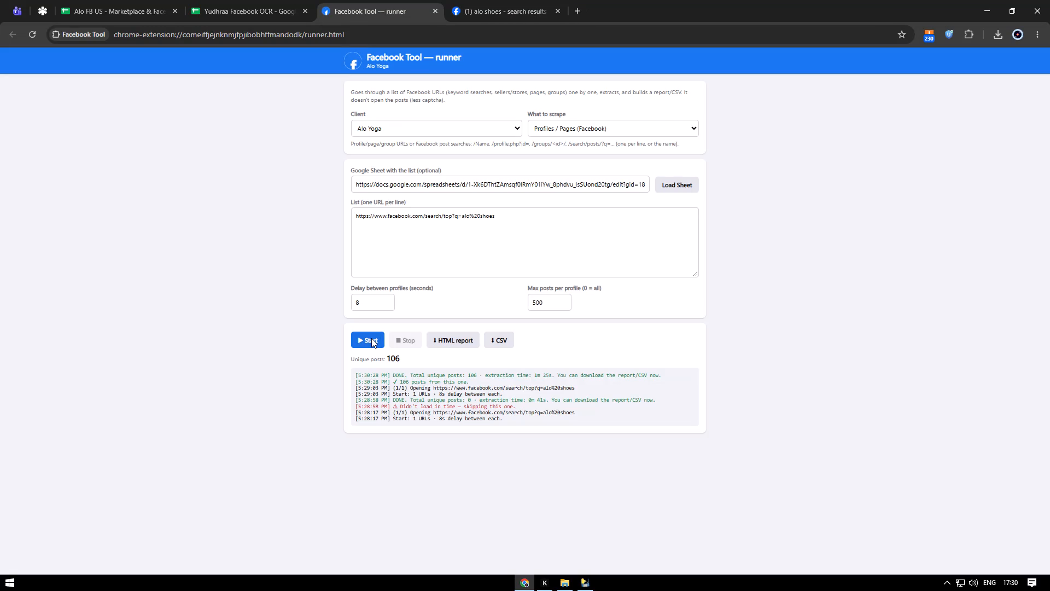
Export the alo shoes results as CSV and launch a fresh FB-OCR run on that file, closing the previous finished run.
click(510, 339)
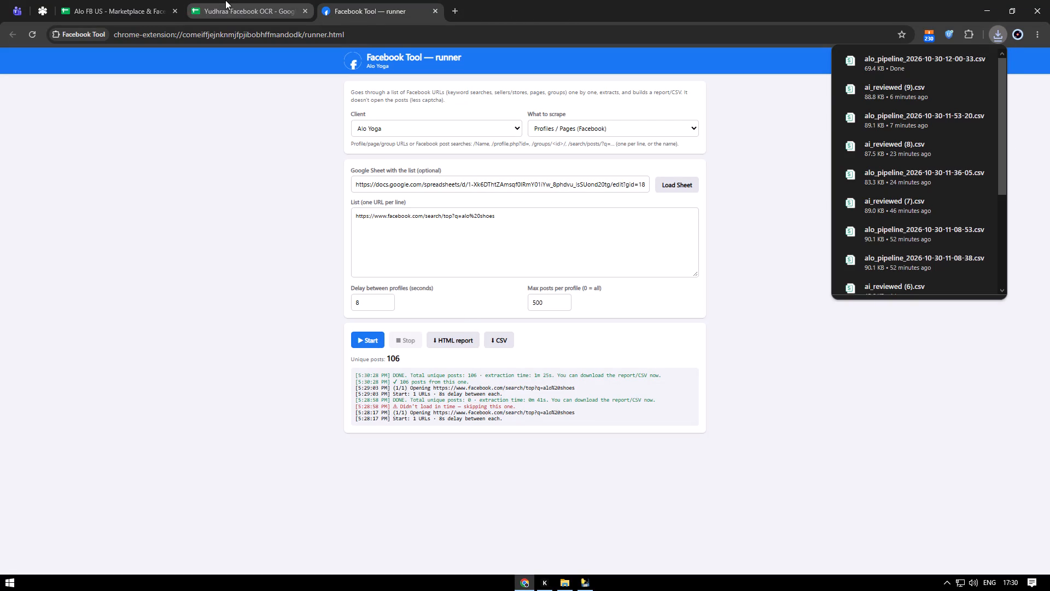
key(alt+Tab)
key(alt+Tab)
key(alt+Tab)
key(alt+Tab)
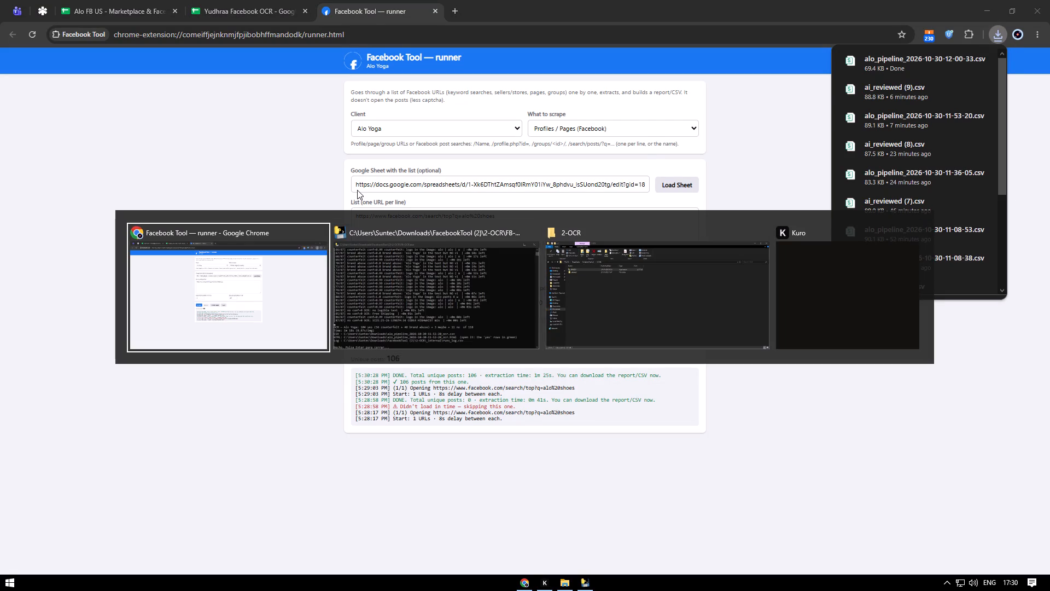
key(alt+Tab)
key(Return)
key(alt+Tab)
key(alt+Tab)
key(alt+Tab)
key(alt+Tab)
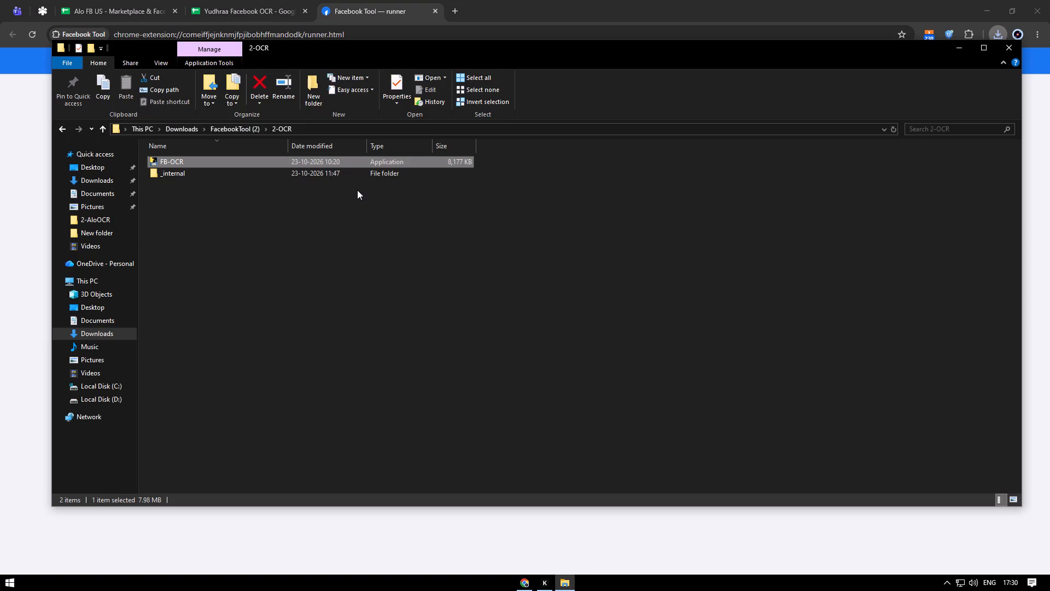
key(Return)
Copy the alo pants Meta Ads search link from row 137 of the US-EAST sheet and open a new Facebook Tool runner.
key(alt+Tab)
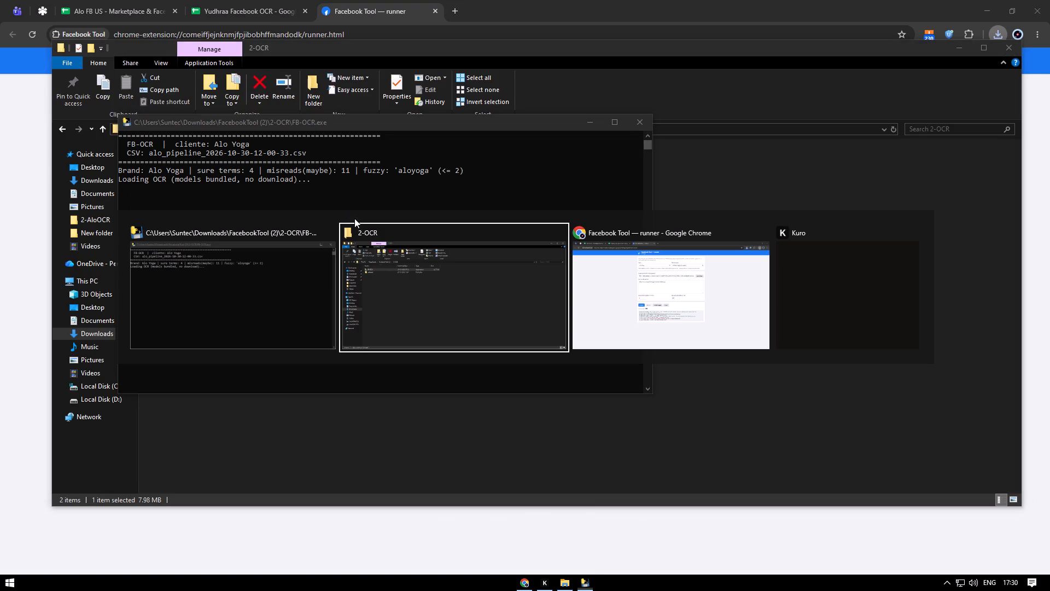
key(alt+Tab)
click(162, 0)
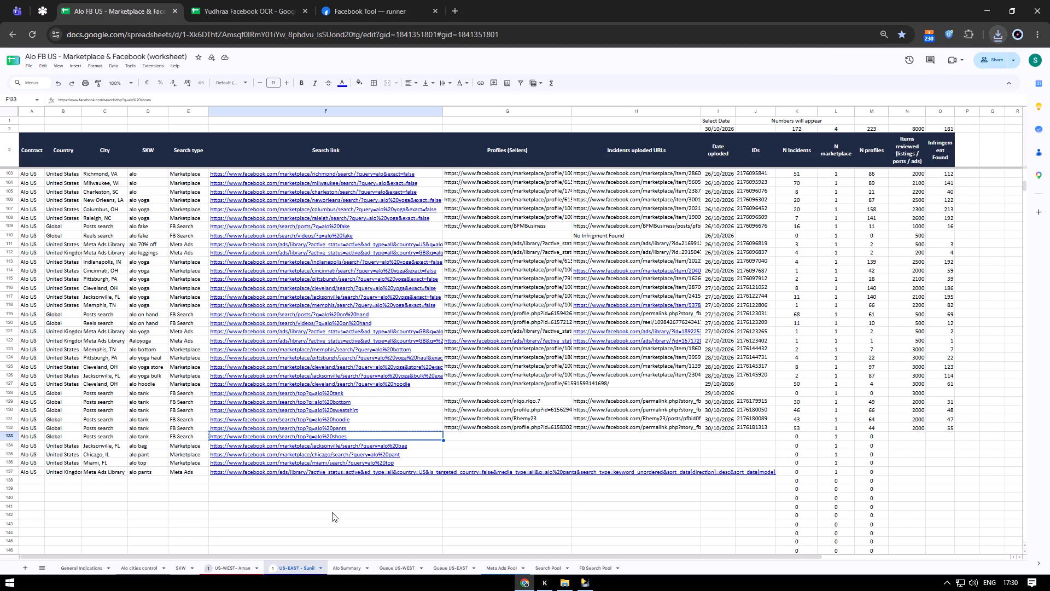
click(347, 467)
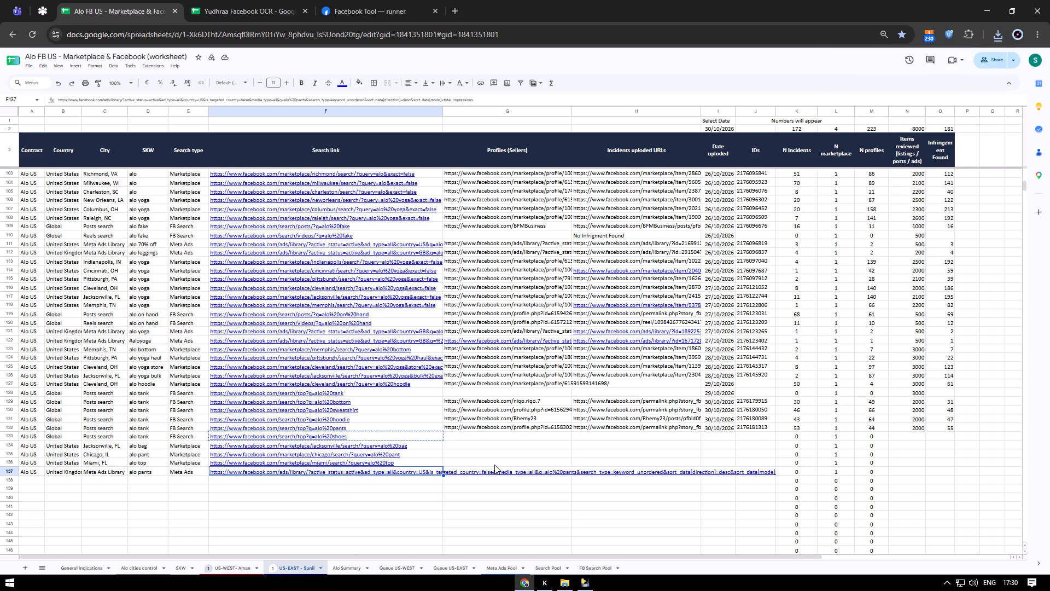
key(ctrl+c)
key(ctrl+c)
key(ctrl+c)
key(ctrl+d)
key(shift+Tab)
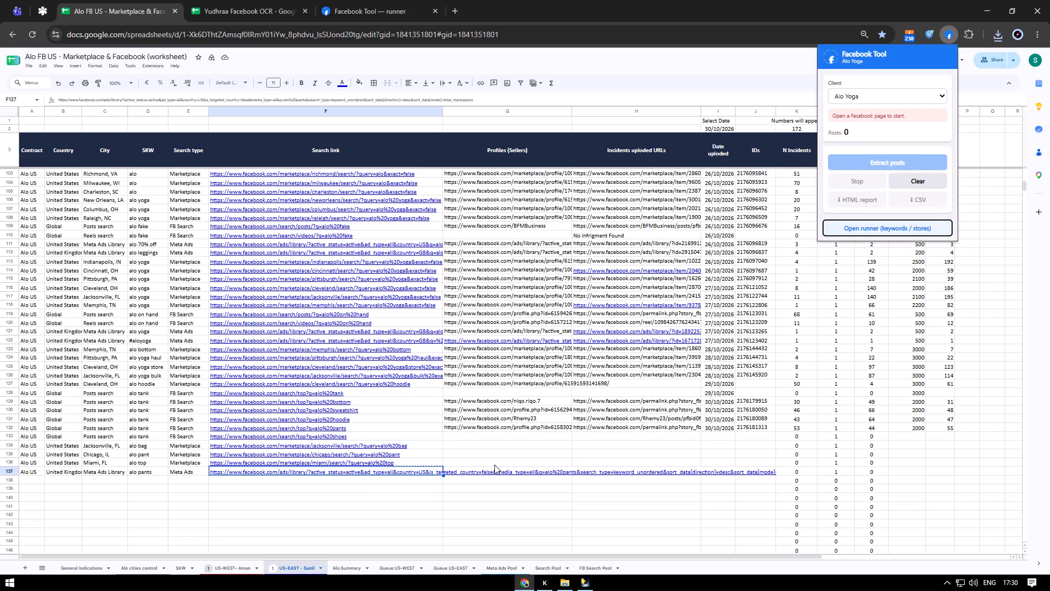
key(Return)
Set the runner to scrape Meta Ads Library — keyword search and replace the URL list with the copied alo pants link.
key(Tab)
key(Tab)
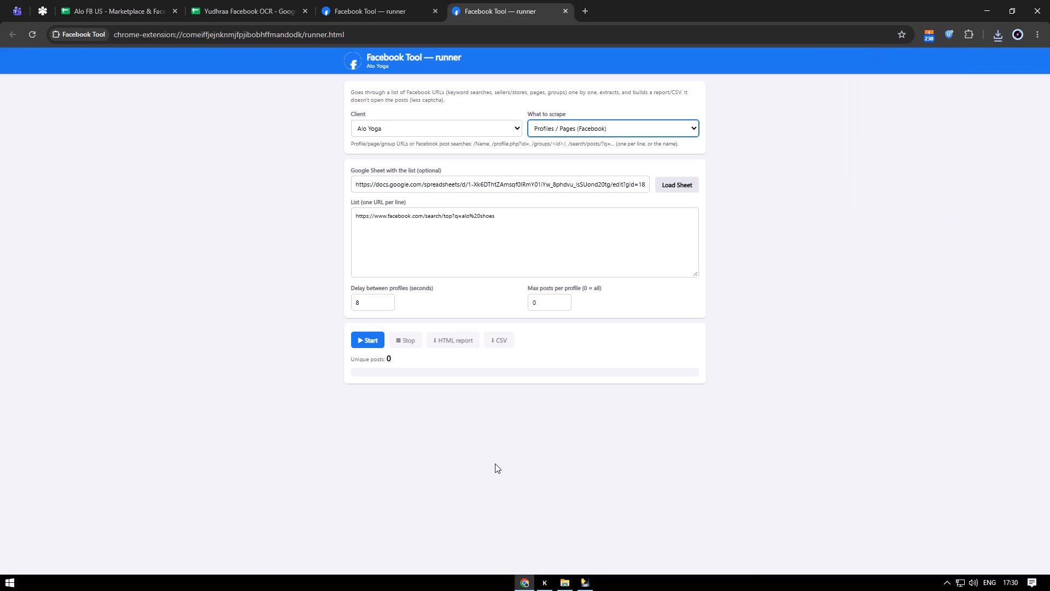
key(Down)
key(Down)
key(Up)
key(Tab)
key(Tab)
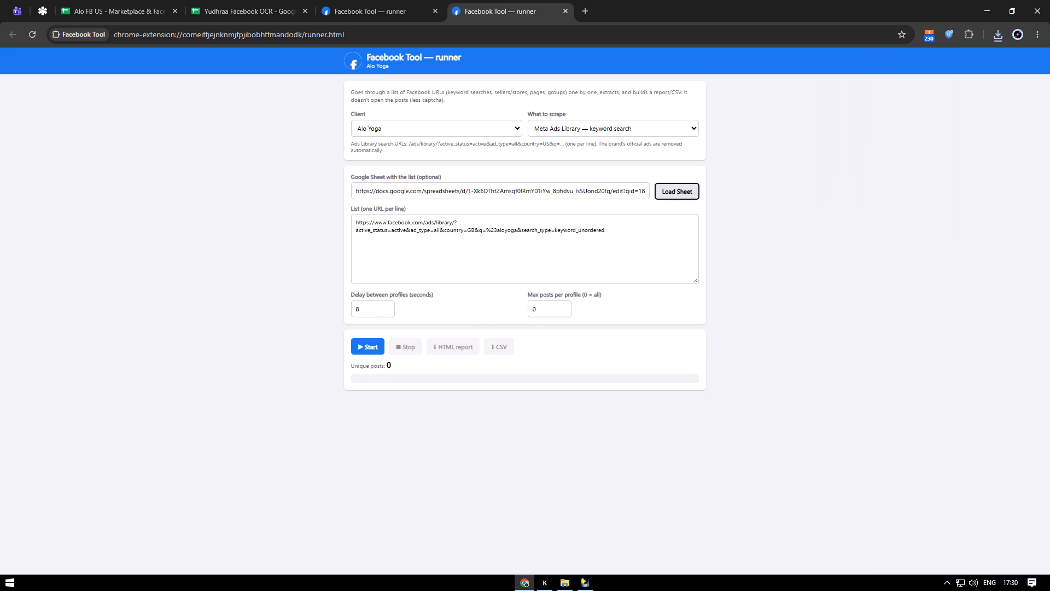
key(Tab)
key(ctrl+a)
key(ctrl+v)
Set the maximum posts per profile to 100 and start the alo pants ads extraction.
key(Tab)
key(Tab)
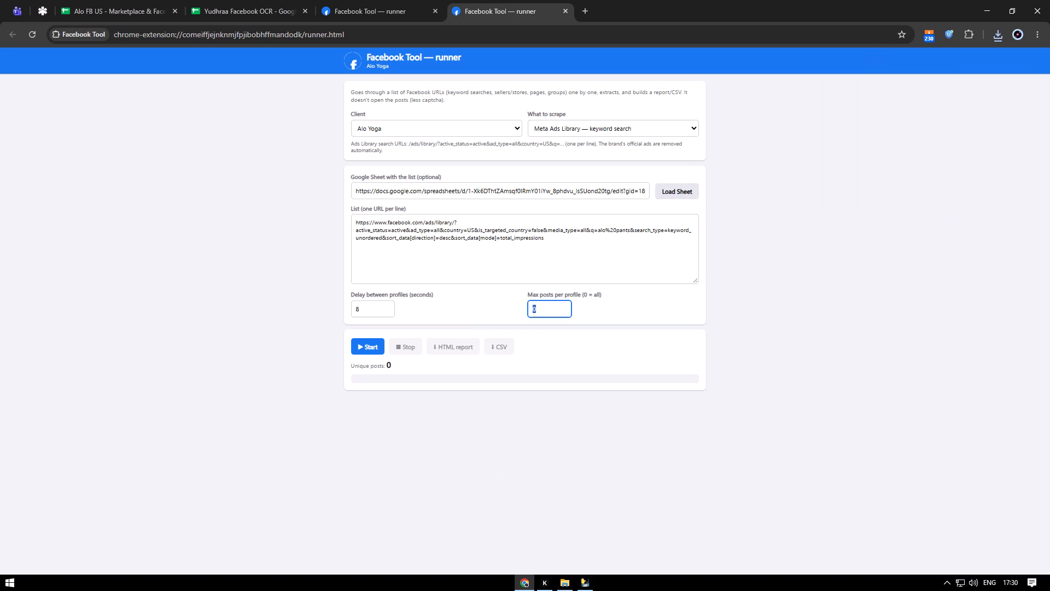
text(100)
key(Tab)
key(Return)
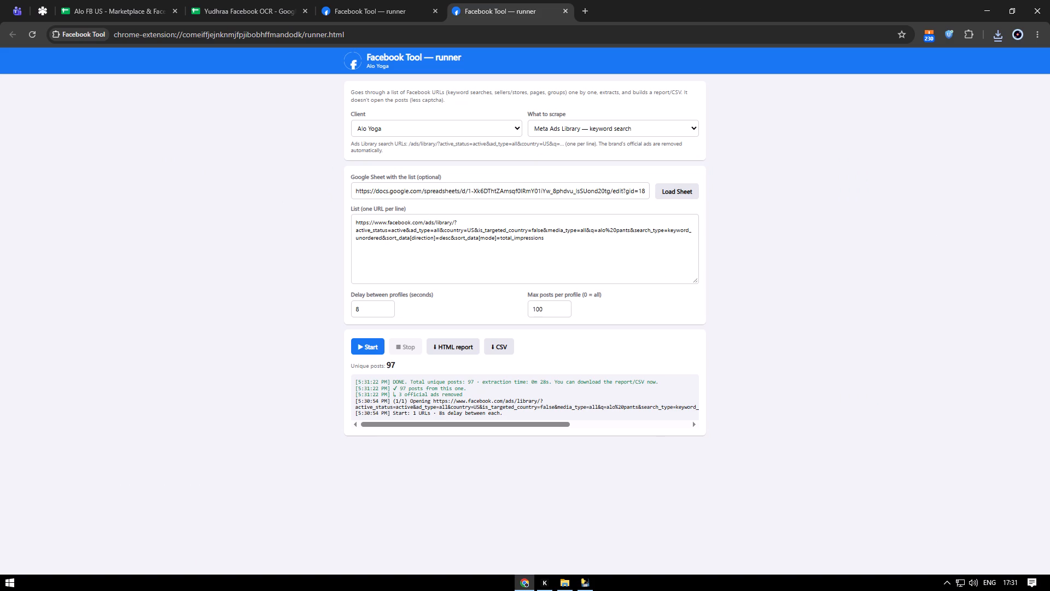
Export the alo pants ads results as CSV and launch FB-OCR from the 2-OCR folder for them.
click(506, 346)
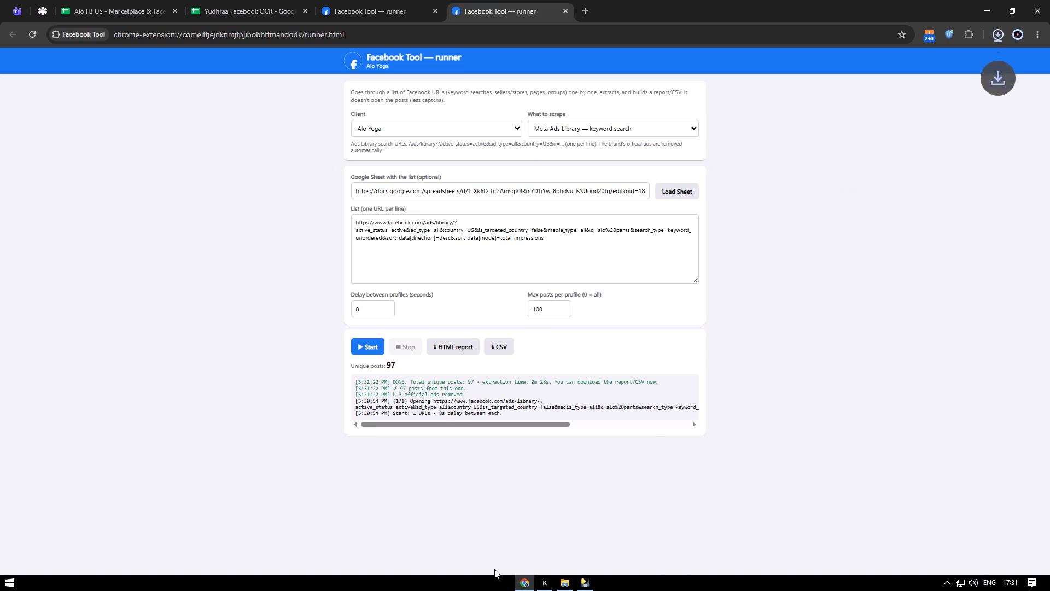
click(565, 580)
key(Return)
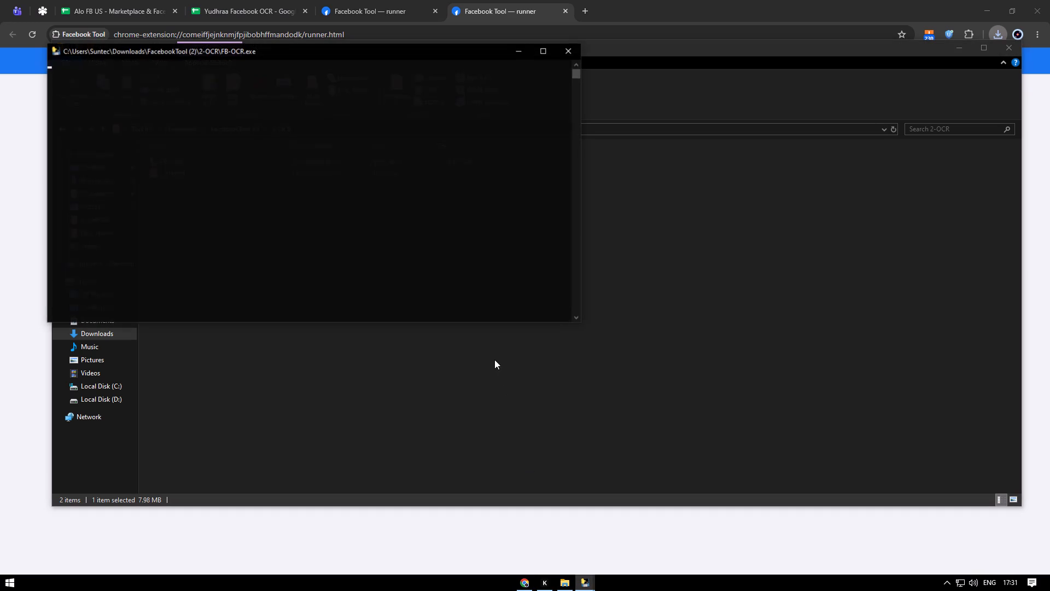
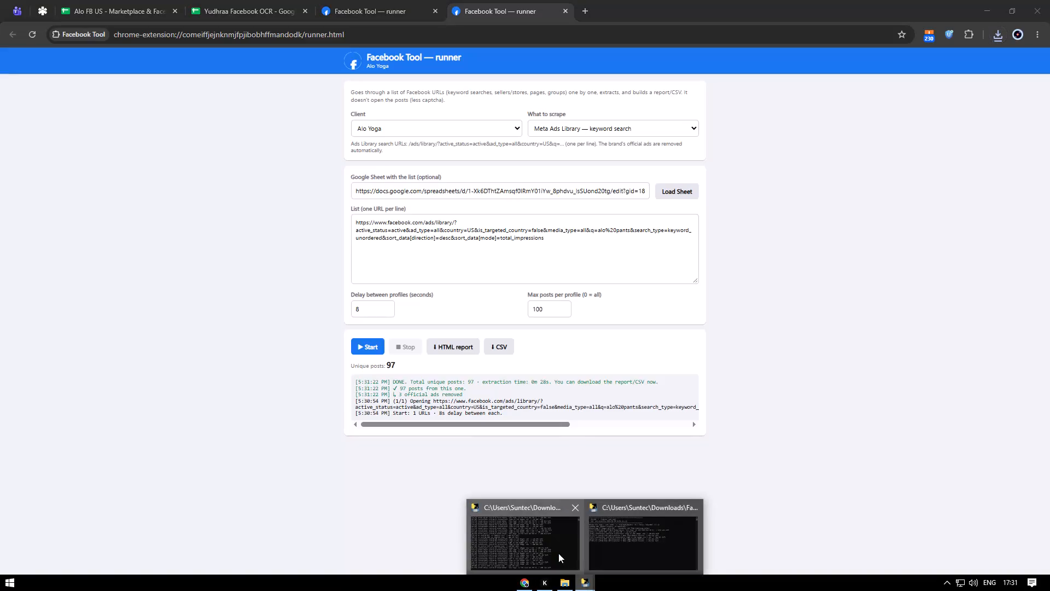
Check the progress of the two OCR pipeline console windows processing the Alo Yoga results.
click(558, 553)
click(589, 583)
click(615, 551)
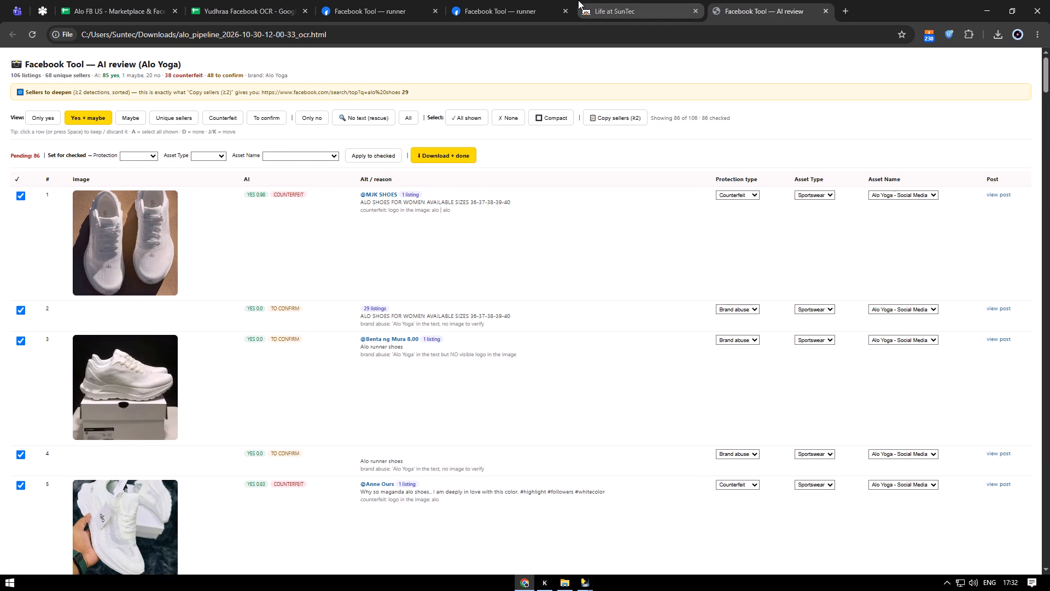
Download the checked alo shoes listings from the AI review page and mark them as done.
click(235, 118)
click(429, 156)
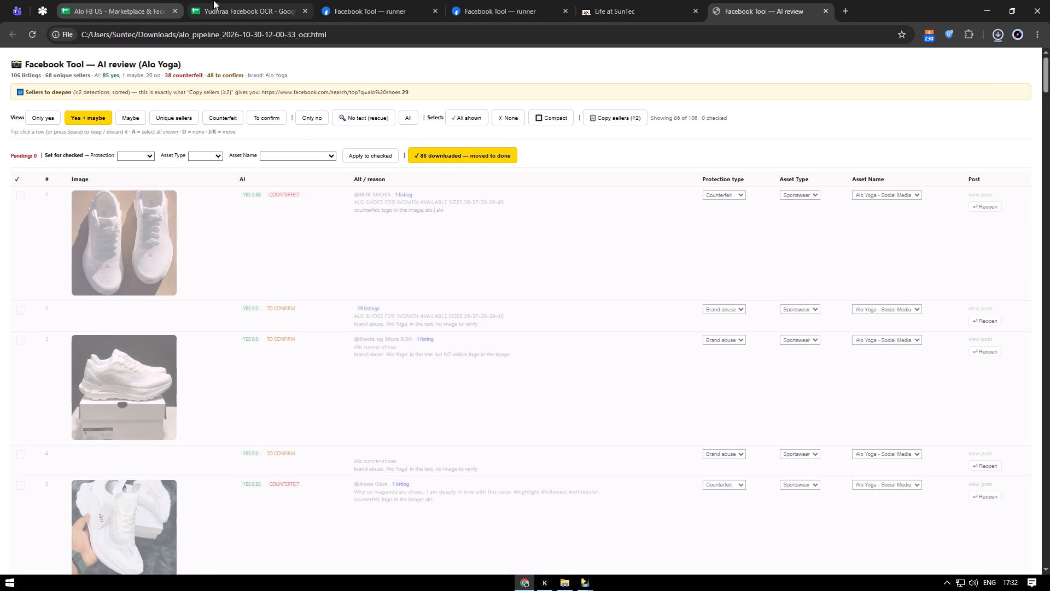
Import ai_reviewed (10).csv into the current empty sheet of the Yudhraa Facebook OCR spreadsheet.
click(276, 0)
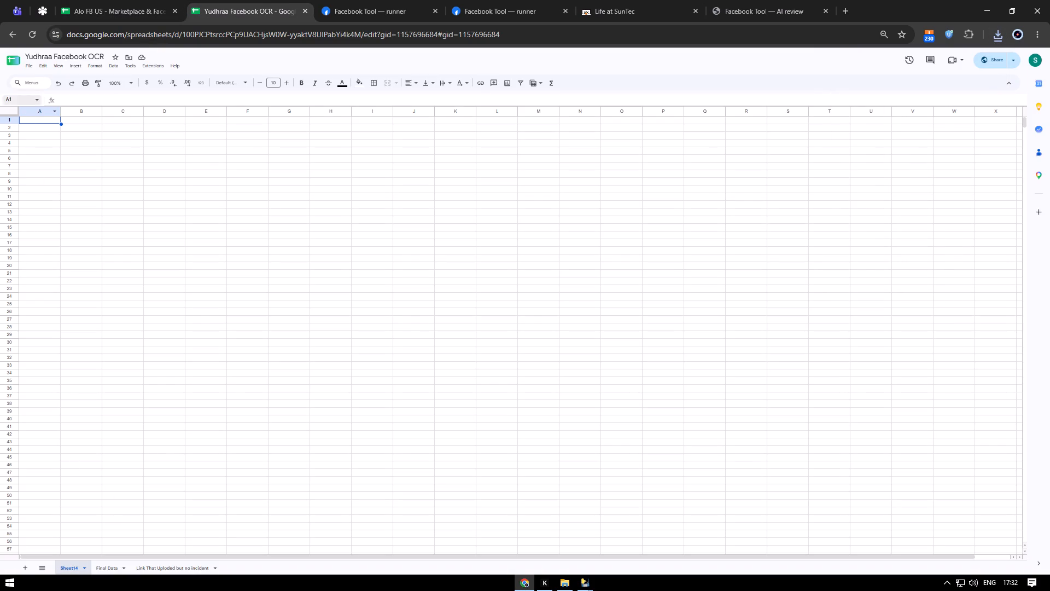
click(28, 64)
click(48, 104)
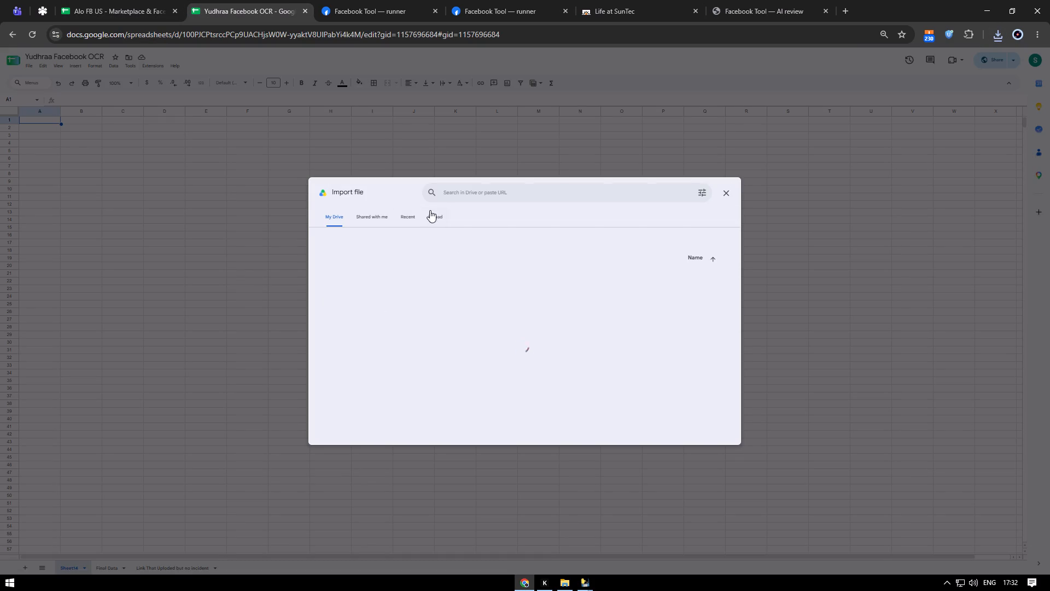
click(434, 217)
click(514, 357)
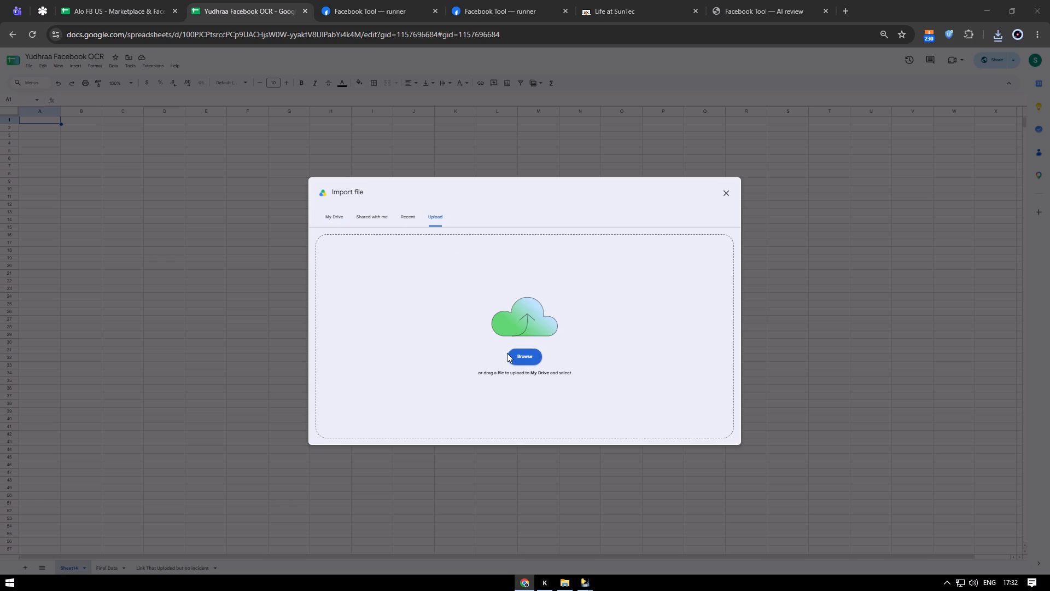
click(444, 362)
double_click(441, 360)
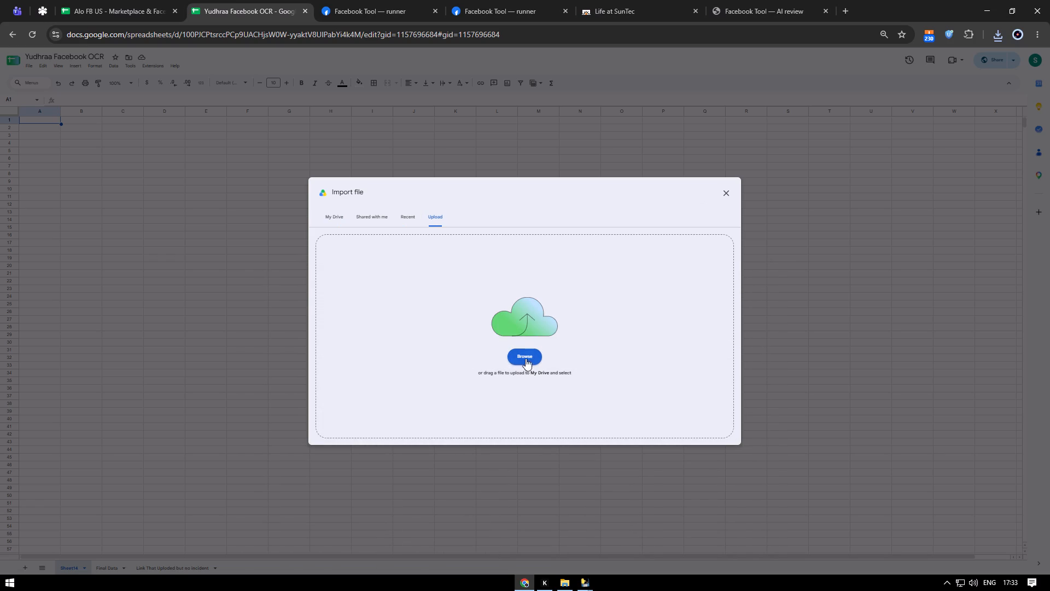
click(526, 353)
double_click(413, 355)
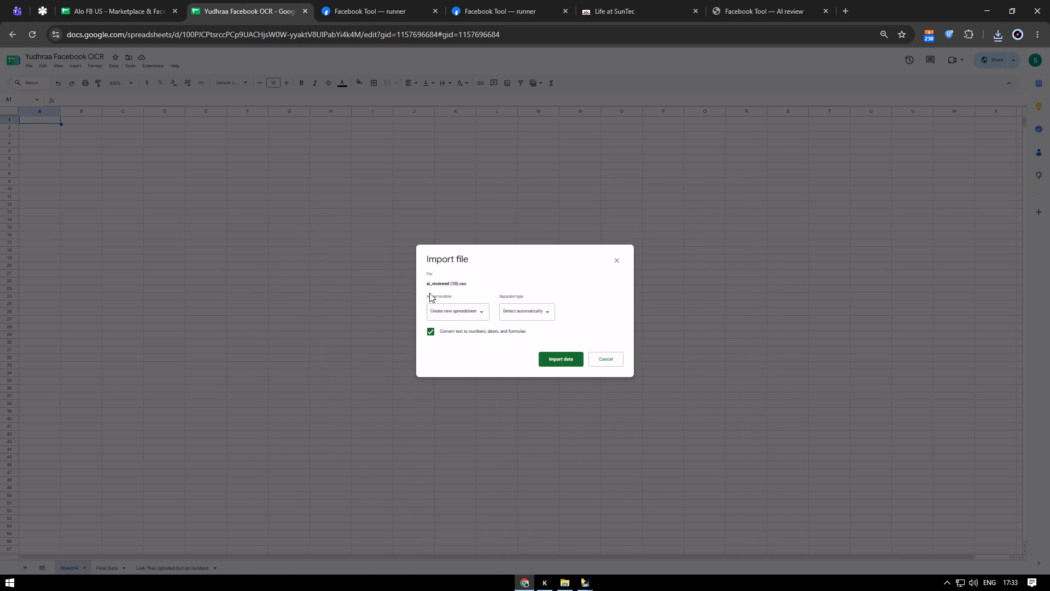
click(462, 306)
click(472, 363)
click(559, 359)
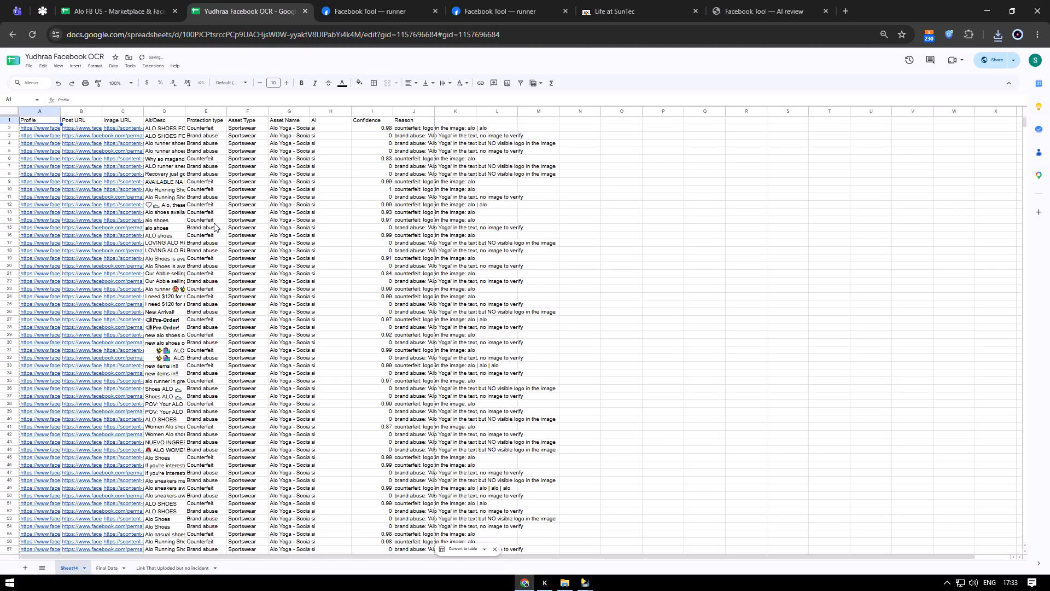
Add a filter to the imported data's header row, from Profile through Reason.
key(ctrl+shift+Down)
key(ctrl+shift+Up)
key(Right)
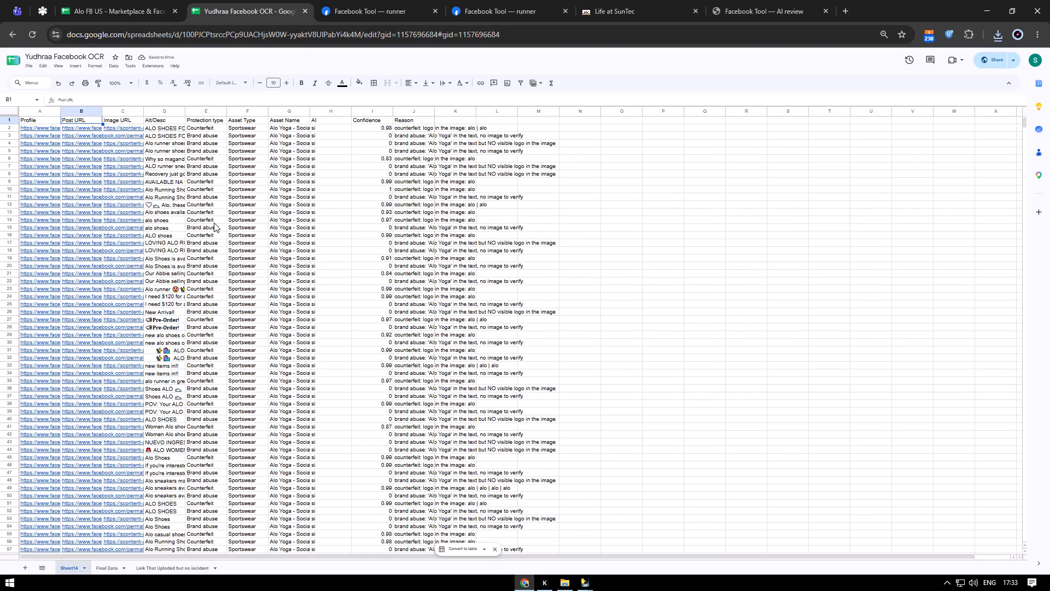
key(Left)
key(ctrl+shift+Right)
key(alt+d)
key(alt+f)
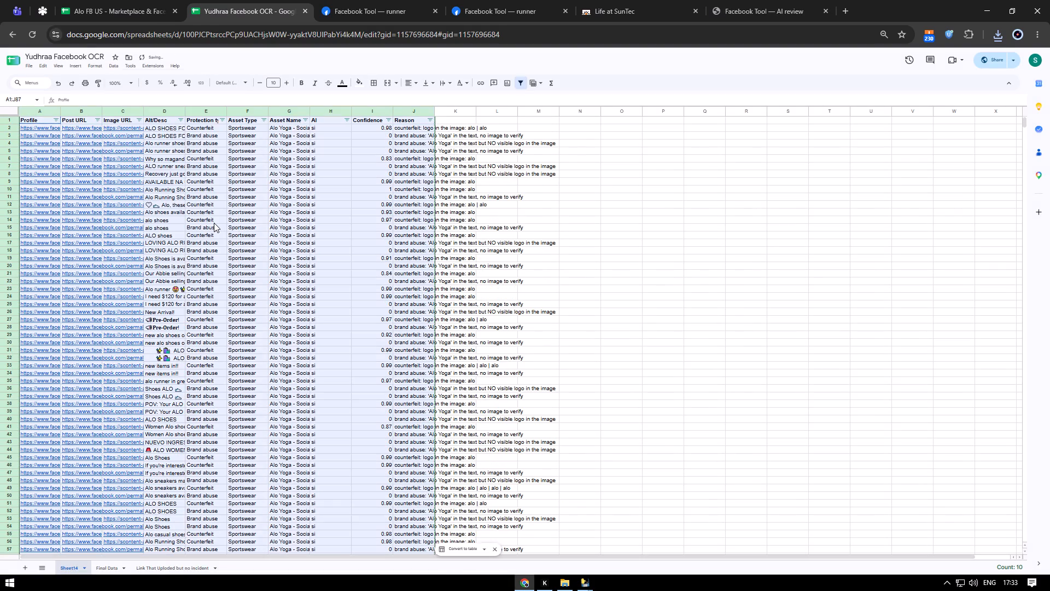
Remove duplicate entries from the Profile column only, over A2:A87.
key(Down)
key(ctrl+shift+Down)
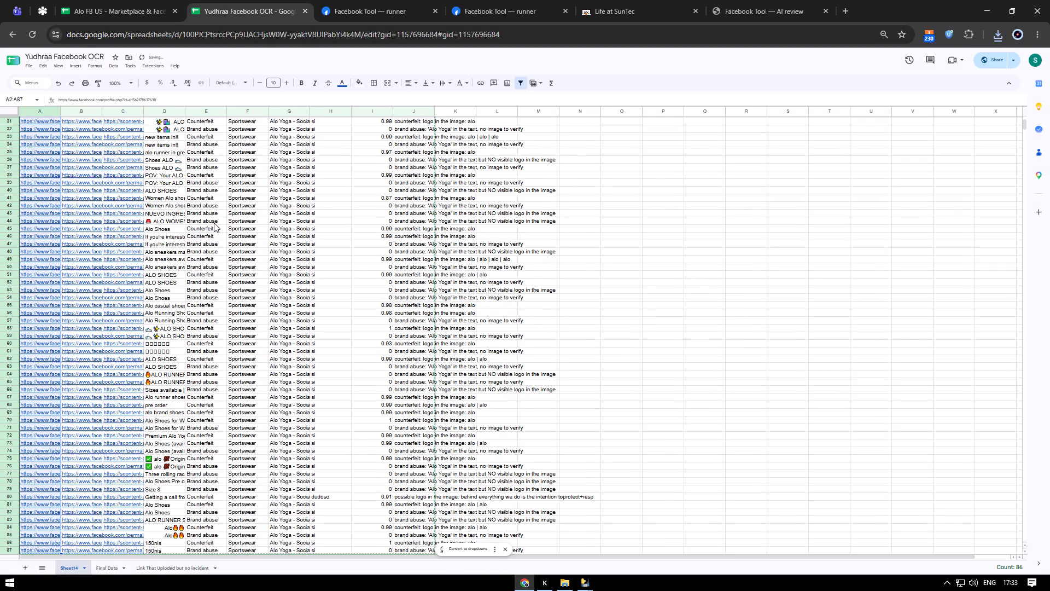
key(alt+o)
key(Right)
key(Up)
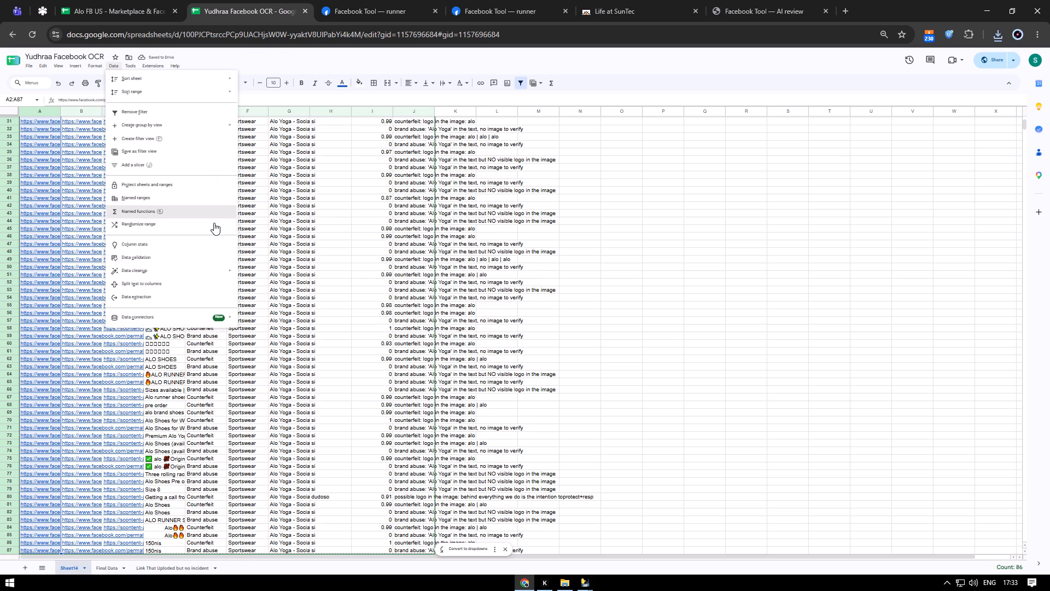
key(Up)
key(Down)
key(Down)
key(Down)
key(Down)
key(Down)
key(Down)
key(Up)
key(Right)
key(Down)
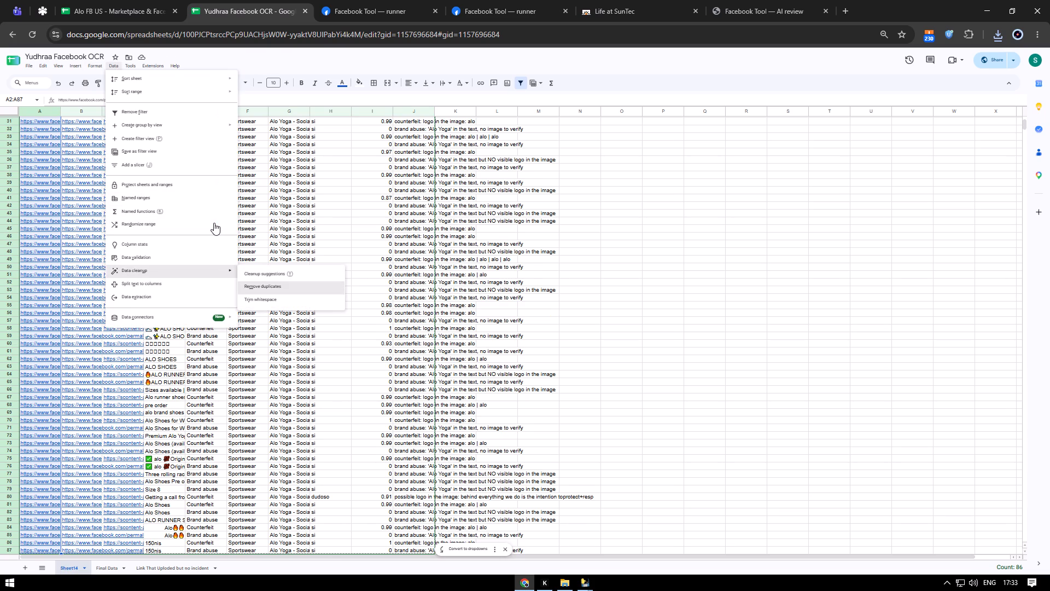
key(Return)
key(shift+Tab)
key(Return)
key(shift+Tab)
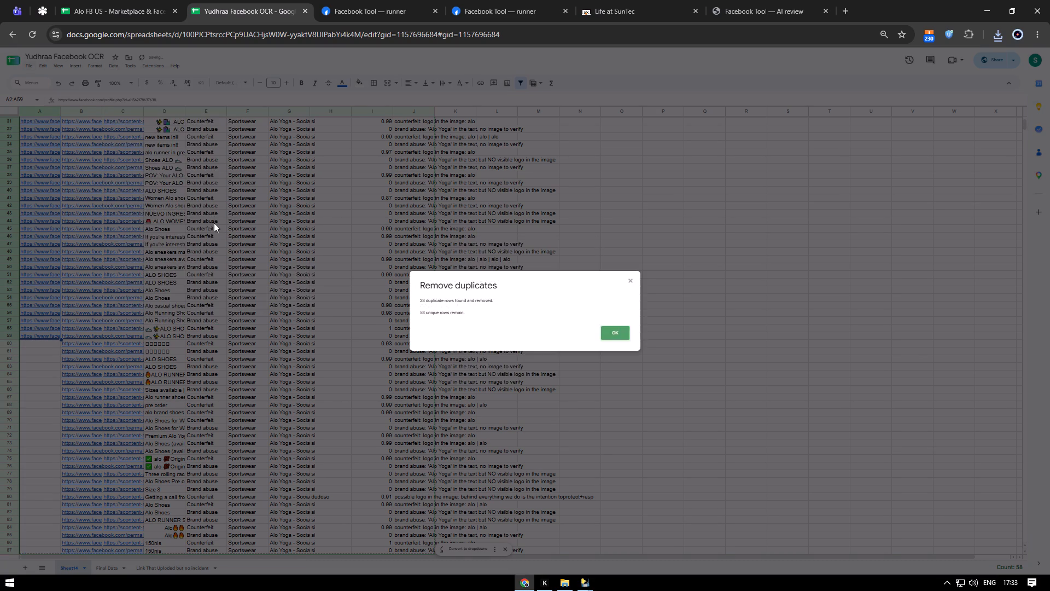
key(Return)
Copy the unique profile links into the Profiles (Sellers) cell of the alo shoes row 133 on the US-EAST sheet.
key(ctrl+c)
key(ctrl+c)
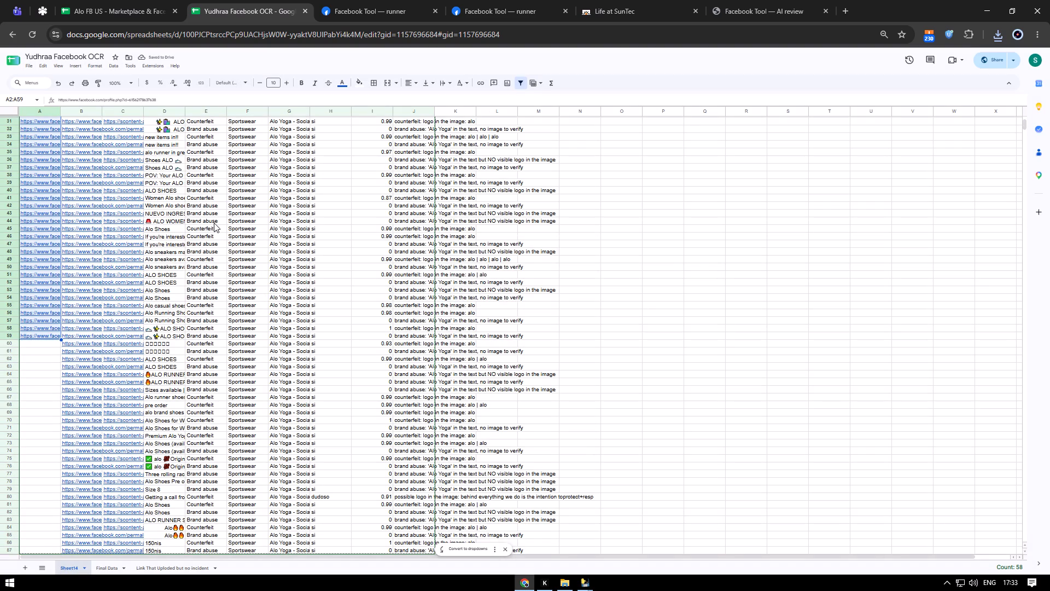
key(ctrl+c)
key(ctrl+shift+Tab)
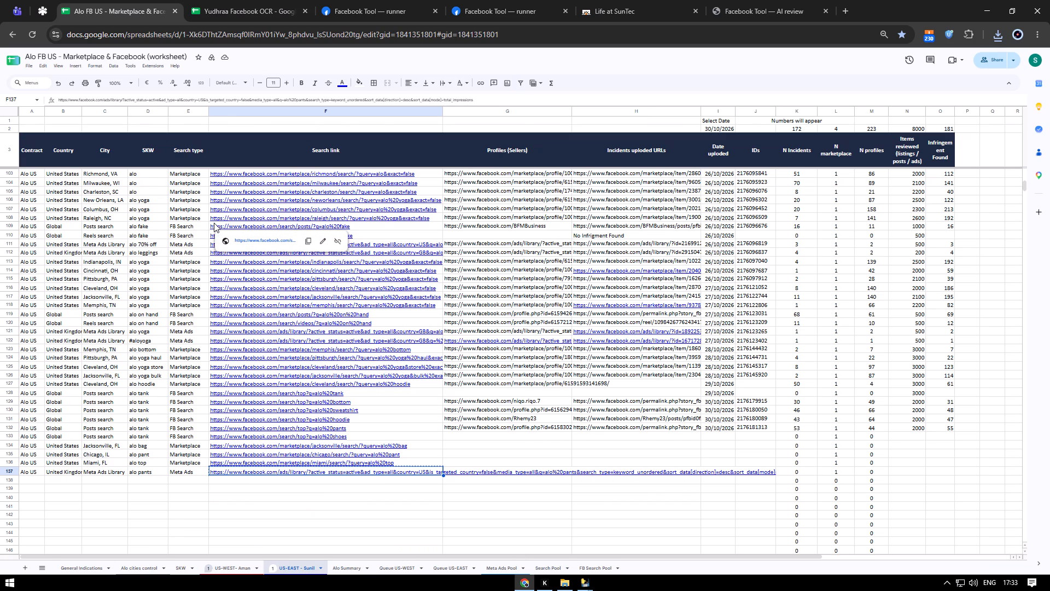
key(Right)
key(ctrl+Up)
key(Down)
key(Return)
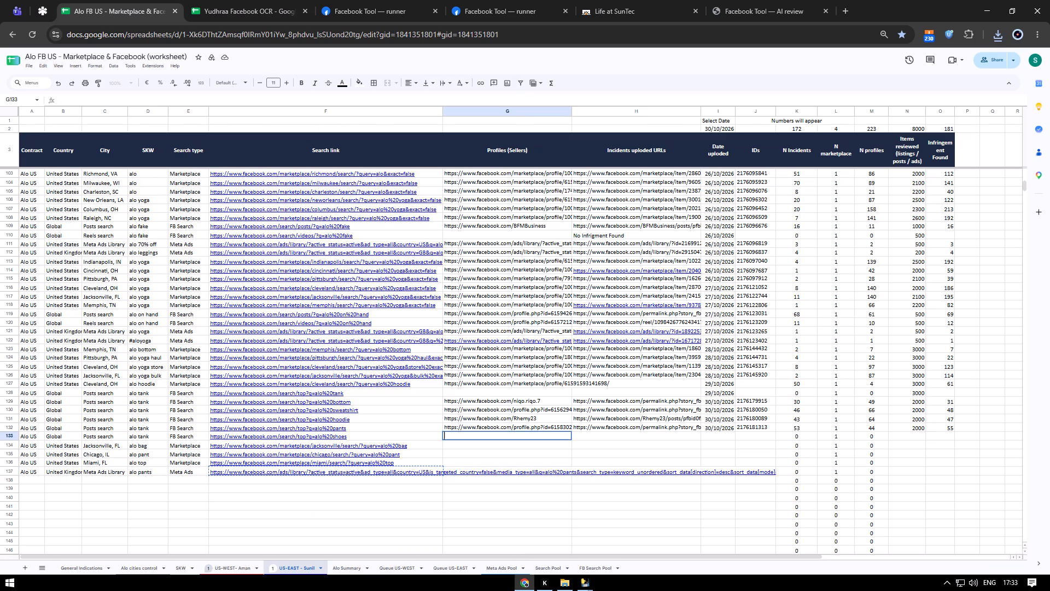
key(ctrl+shift+v)
key(Return)
Fill in row 133 of the US-EAST sheet with upload date 30/10/2026 and 2000 items reviewed.
key(Up)
key(Right)
key(Right)
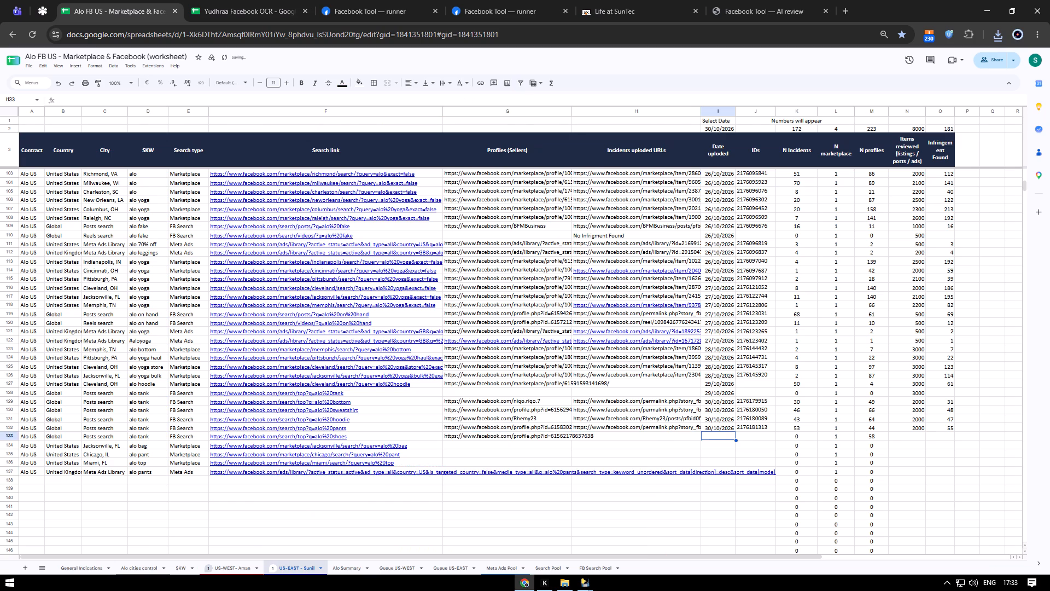
key(ctrl+semicolon)
key(Right)
key(Right)
key(Right)
key(Right)
key(Right)
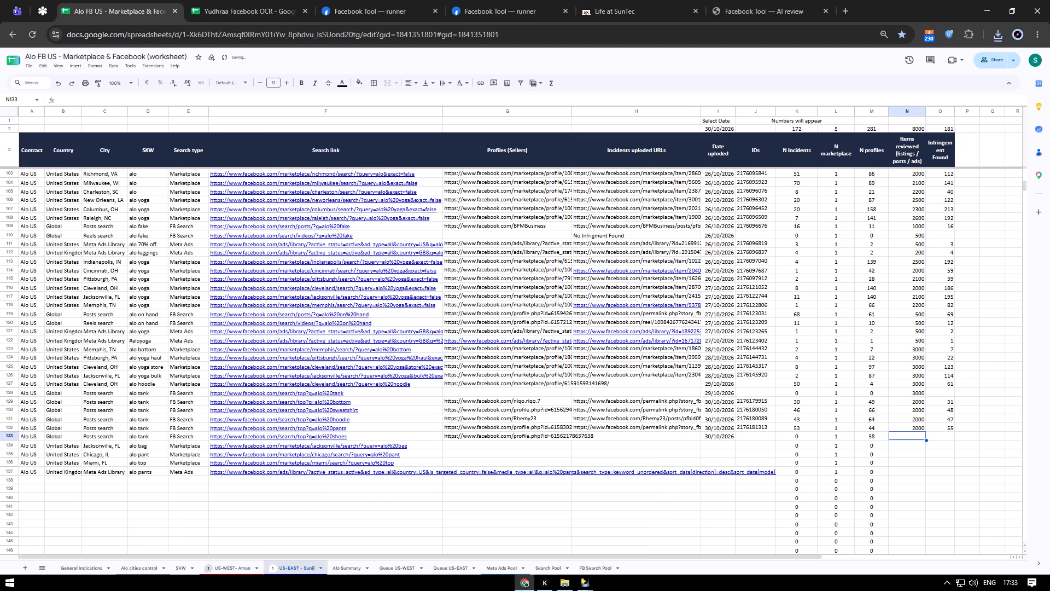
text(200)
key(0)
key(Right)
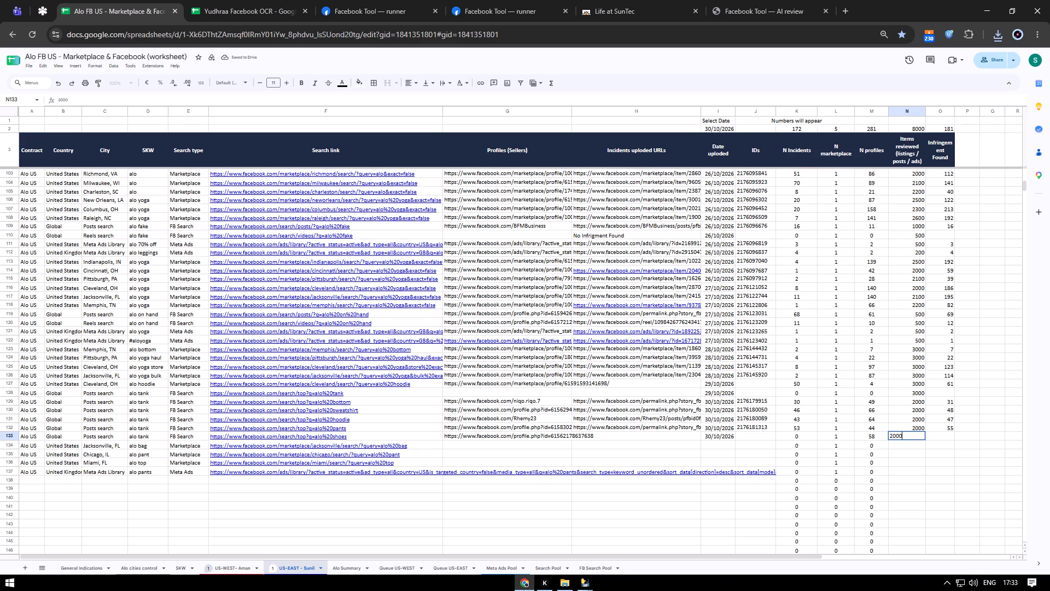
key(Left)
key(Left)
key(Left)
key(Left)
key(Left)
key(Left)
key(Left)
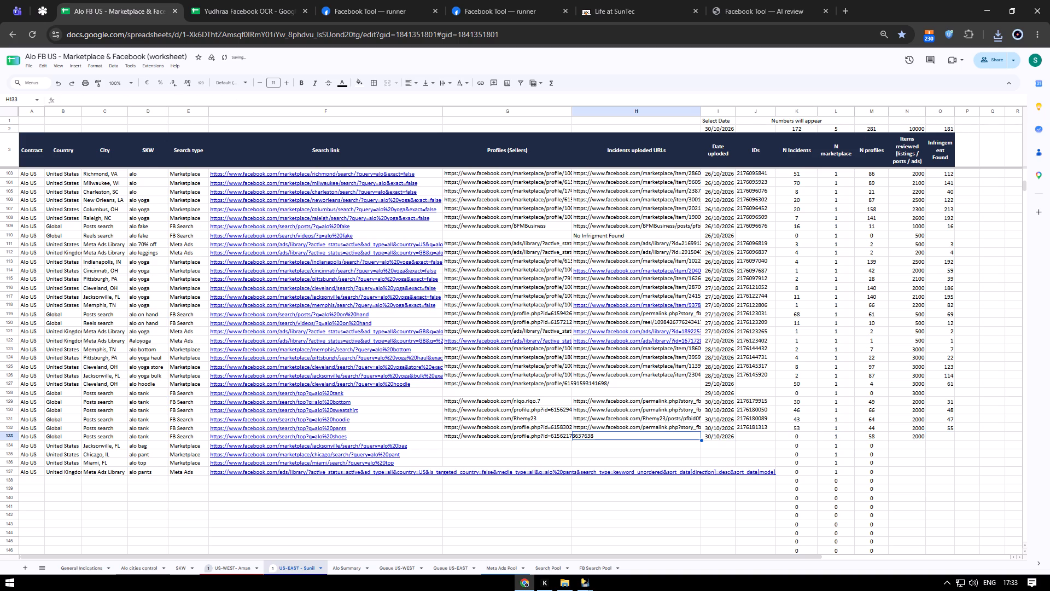
click(109, 0)
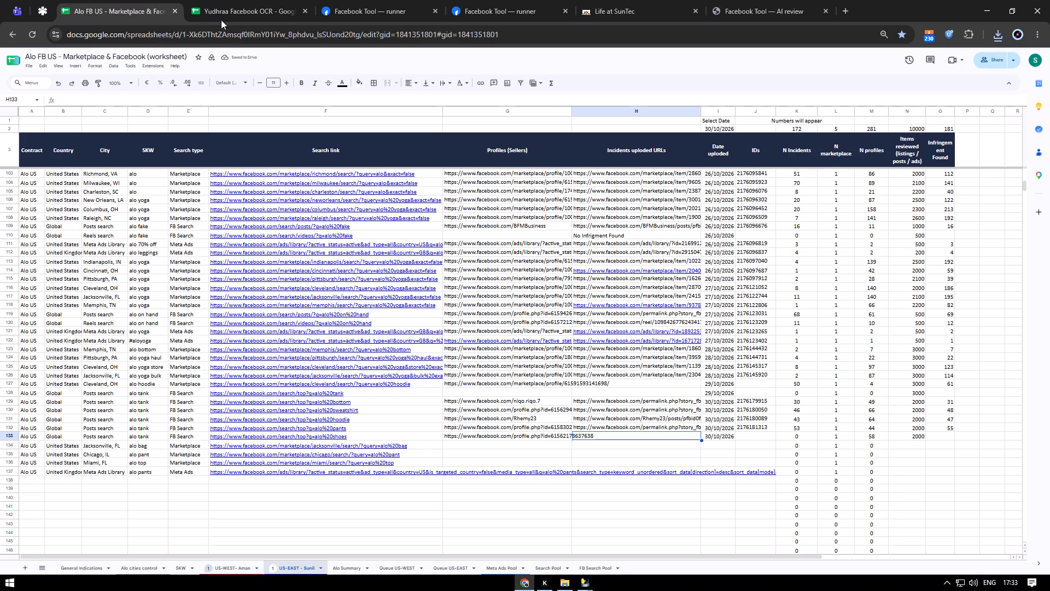
Filter the imported listings in the Yudhraa Facebook OCR spreadsheet to the Counterfeit protection type only.
click(220, 0)
key(Up)
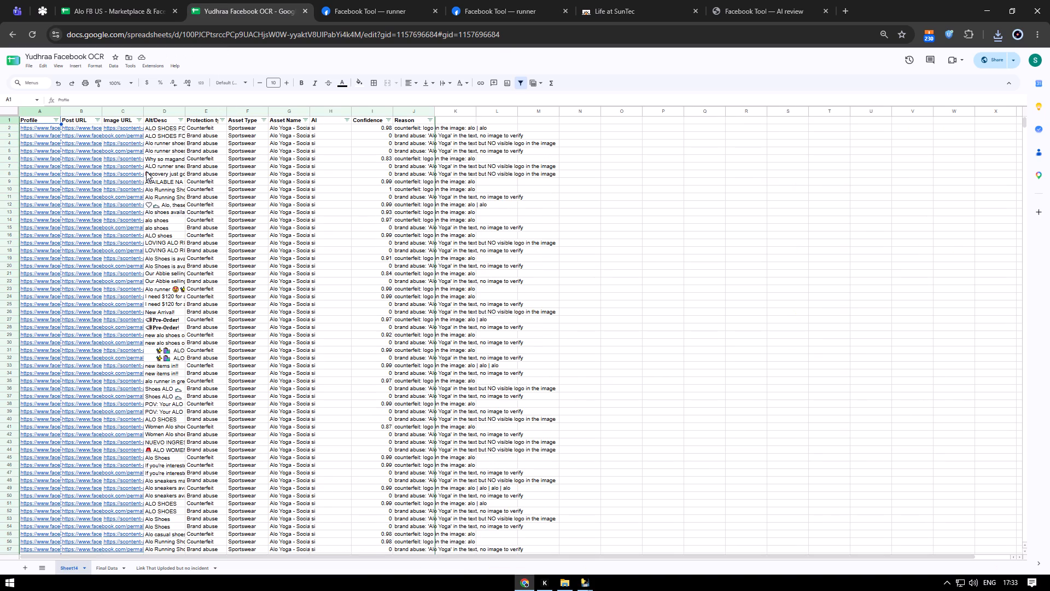
click(219, 122)
click(186, 240)
click(206, 316)
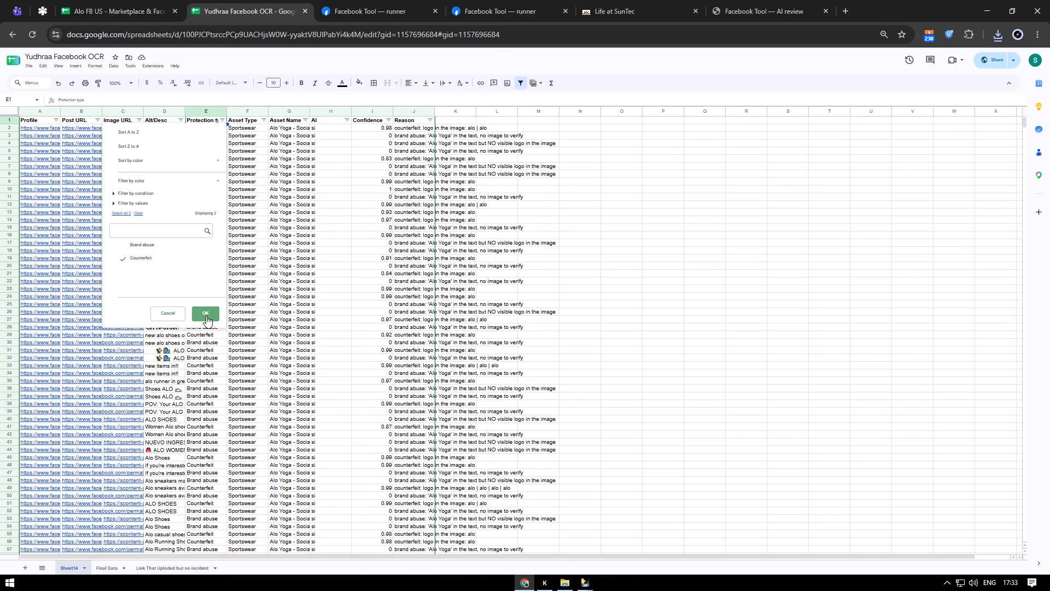
click(76, 131)
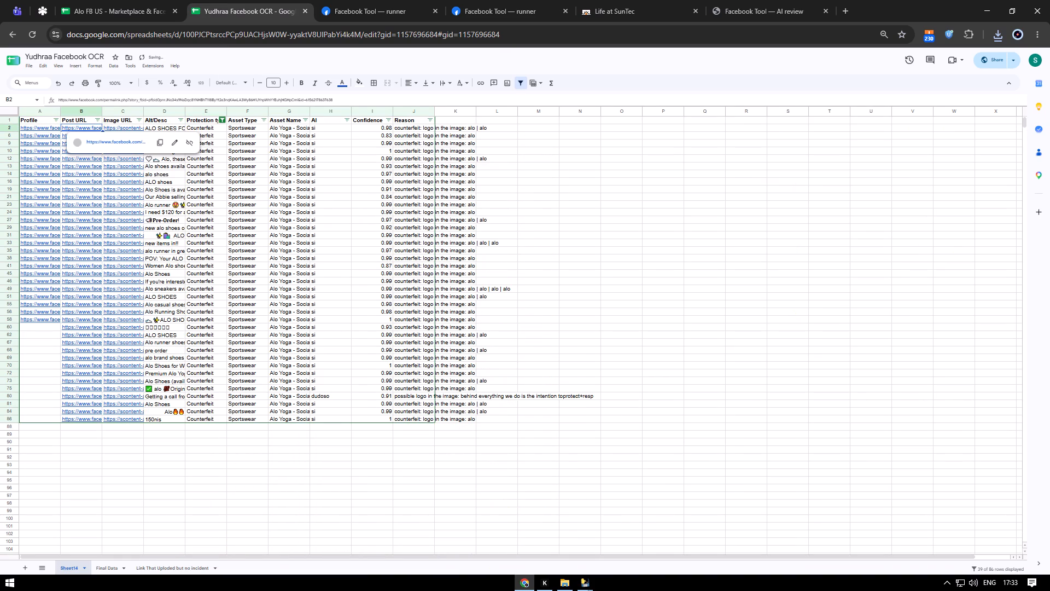
Exclude the 'possible logo in the image' value from the Reason column filter.
click(430, 117)
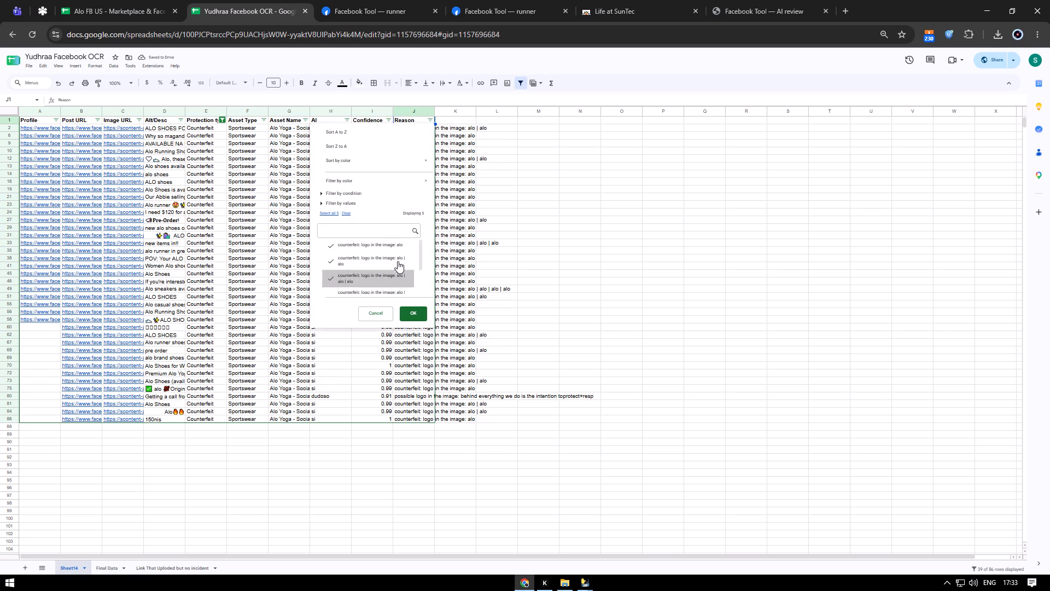
scroll(392, 262, down, 6)
click(382, 280)
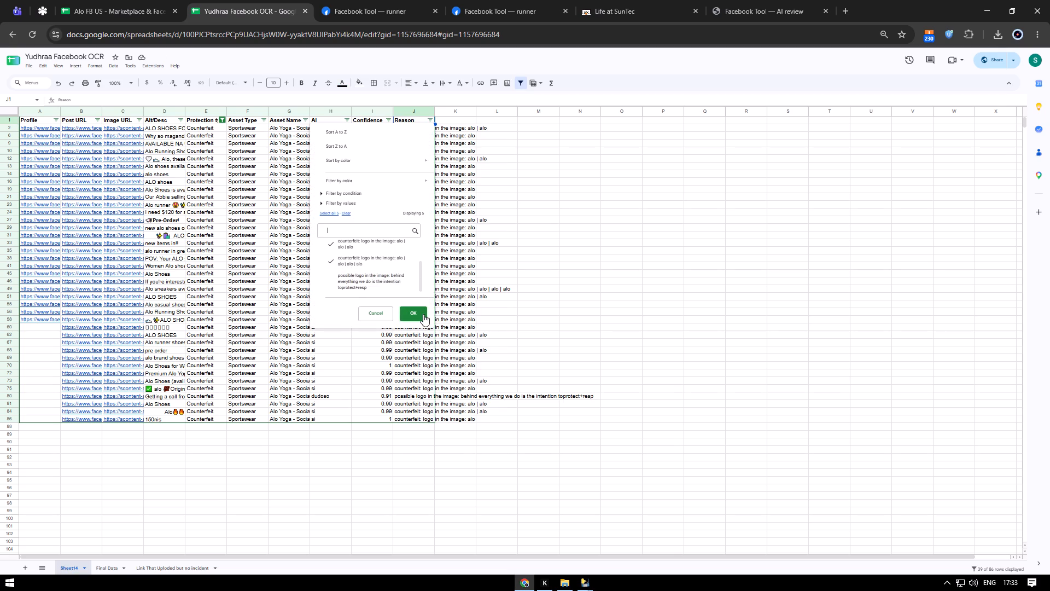
click(423, 314)
Copy the filtered Post URLs, replace the previous detection links in the Red Points new incident form with them, and save.
click(81, 129)
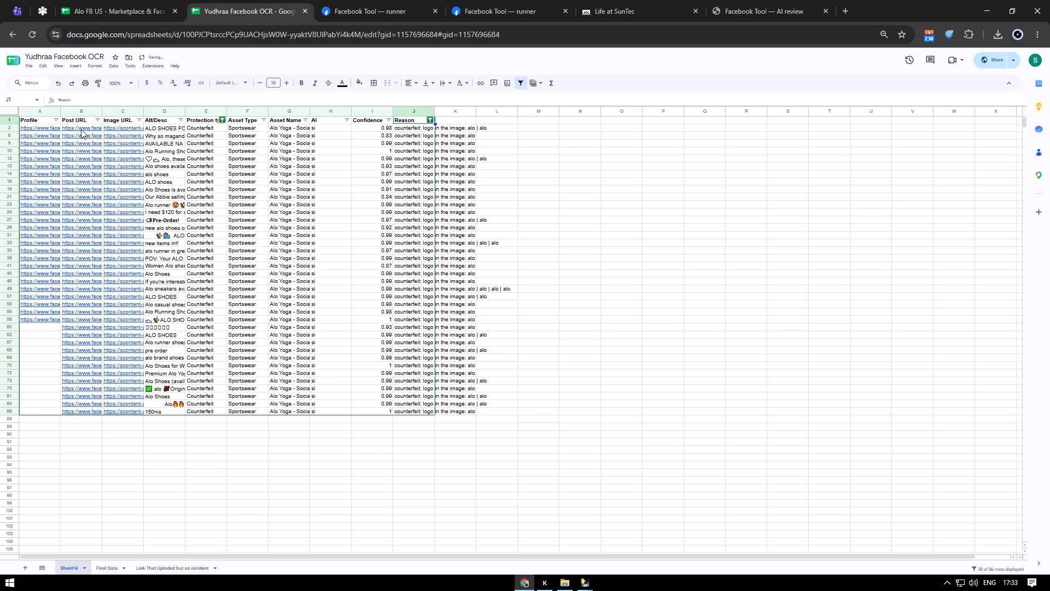
key(ctrl+shift+Down)
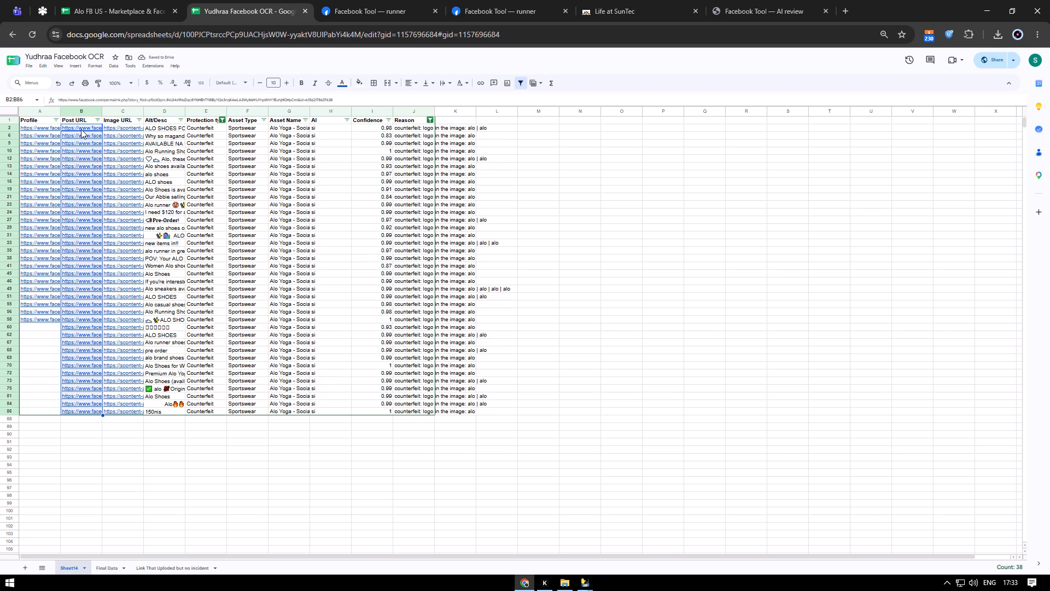
click(751, 0)
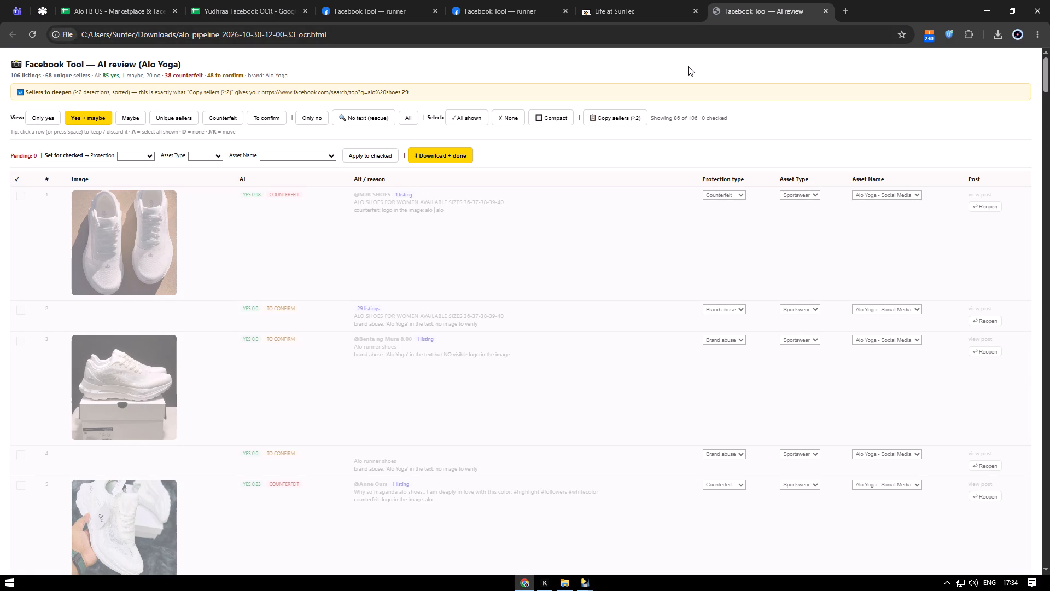
click(276, 0)
key(ctrl+c)
key(ctrl+c)
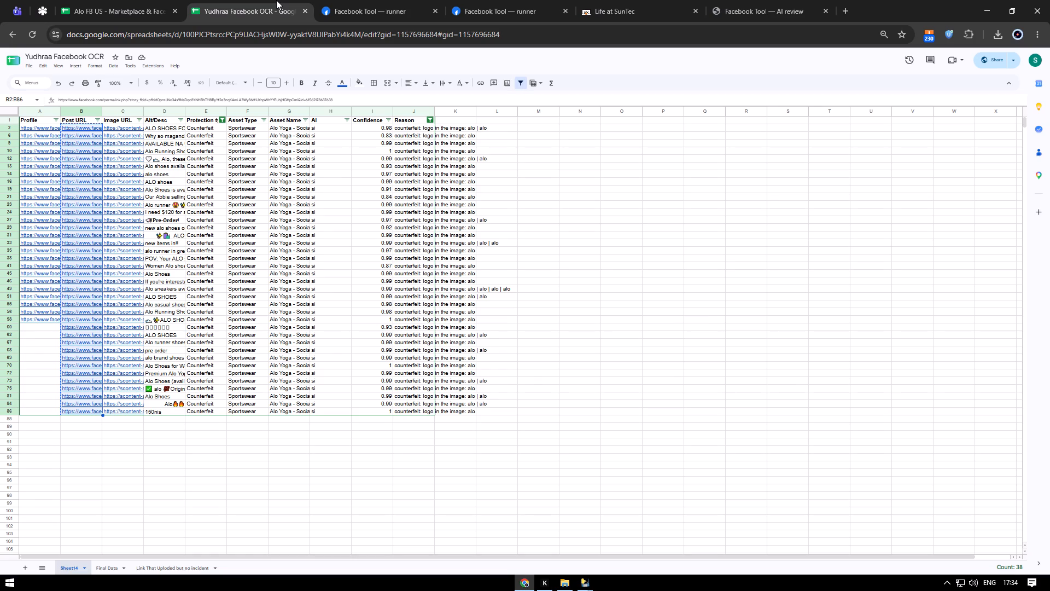
key(ctrl+c)
click(39, 0)
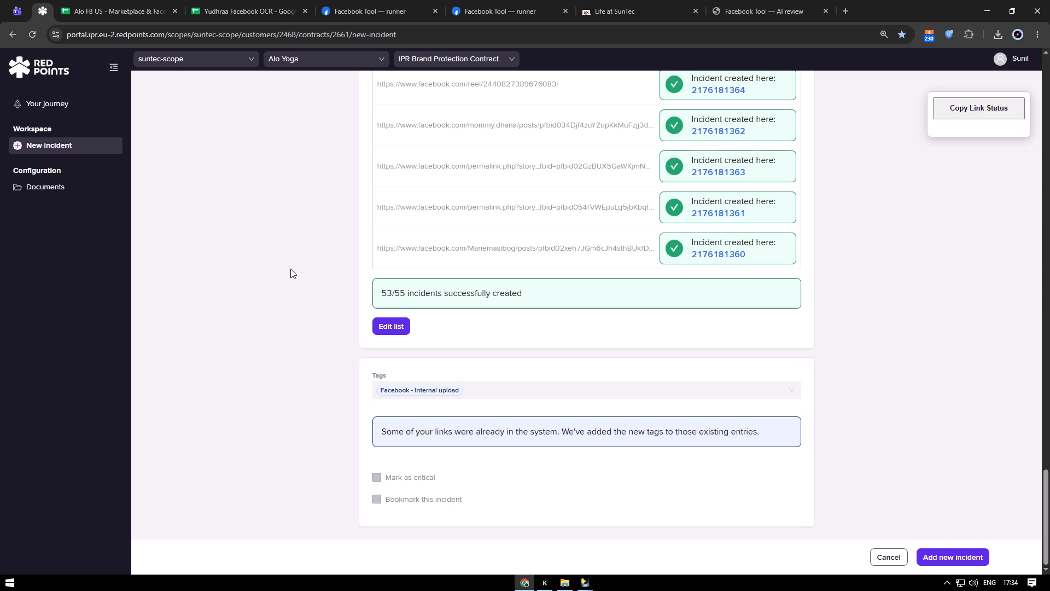
click(377, 328)
click(390, 308)
key(ctrl+a)
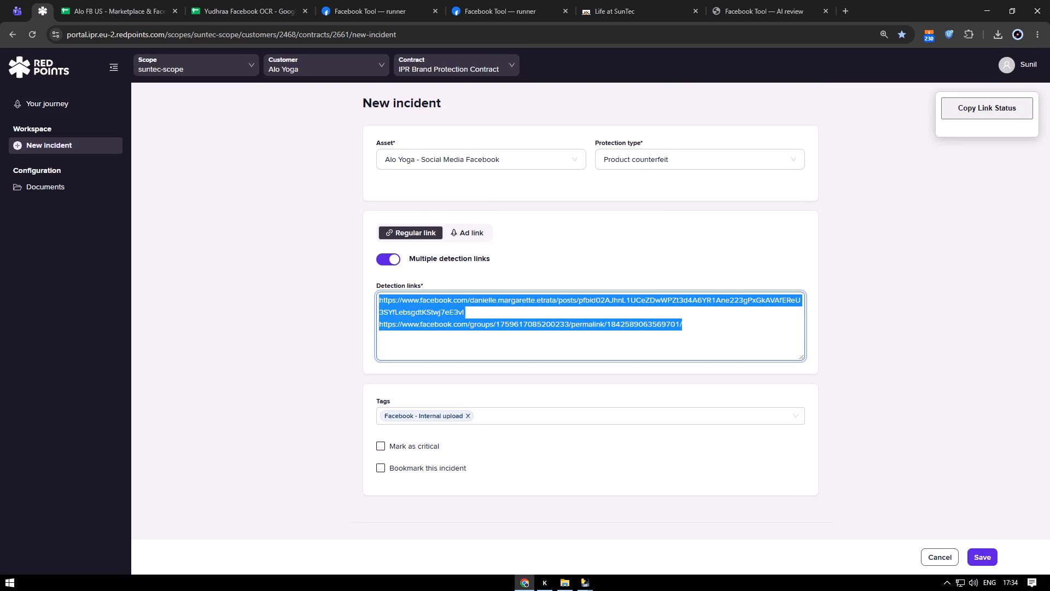
key(ctrl+v)
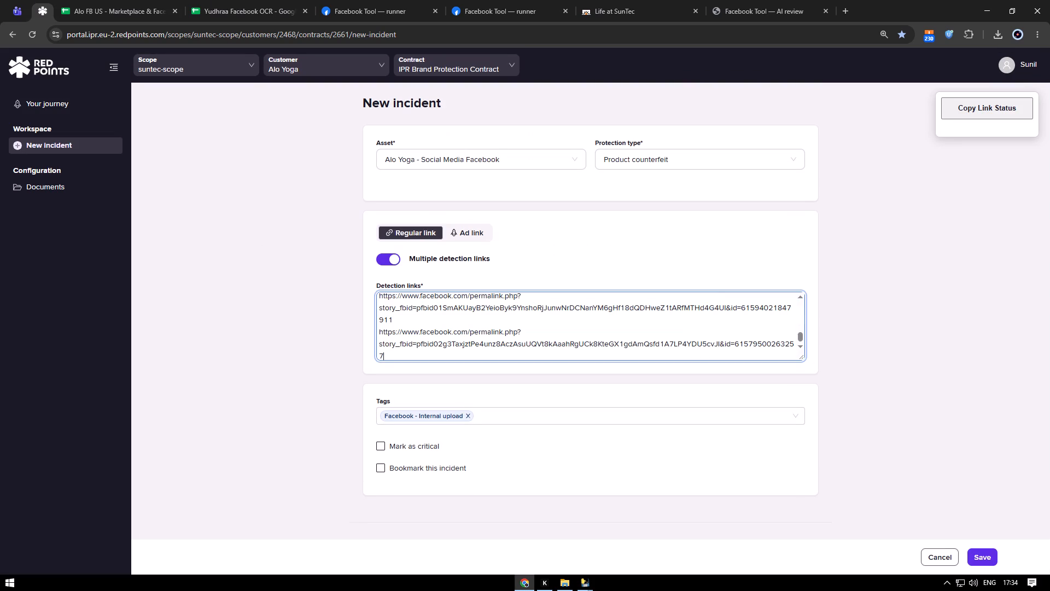
click(984, 554)
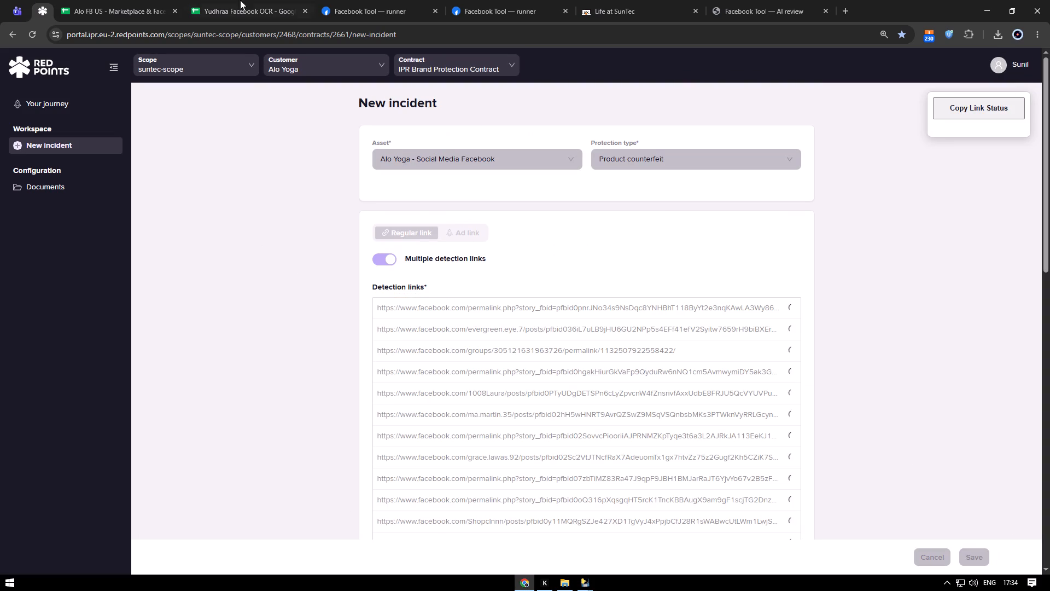
Remove the filter from Sheet14 of the Yudhraa Facebook OCR spreadsheet and clear all of its contents.
click(249, 0)
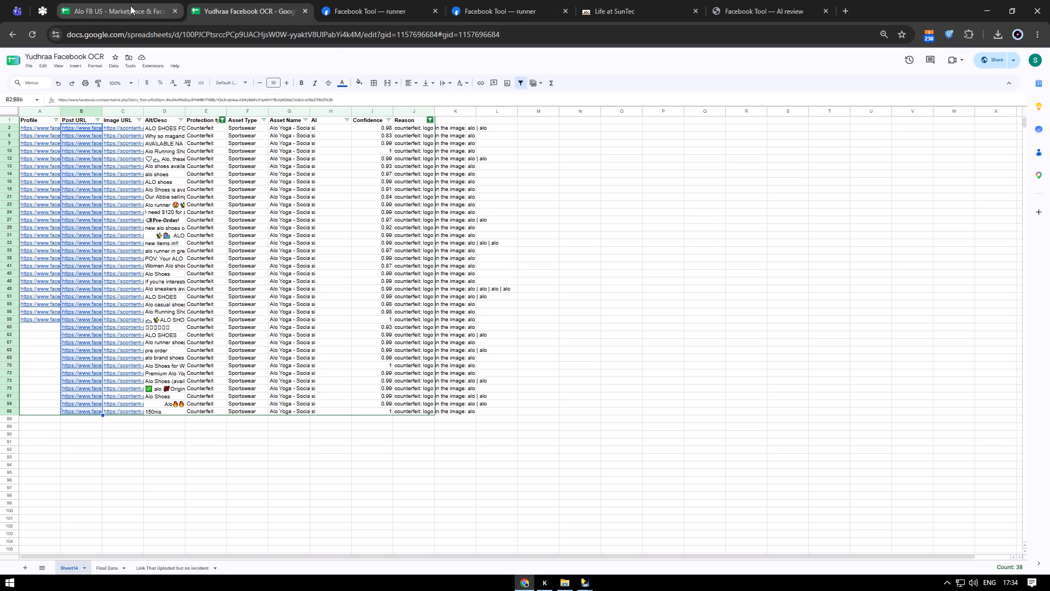
click(4, 112)
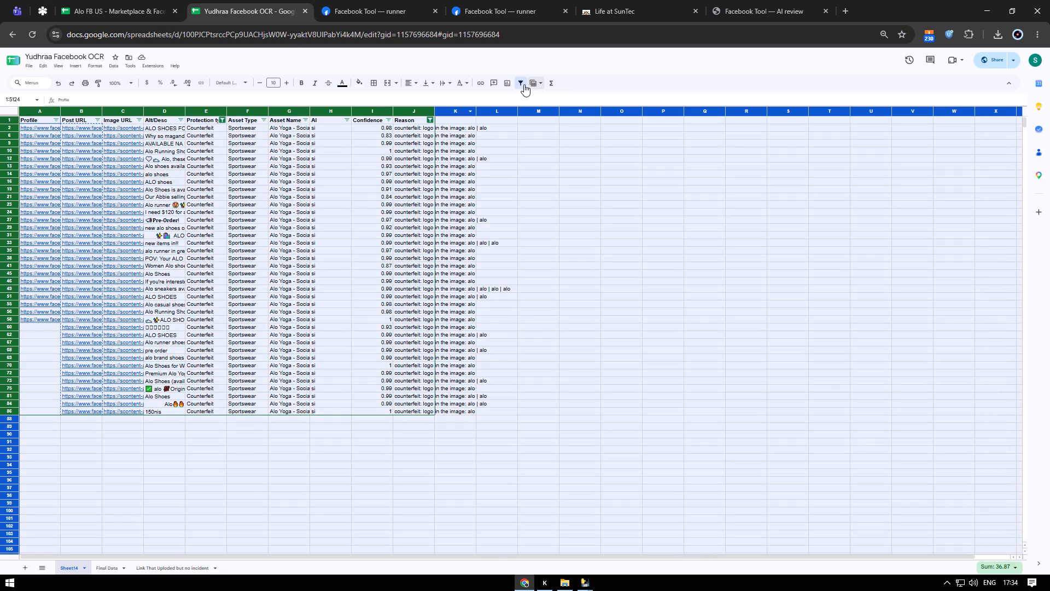
click(524, 84)
key(Delete)
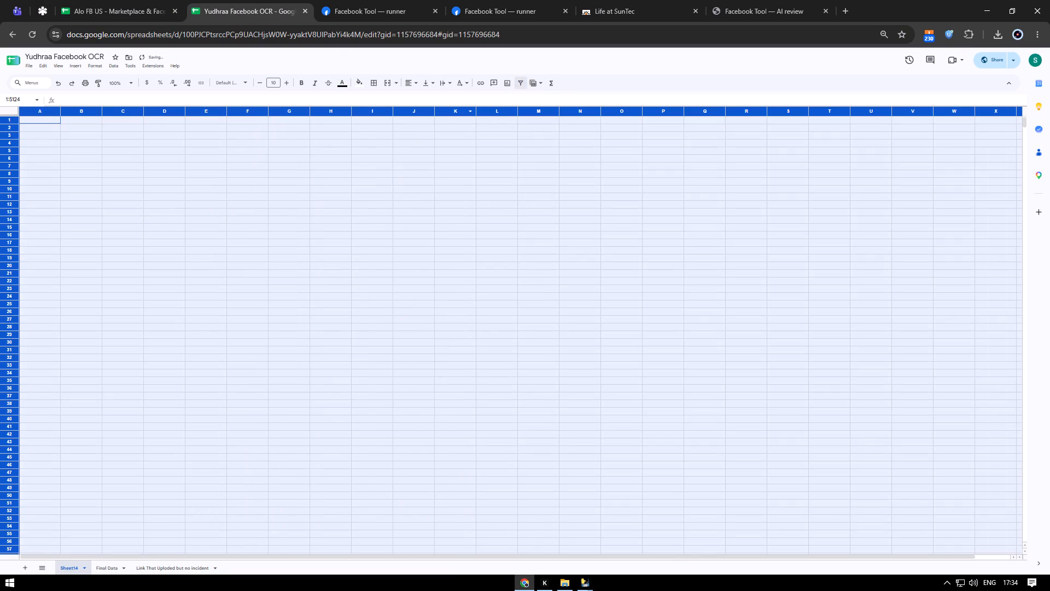
In the Final Data sheet, copy the Yudhraa and FB Search labels from row 5272 into the first empty row, 5325.
key(Up)
key(alt+Down)
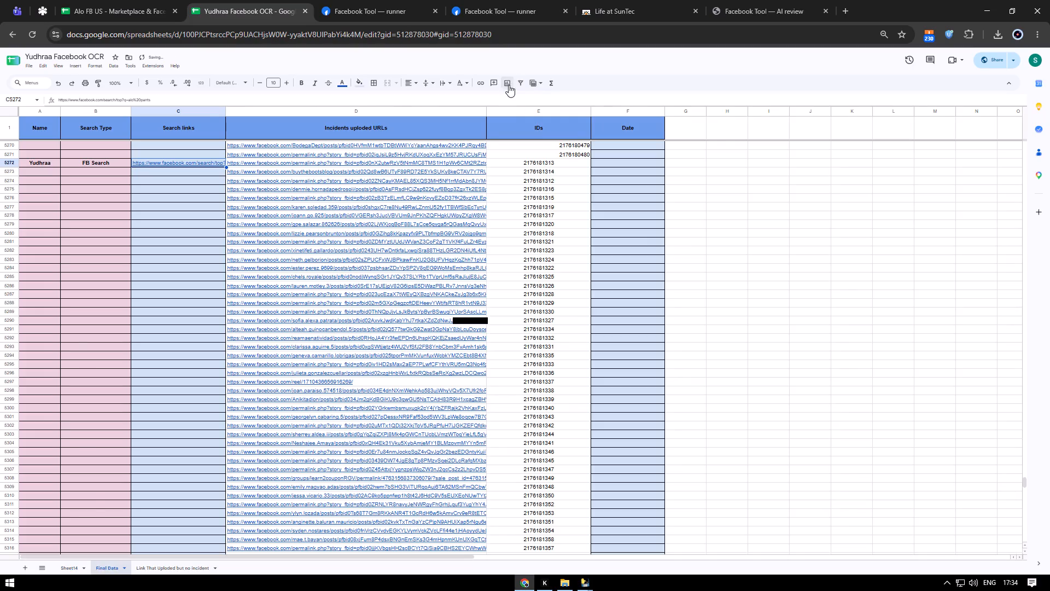
scroll(359, 331, down, 7)
scroll(143, 293, up, 5)
scroll(52, 208, up, 3)
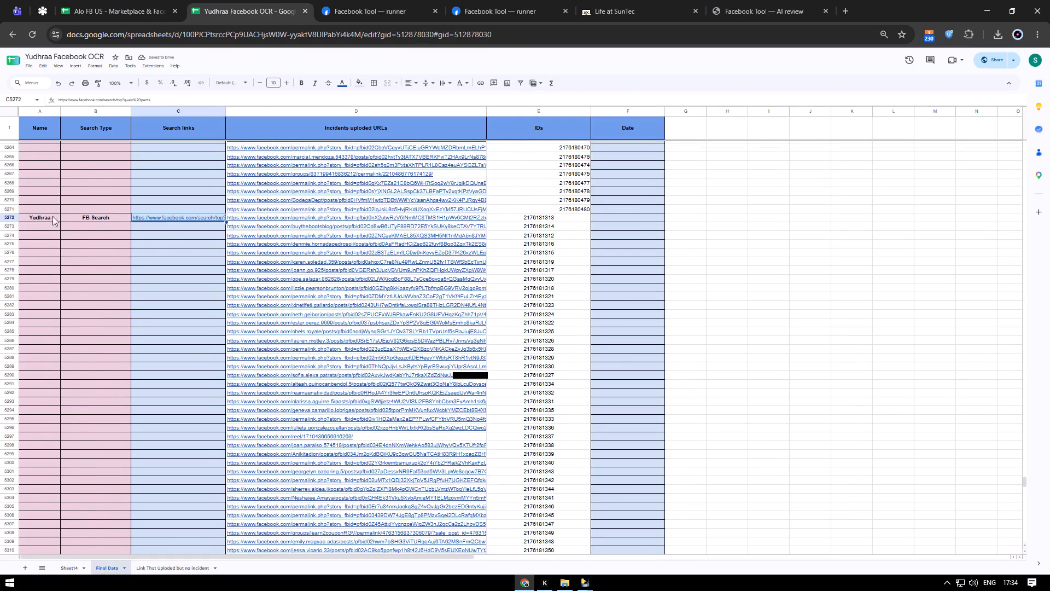
click(45, 217)
key(shift+Right)
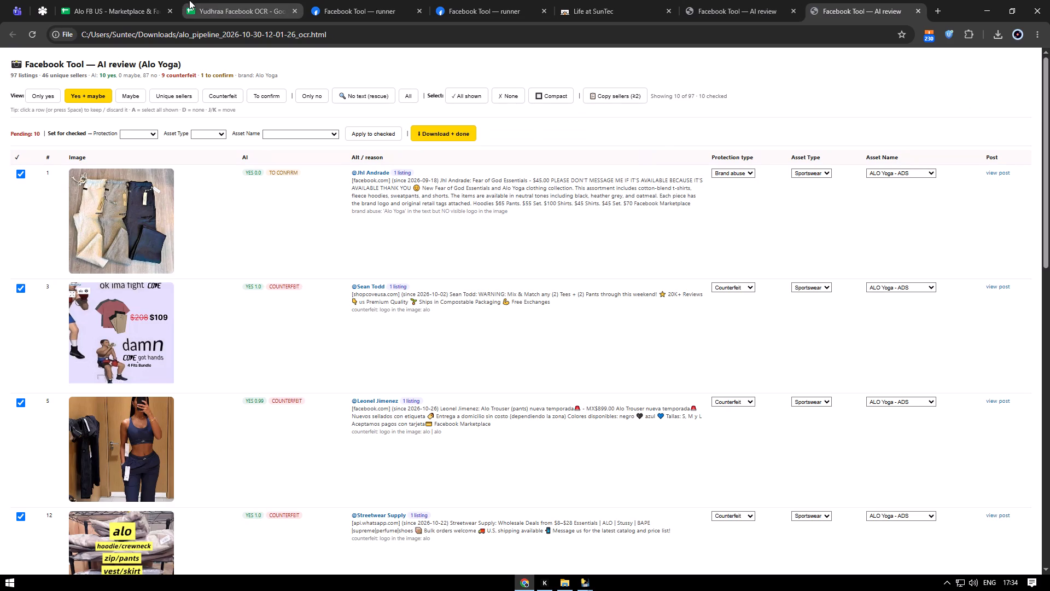
click(227, 0)
key(shift+Right)
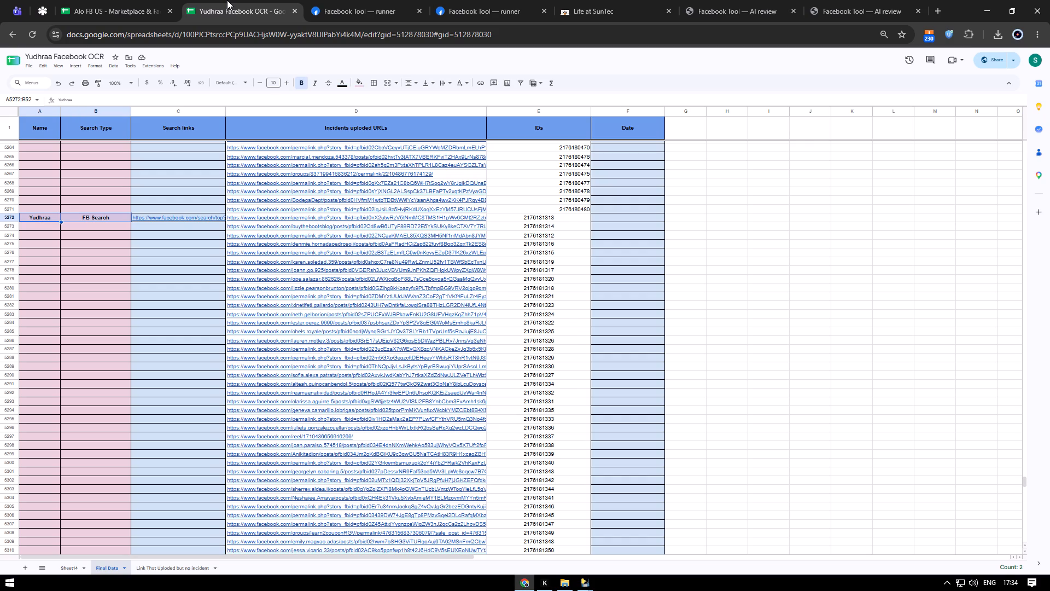
key(ctrl+c)
key(Right)
key(Right)
key(Right)
key(ctrl+Down)
key(Left)
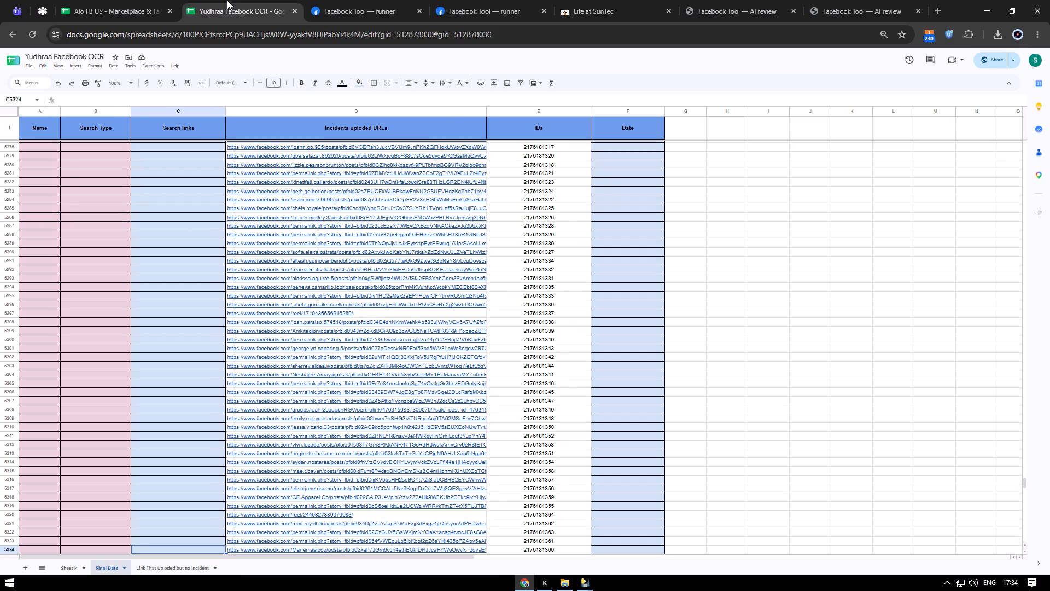
key(Down)
key(Left)
key(Left)
key(ctrl+v)
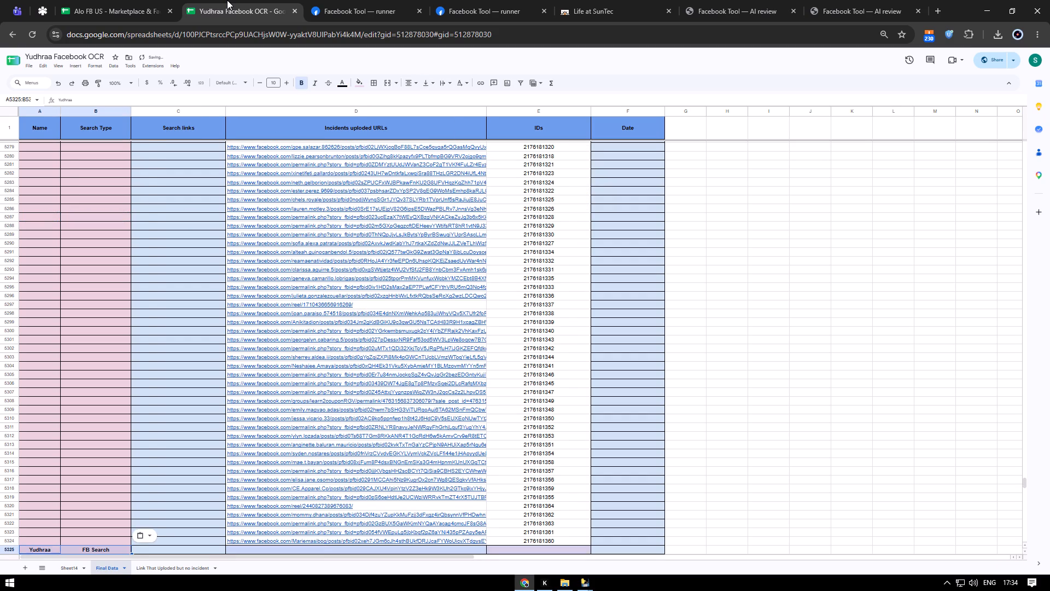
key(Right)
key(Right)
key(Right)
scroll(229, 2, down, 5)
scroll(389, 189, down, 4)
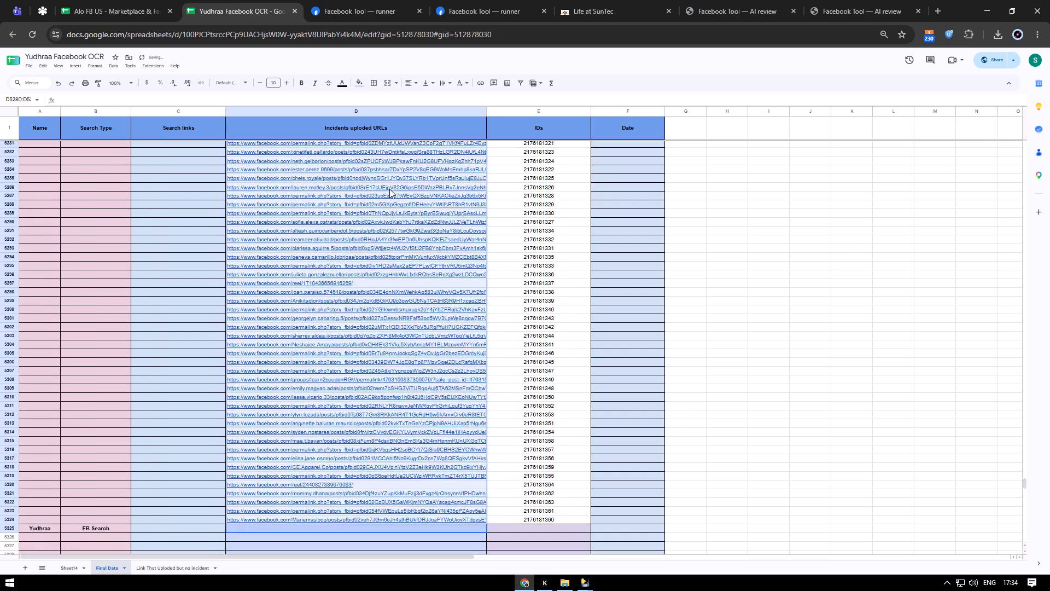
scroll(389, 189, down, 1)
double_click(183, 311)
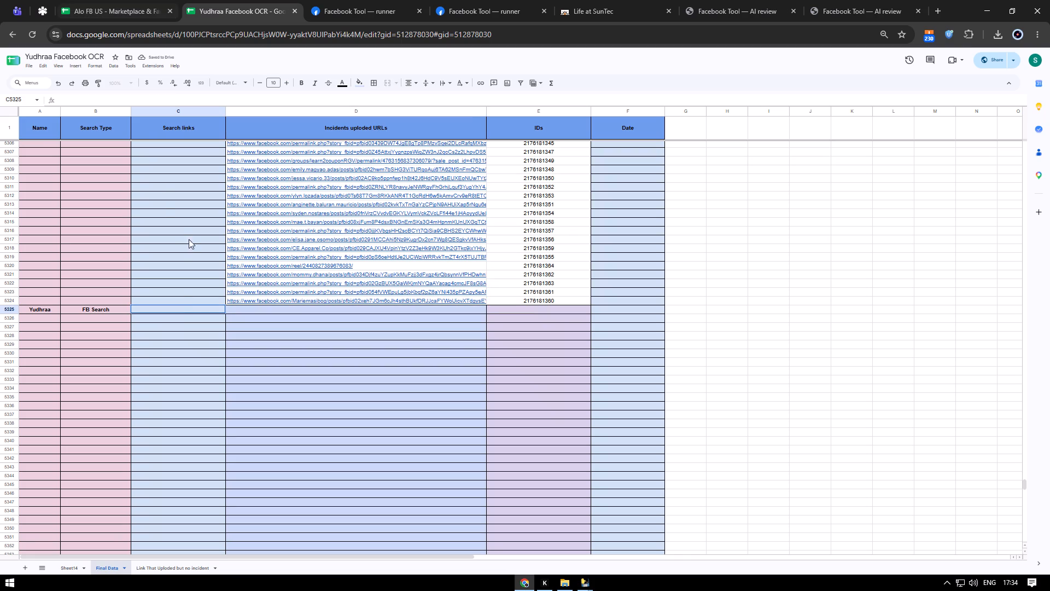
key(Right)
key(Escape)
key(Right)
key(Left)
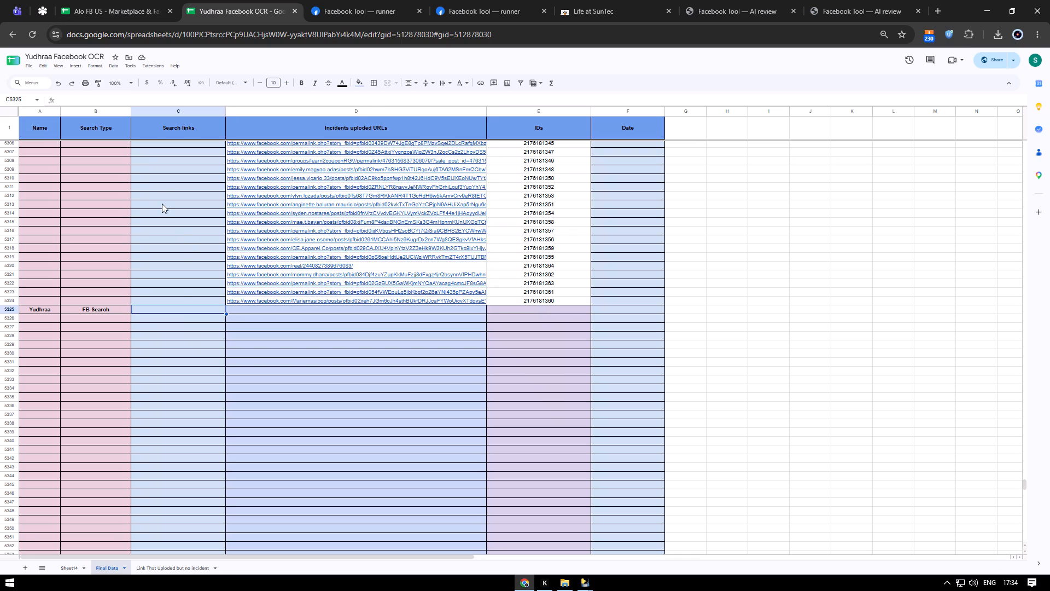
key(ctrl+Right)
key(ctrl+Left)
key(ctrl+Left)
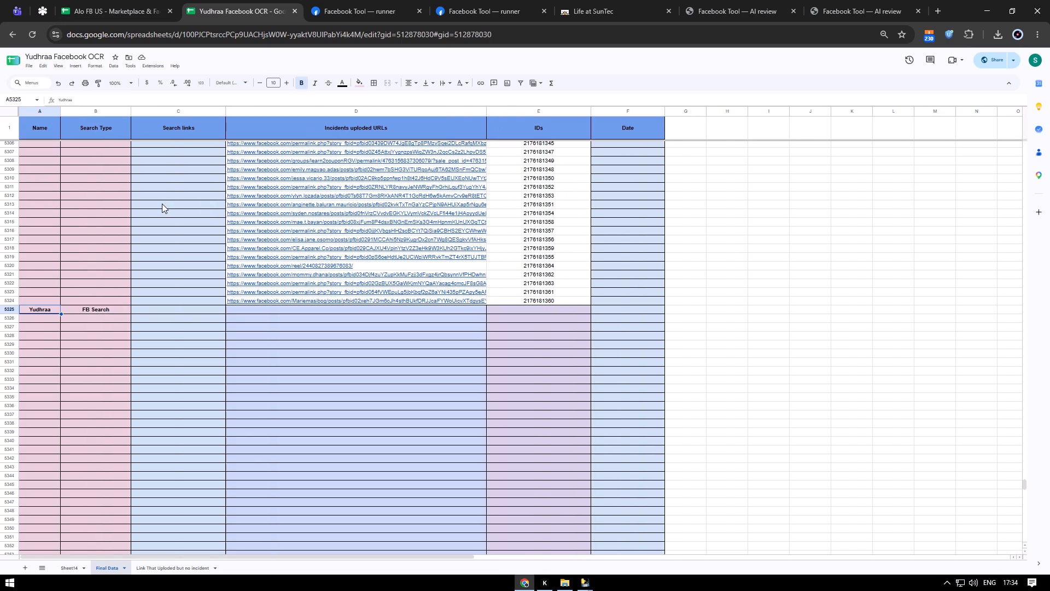
Copy the link status of the new incidents from Red Points and paste it into the Final Data sheet starting at H5326.
key(Right)
key(Right)
key(Right)
key(Right)
key(Right)
key(Right)
key(Down)
key(Right)
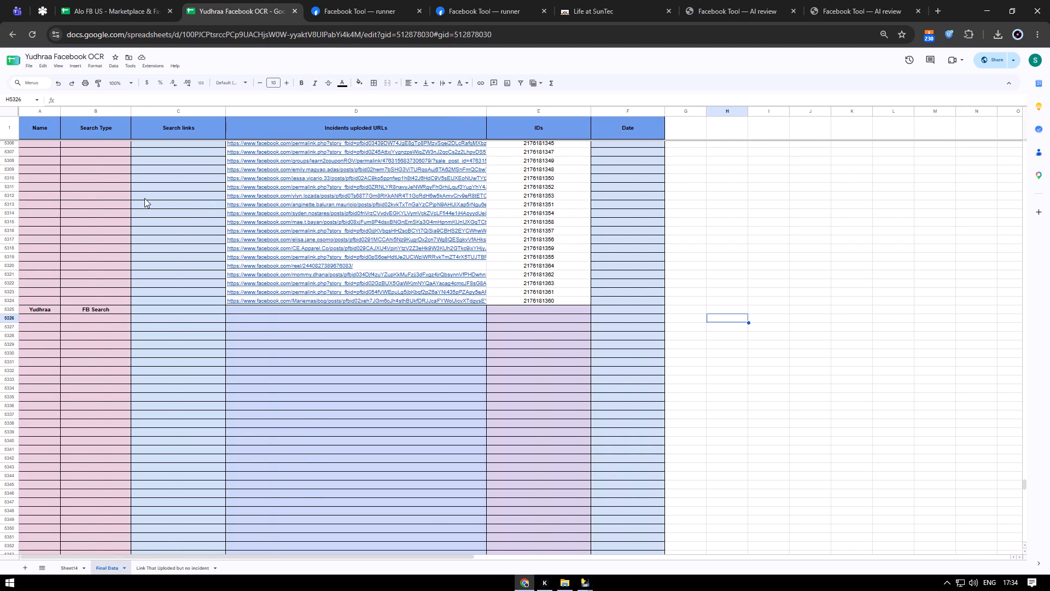
click(42, 0)
click(965, 110)
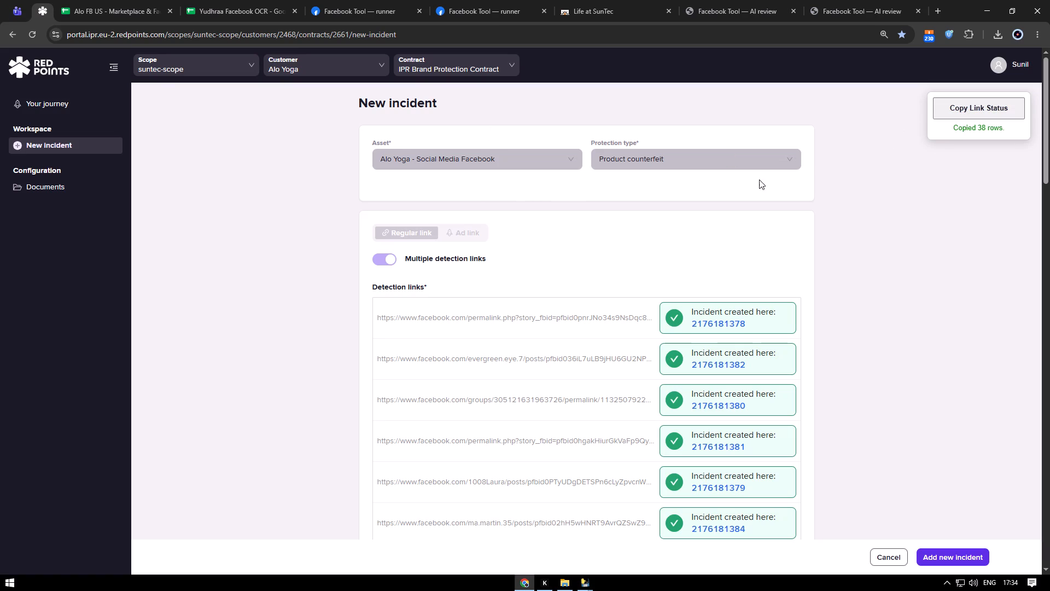
click(208, 0)
key(ctrl+c)
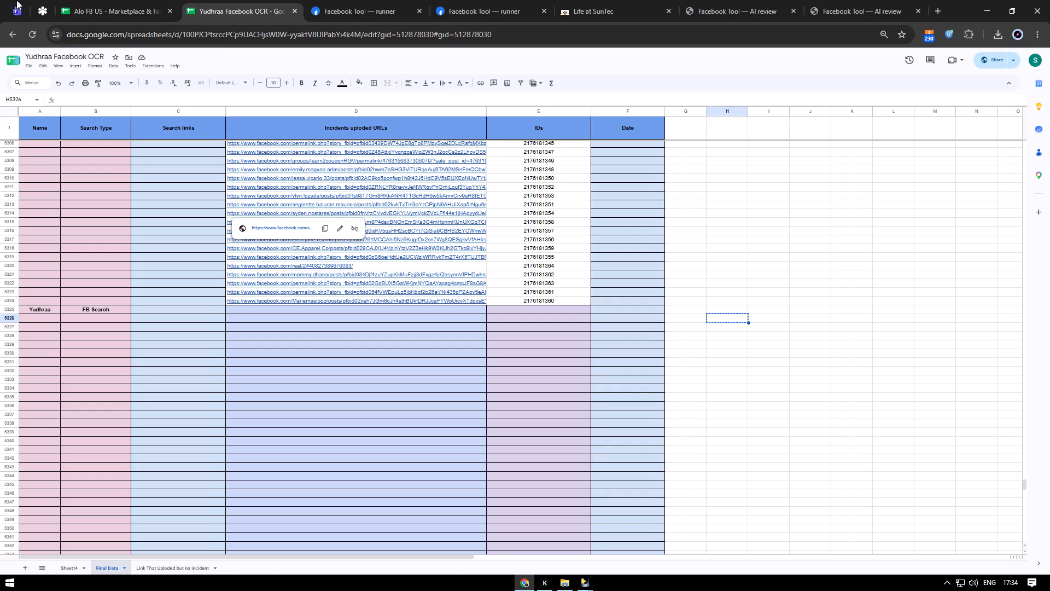
click(49, 3)
click(966, 116)
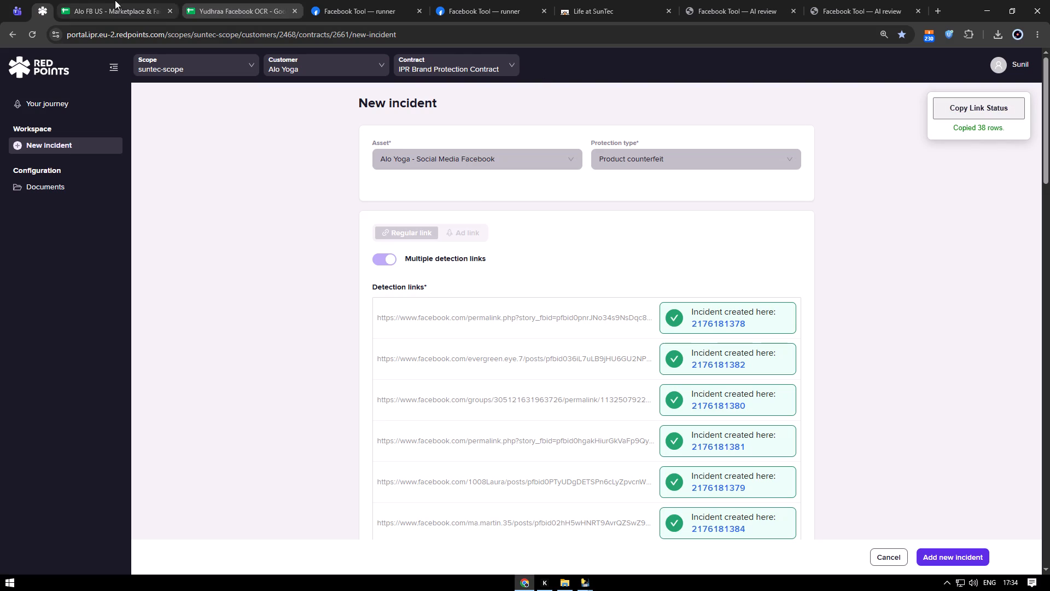
click(228, 0)
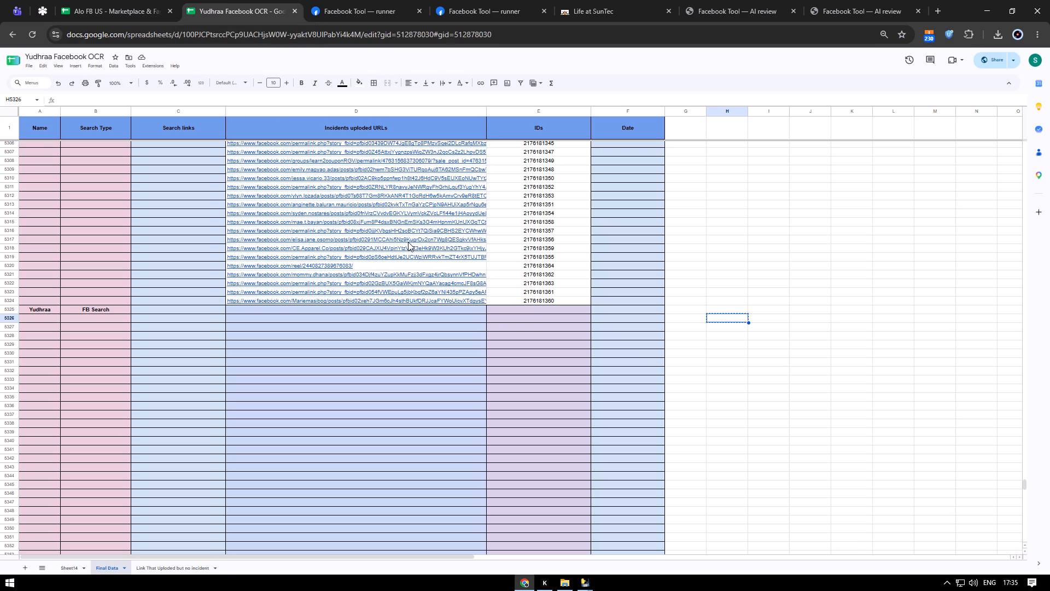
key(ctrl+v)
key(Right)
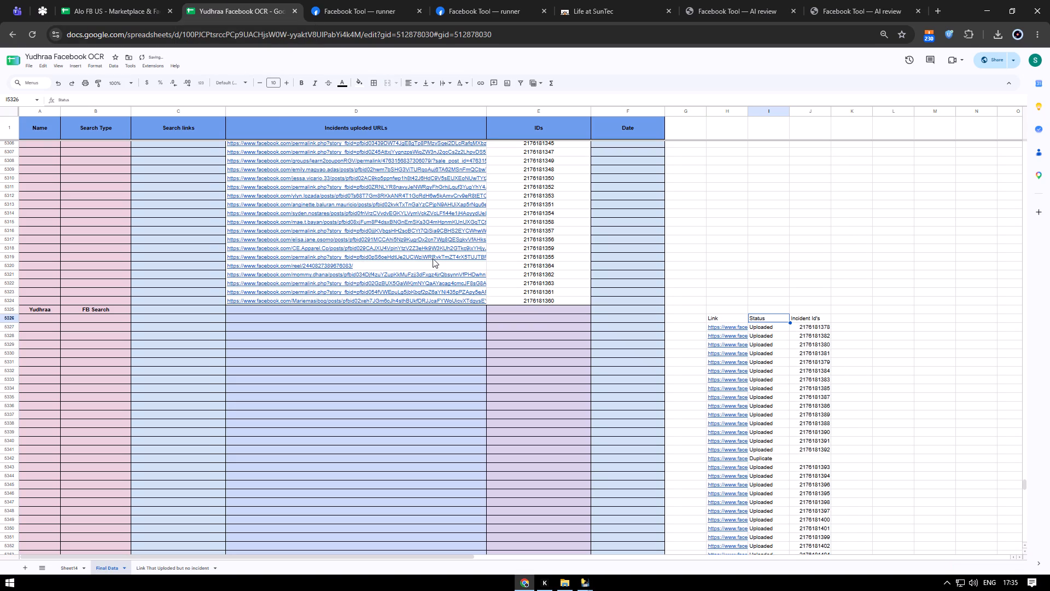
Delete the Status column from the pasted link status table.
key(ctrl+shift+x)
key(Up)
key(Down)
key(Down)
key(Down)
key(Down)
key(Down)
key(Down)
key(Down)
key(Down)
key(Down)
key(Down)
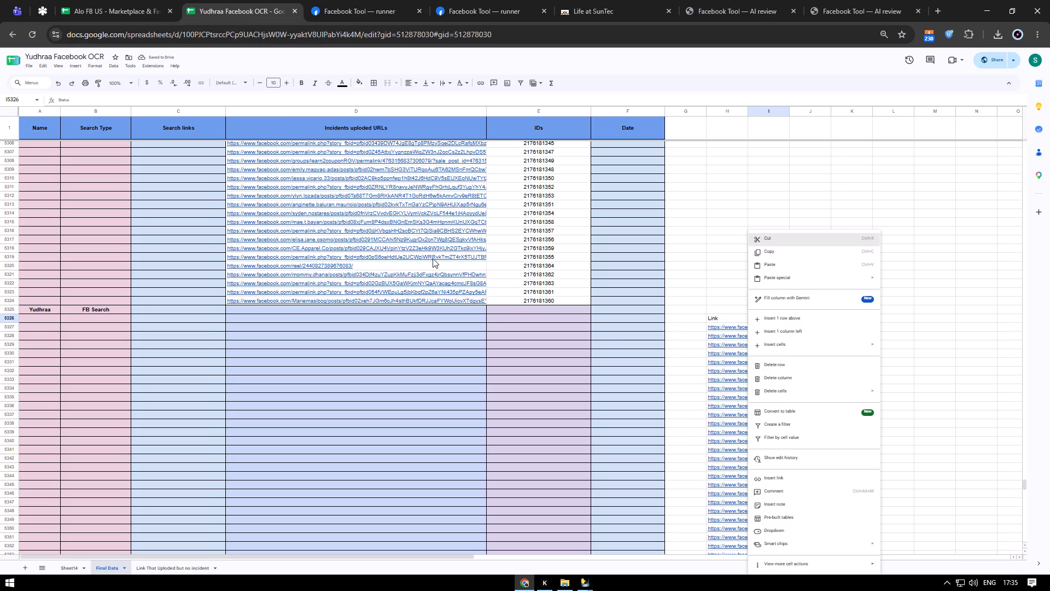
key(Return)
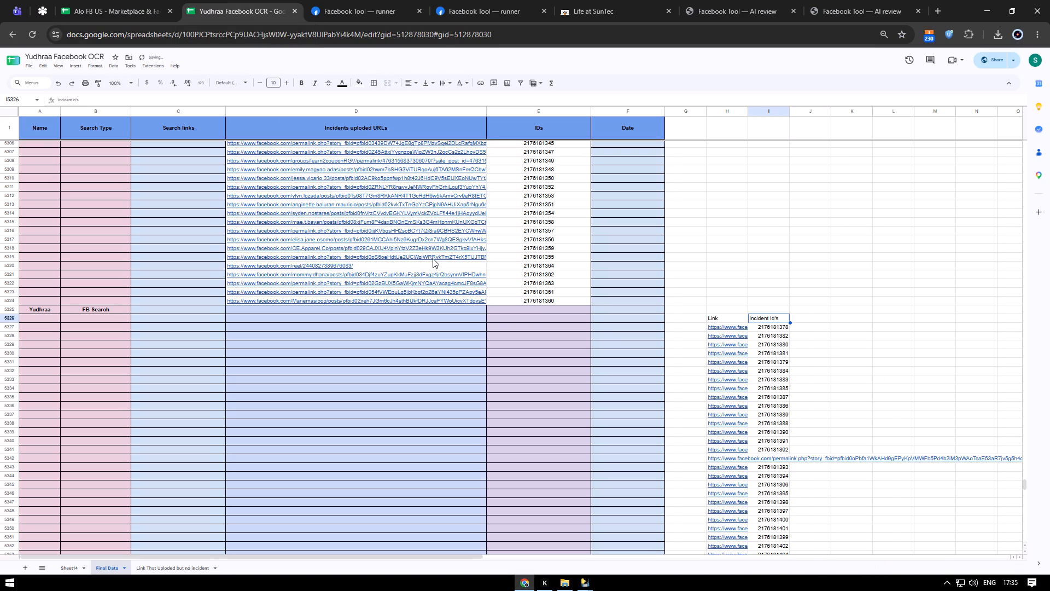
Delete row 5342, which holds the duplicate link without an incident ID.
key(Down)
key(ctrl+Down)
key(Left)
key(Down)
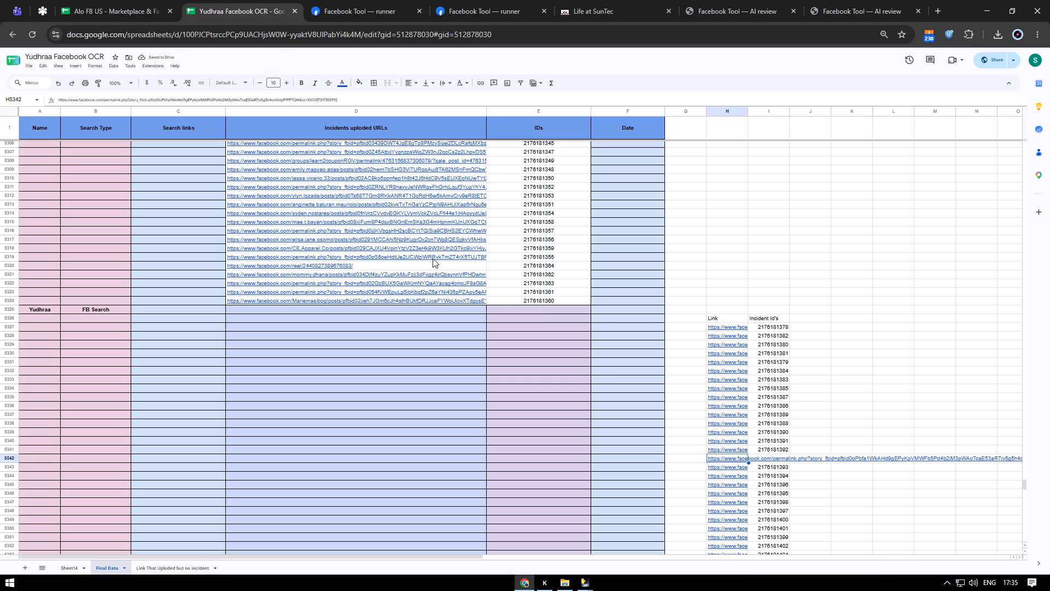
key(ctrl+shift+x)
key(Down)
key(Down)
key(Down)
key(Down)
key(Down)
key(Down)
key(Down)
key(Down)
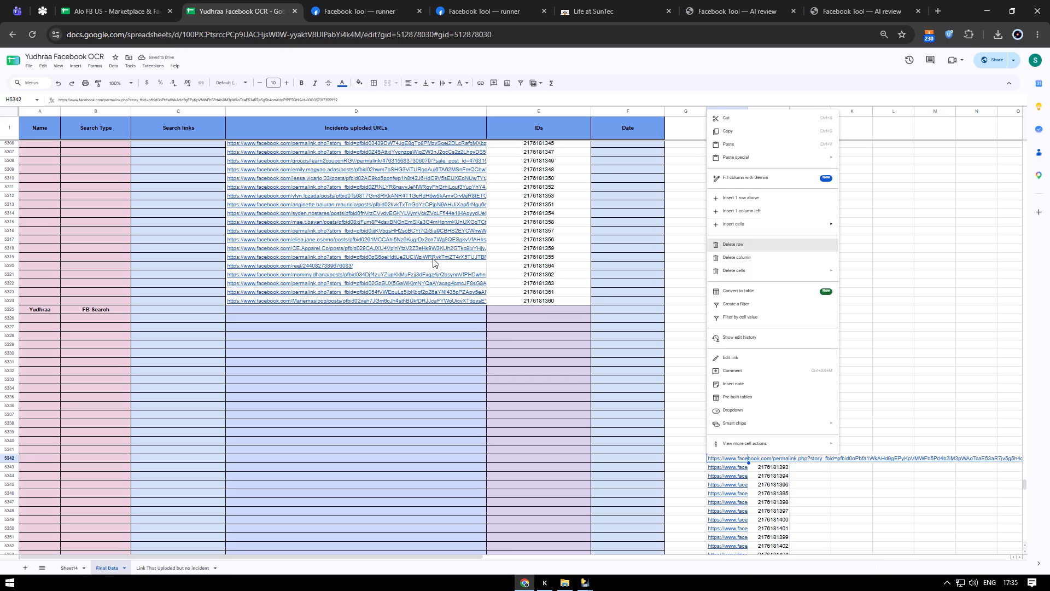
key(Return)
Clear the Link and Incident Id's header cells above the pasted results in row 5326.
key(Right)
key(Down)
key(Down)
key(Down)
key(Down)
key(Down)
key(Down)
key(Down)
key(Down)
key(Down)
key(Down)
key(Down)
key(Down)
key(Down)
key(Down)
key(Down)
key(Down)
key(Down)
key(Down)
key(Down)
key(Down)
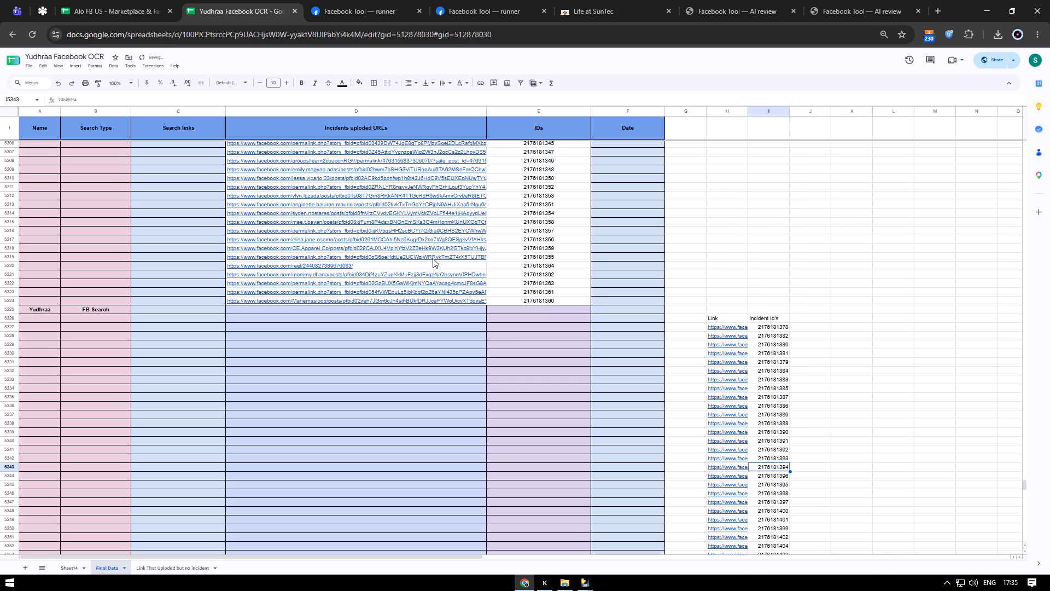
key(Up)
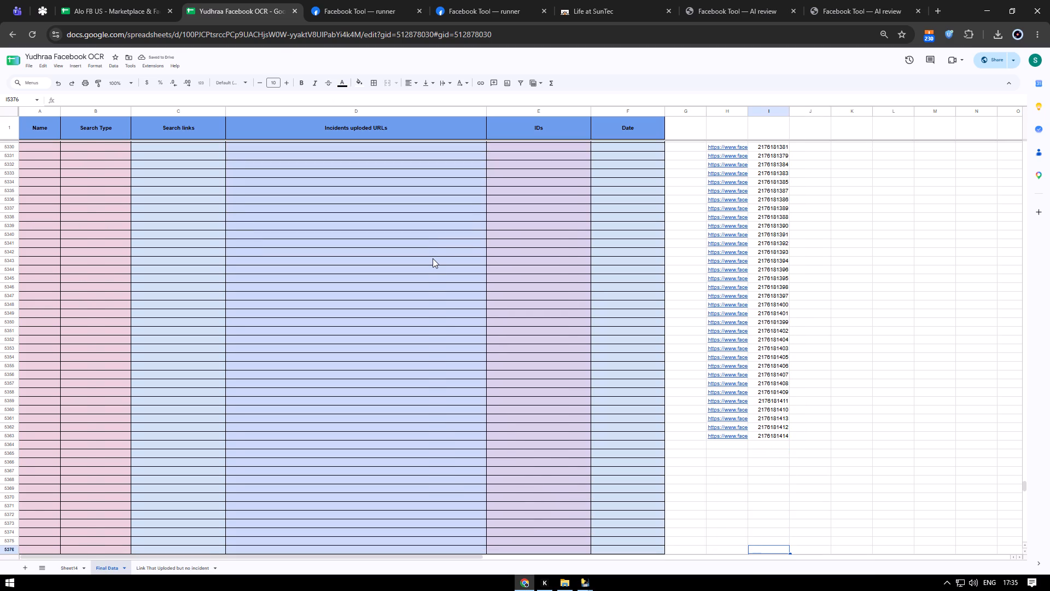
key(ctrl+Up)
key(ctrl+Up)
key(shift+Left)
key(Delete)
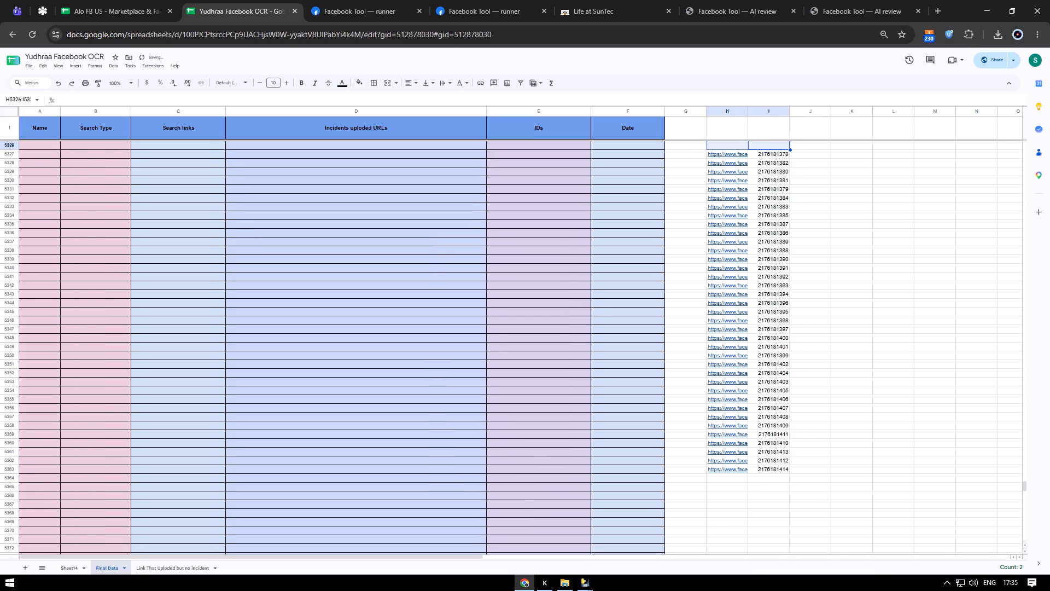
Move the remaining links and incident IDs into the Incidents uploaded URLs and IDs columns, starting at row 5325.
key(Left)
key(Down)
key(ctrl+shift+Right)
key(ctrl+shift+Down)
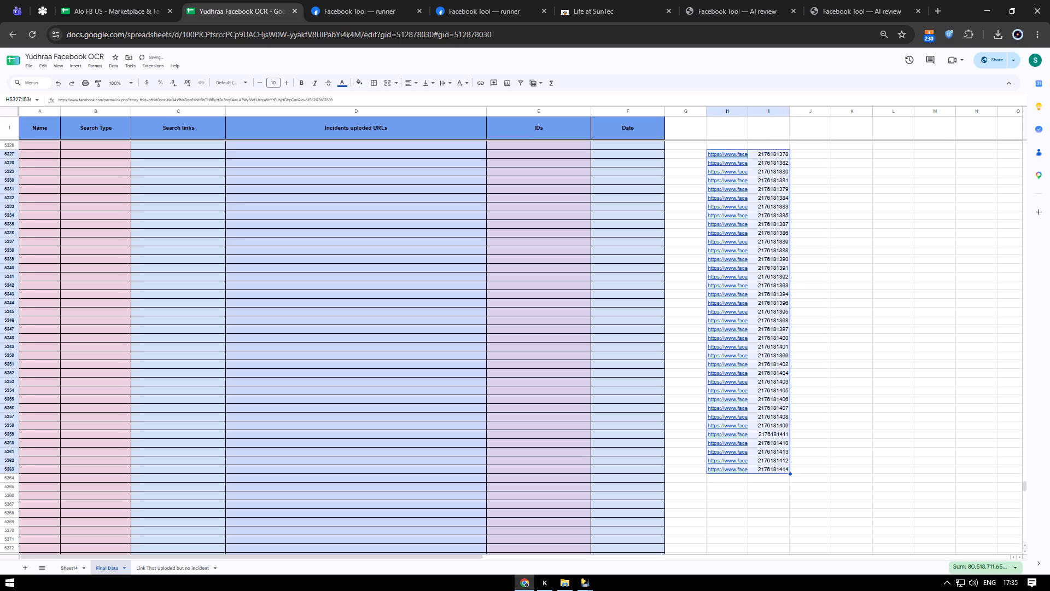
key(ctrl+x)
key(ctrl+Left)
key(Right)
key(Right)
key(Right)
key(ctrl+Up)
key(Down)
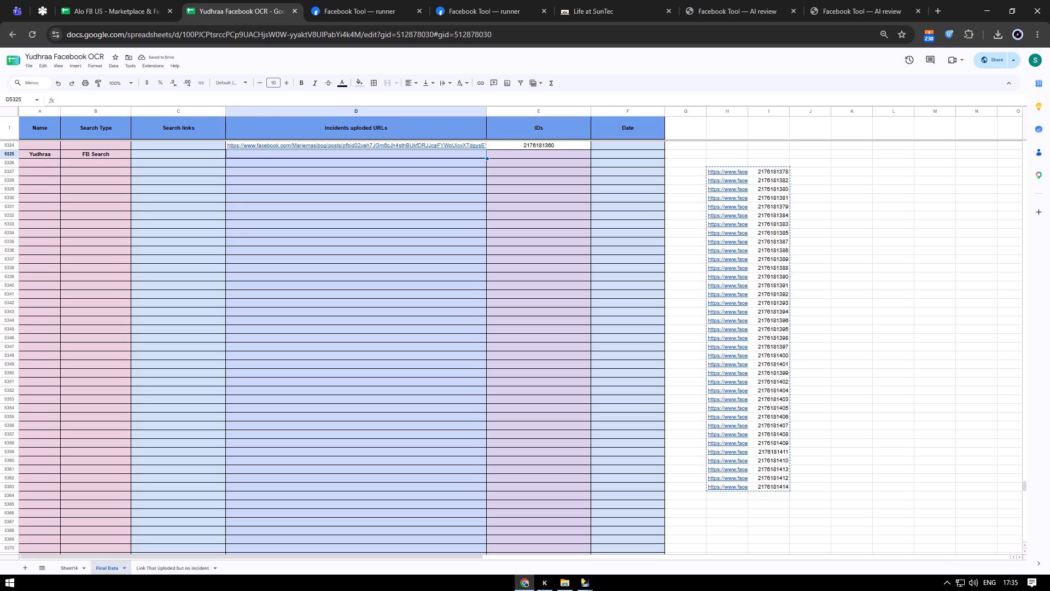
key(ctrl+v)
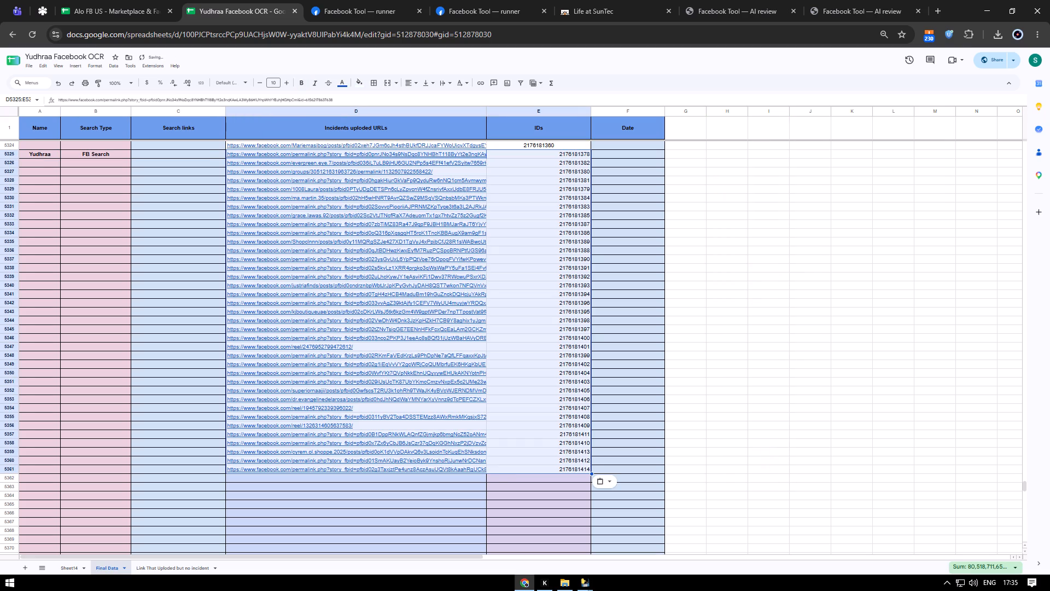
Copy the new incident URLs from Final Data into the Incidents uploaded URLs cell of row 133 in the US-EAST sheet.
key(shift+Left)
key(ctrl+c)
key(ctrl+c)
key(ctrl+c)
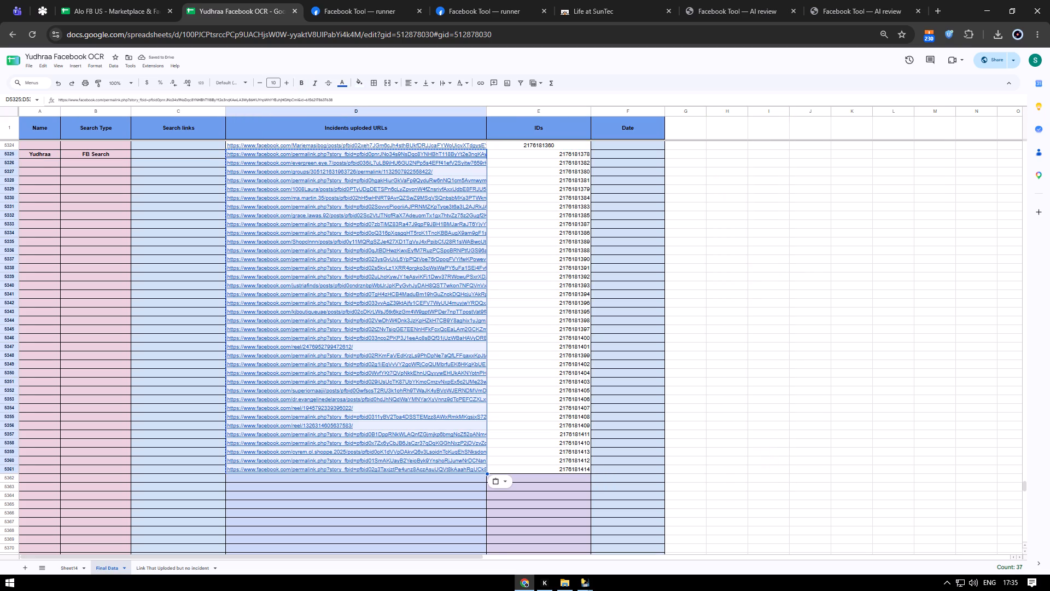
key(ctrl+Tab)
key(ctrl+shift+Tab)
key(ctrl+shift+Tab)
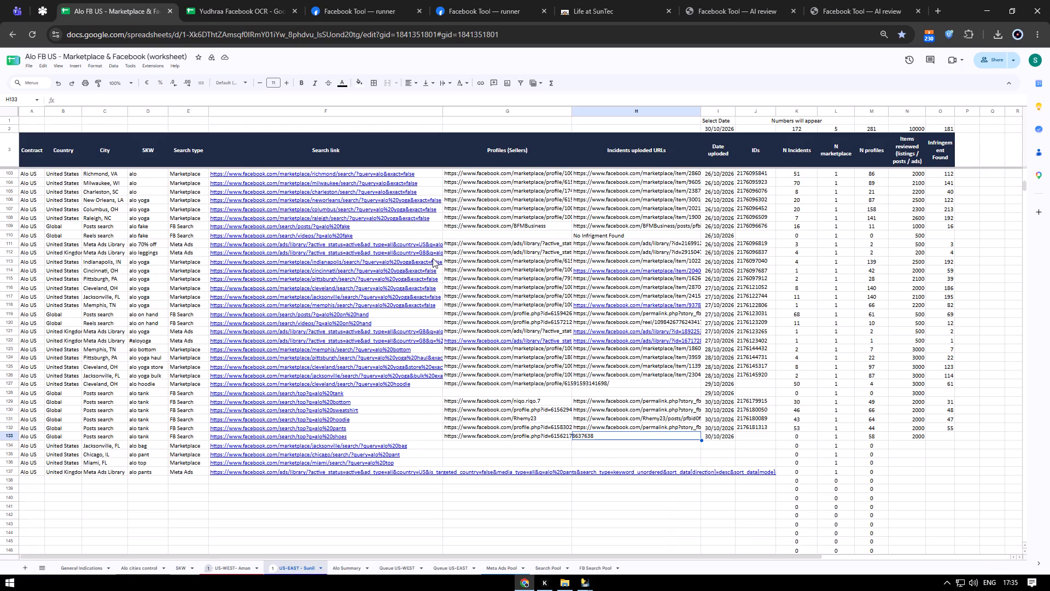
key(Return)
key(ctrl+shift+v)
key(Return)
key(Up)
Copy the matching incident IDs from Final Data into the IDs cell of row 133 in the US-EAST sheet.
key(Right)
key(Right)
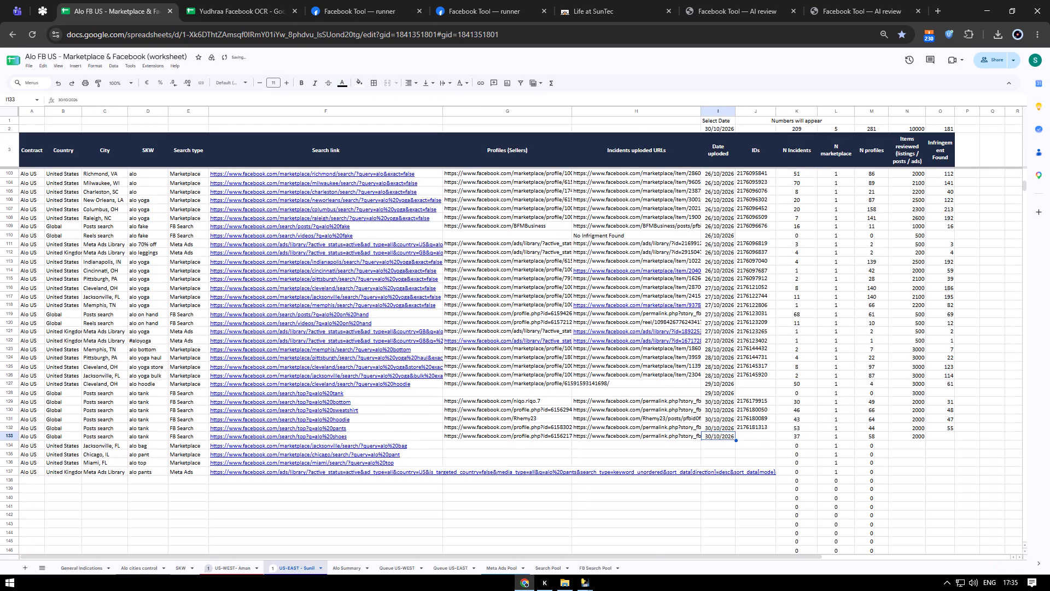
key(ctrl+Tab)
key(Right)
key(ctrl+shift+Down)
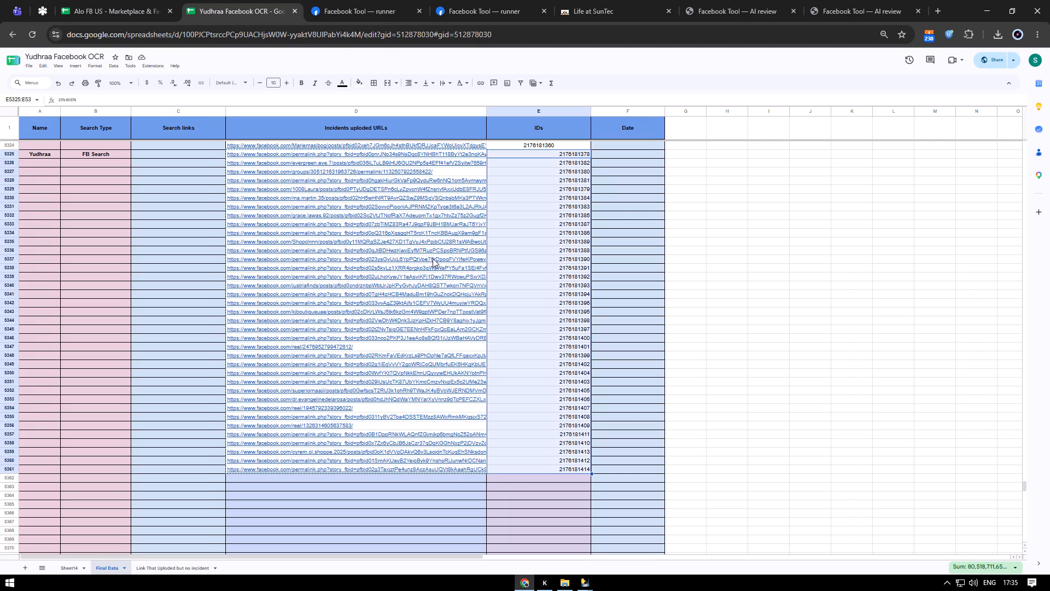
key(ctrl+c)
key(ctrl+c)
key(ctrl+c)
key(ctrl+shift+Tab)
key(Return)
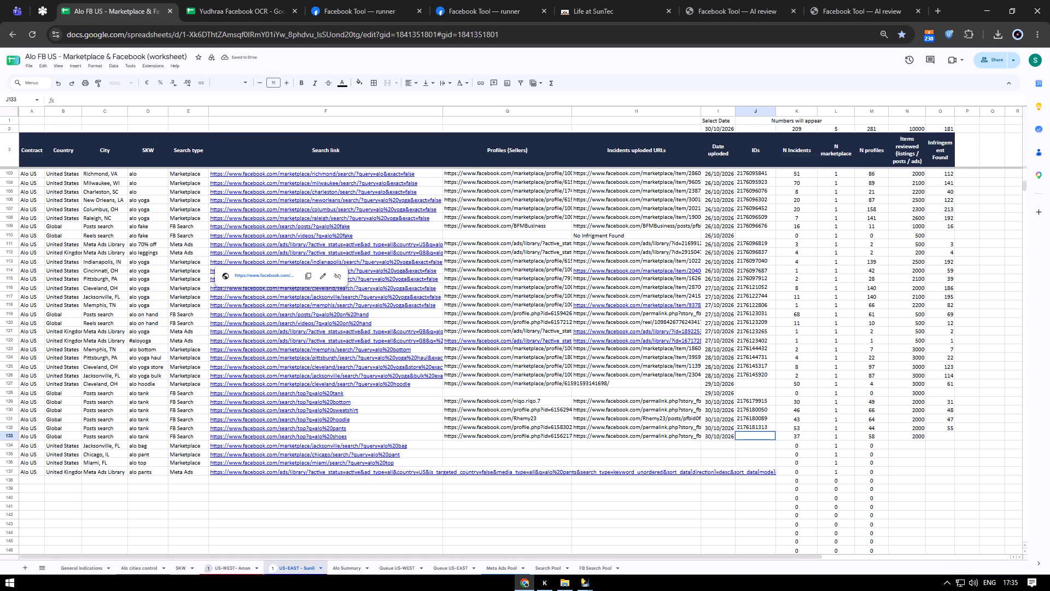
key(ctrl+shift+v)
key(Return)
key(Up)
Enter 38 as Infringement Found for the alo shoes search in row 133 of the US-EAST sheet.
key(Right)
key(Right)
key(Right)
key(Right)
key(Right)
key(Right)
key(Left)
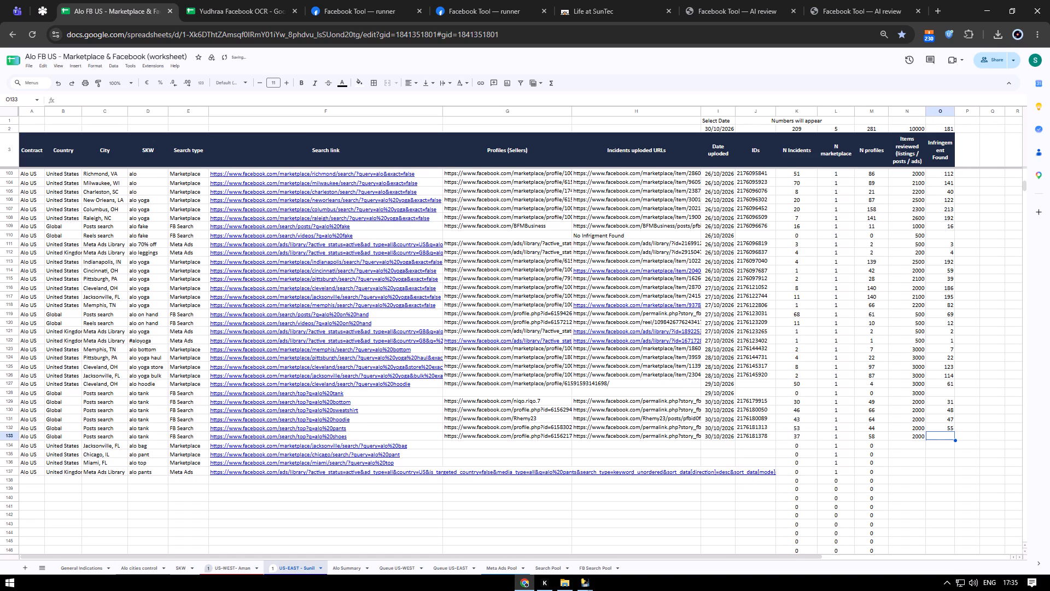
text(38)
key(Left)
Copy the alo shoes search link from row 133 into the Search links cell of row 5325 in Final Data, left-aligned.
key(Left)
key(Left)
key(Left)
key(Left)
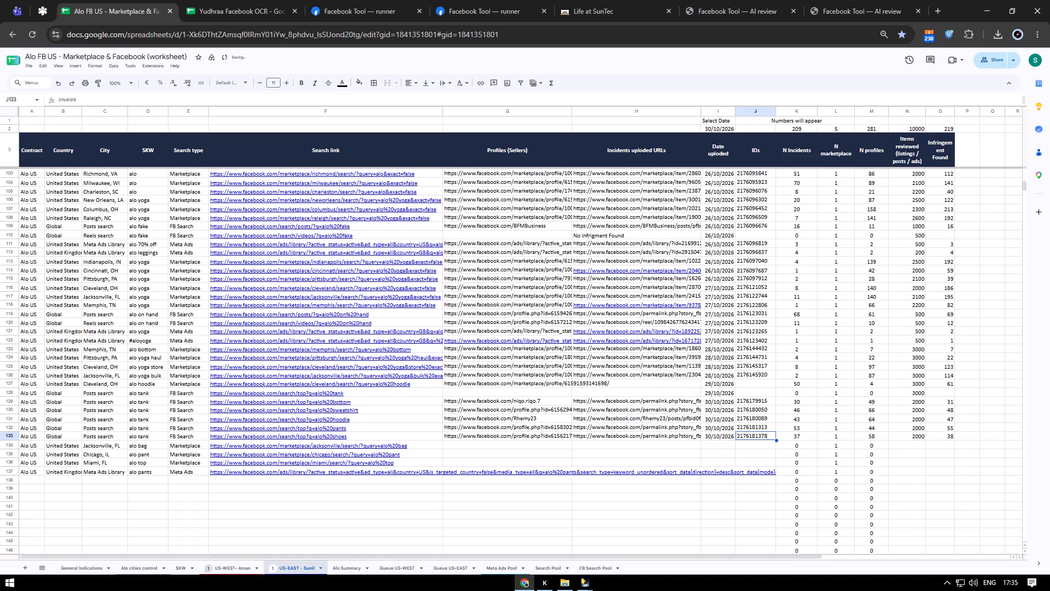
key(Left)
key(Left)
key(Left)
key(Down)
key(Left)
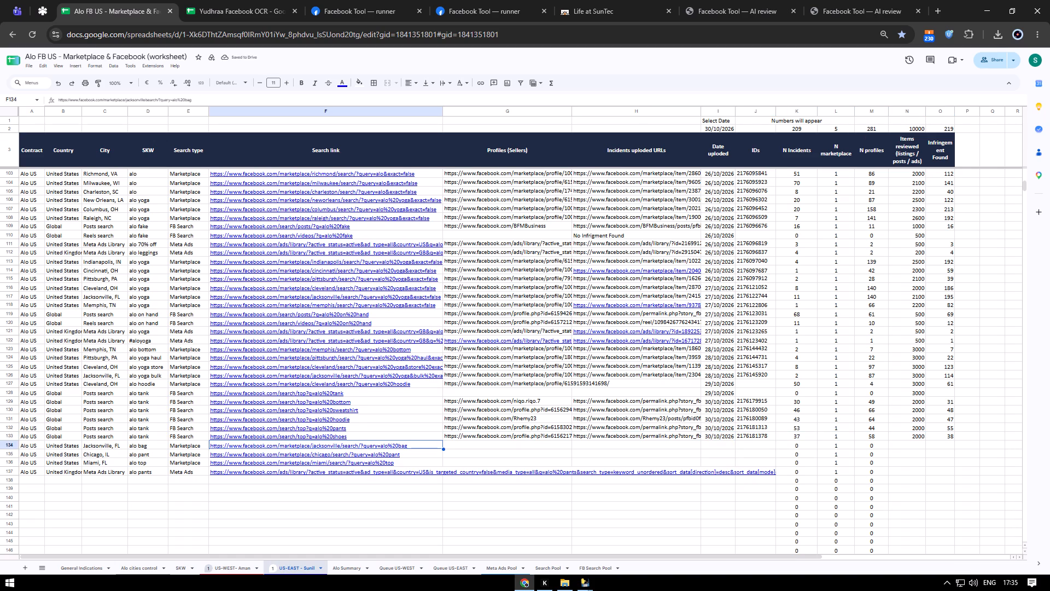
click(244, 0)
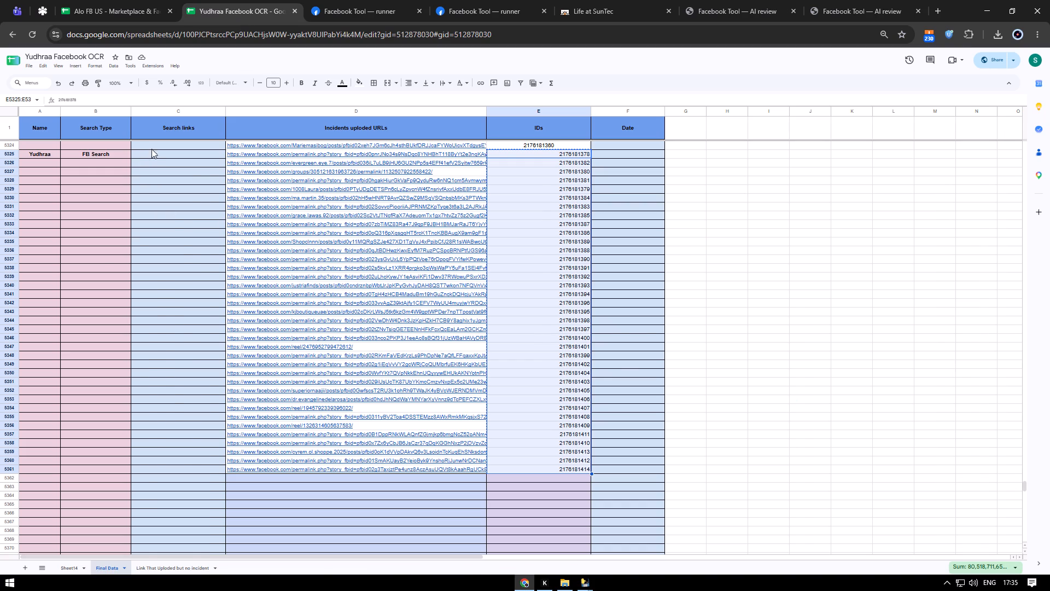
click(120, 0)
key(Up)
key(ctrl+c)
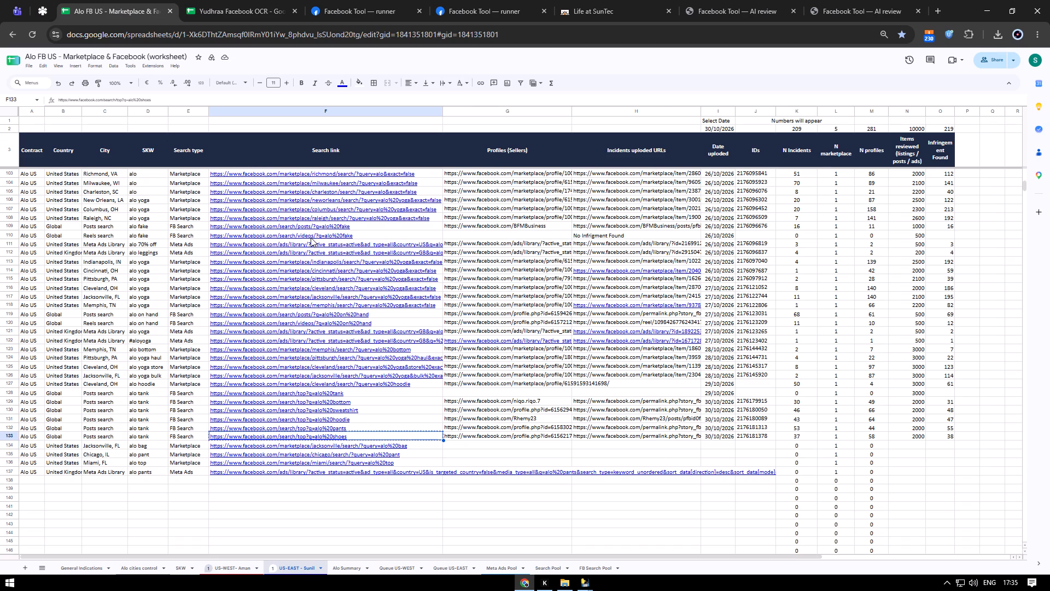
key(ctrl+Tab)
key(Left)
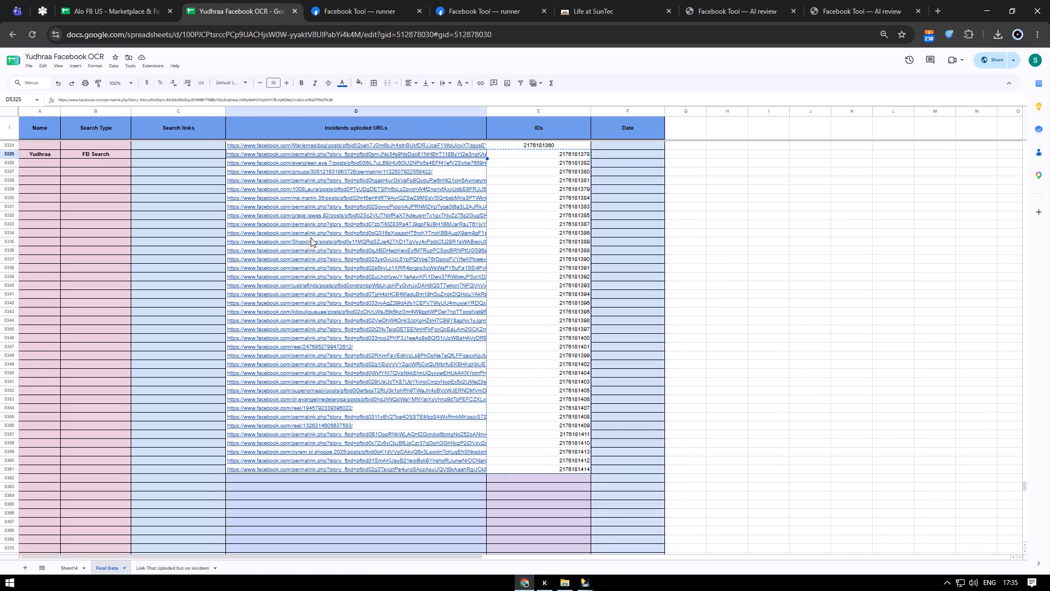
key(Left)
key(Return)
key(ctrl+shift+v)
key(Return)
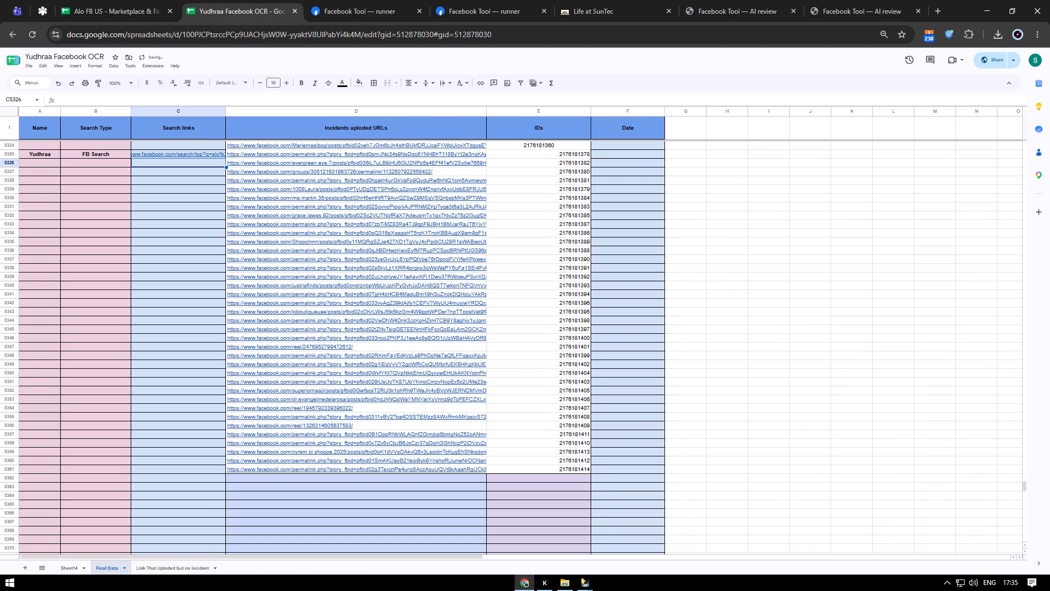
key(Up)
key(ctrl+shift+l)
Start a new entry in row 5362 below the incident list, with the name Yudhraa and search type Meta AD.
key(Right)
key(ctrl+Down)
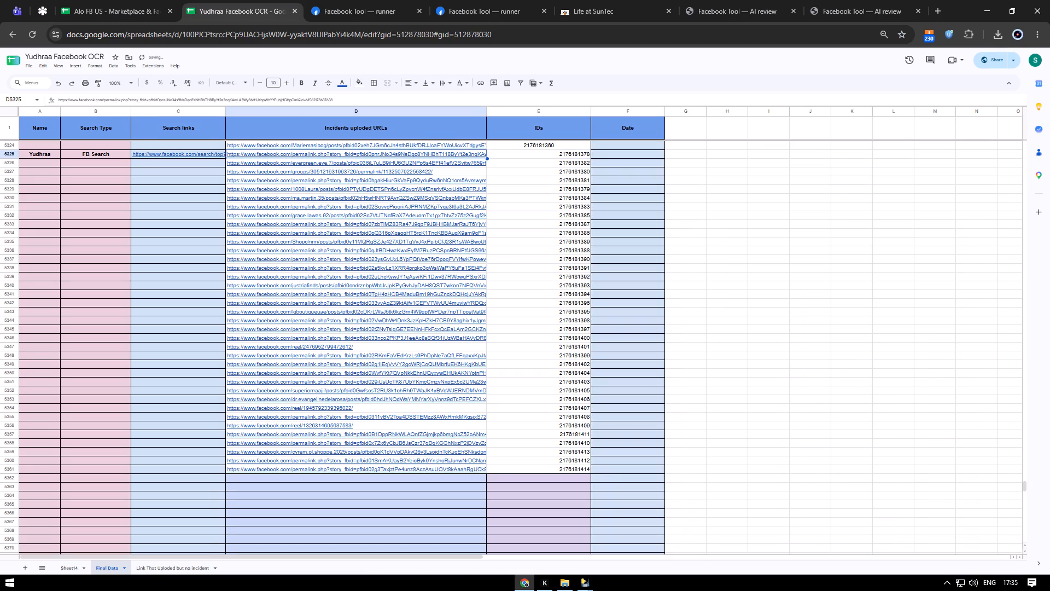
key(Left)
key(Left)
key(Right)
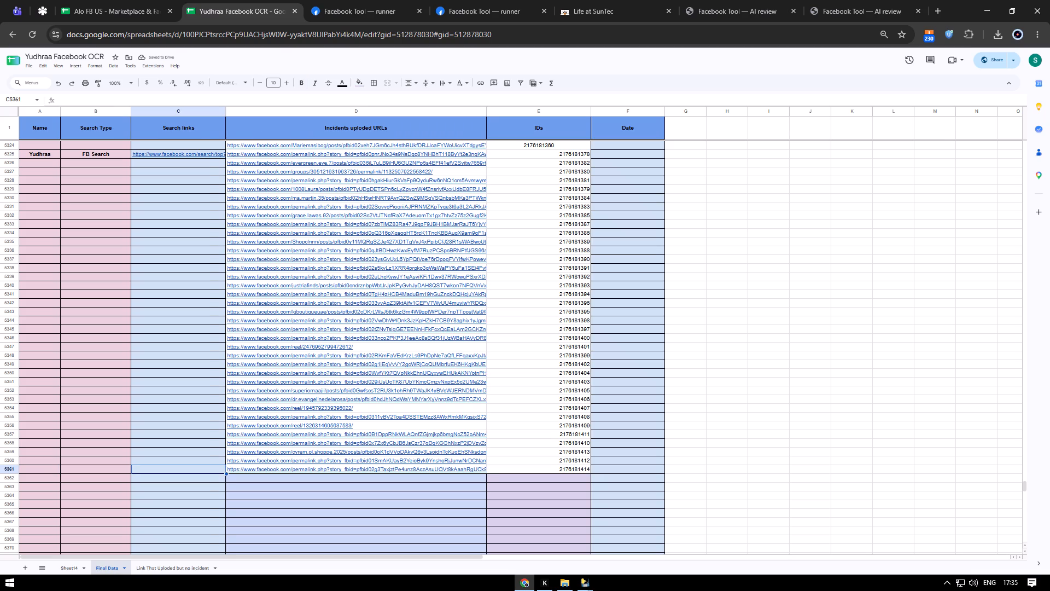
key(Right)
key(Left)
key(Left)
key(Left)
key(Down)
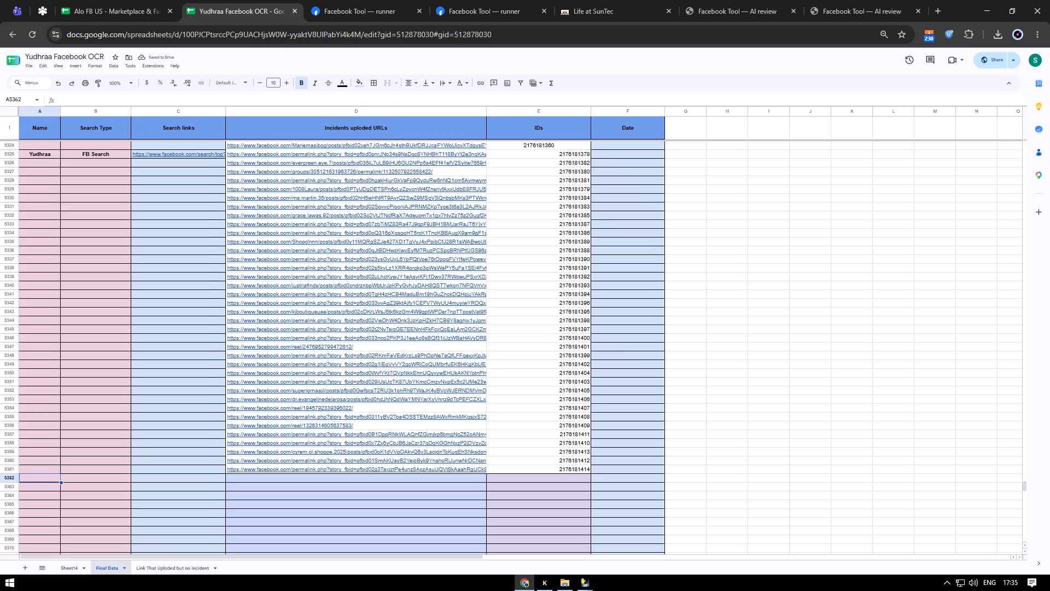
key(ctrl+Up)
key(ctrl+c)
key(ctrl+Right)
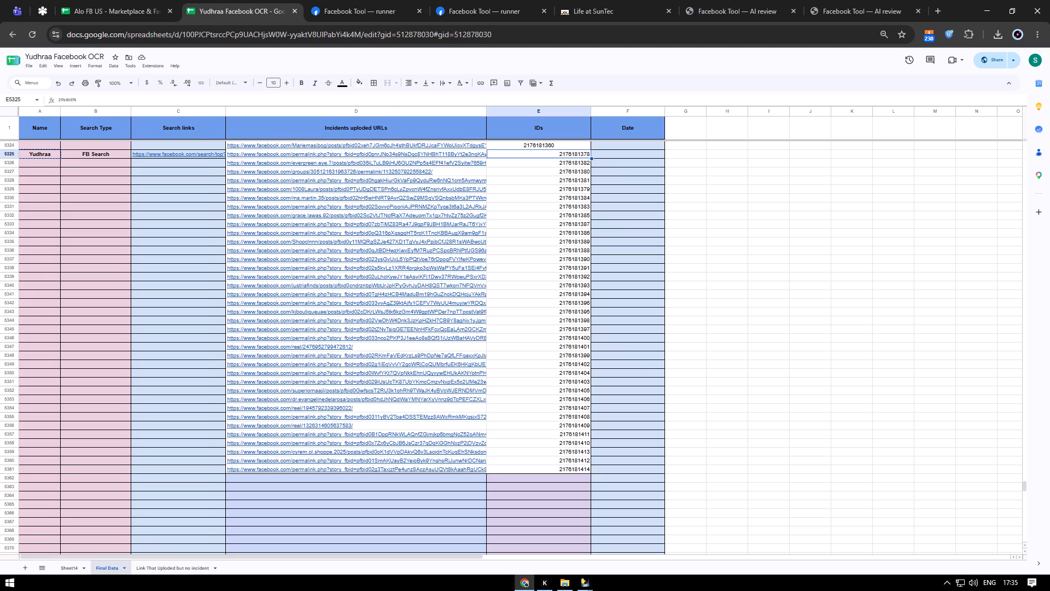
key(Down)
key(ctrl+Down)
key(Left)
key(Left)
key(Left)
key(Left)
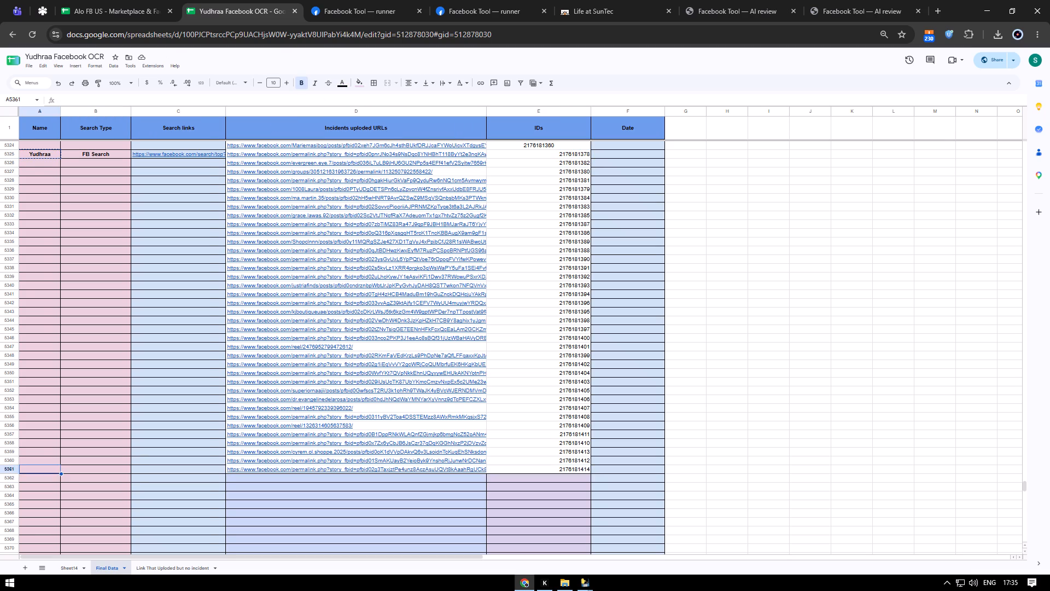
key(Down)
key(ctrl+v)
key(Right)
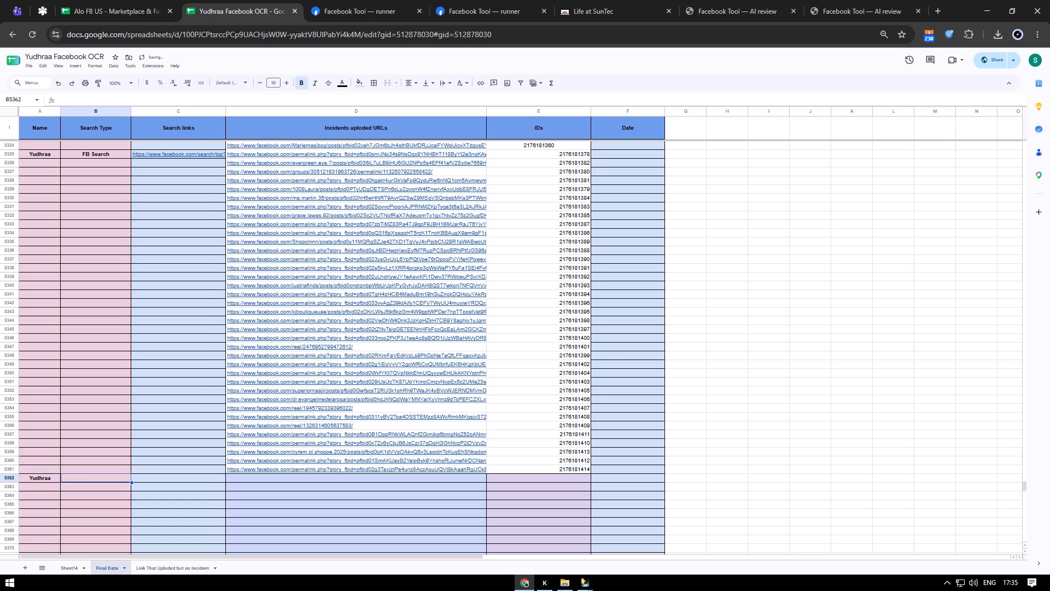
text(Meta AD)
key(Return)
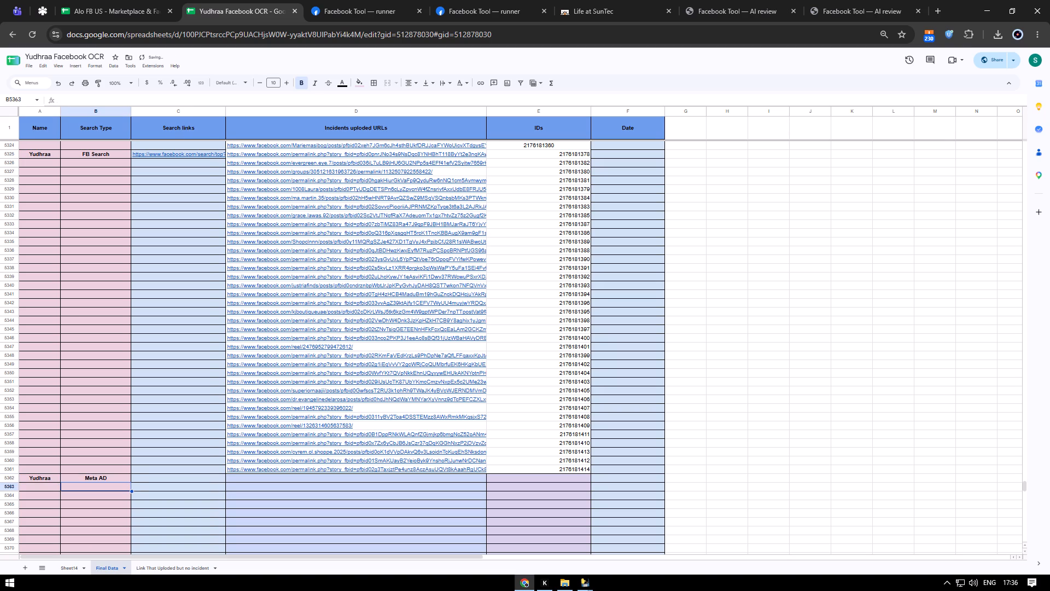
Copy the alo pants Meta Ads search link from US-EAST row 137 into the Search links cell of row 5362 in Final Data, left-aligned.
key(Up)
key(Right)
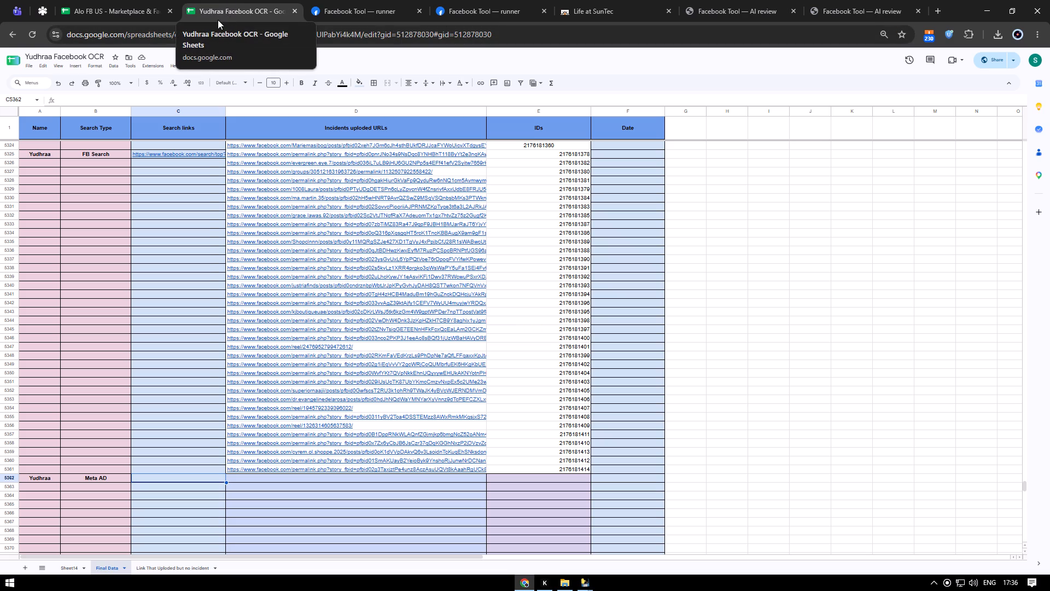
click(133, 0)
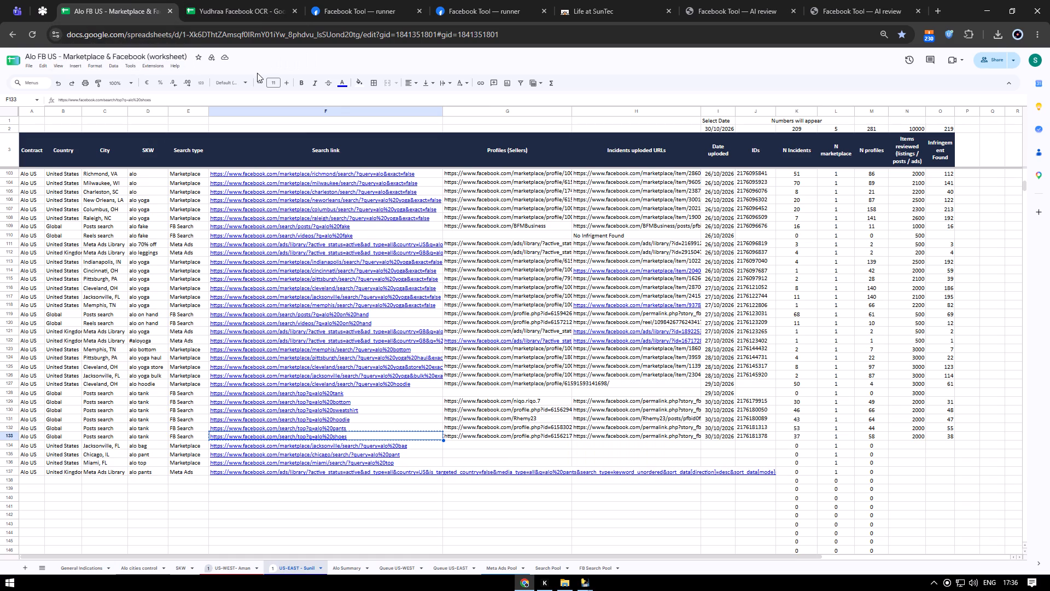
key(ctrl+Down)
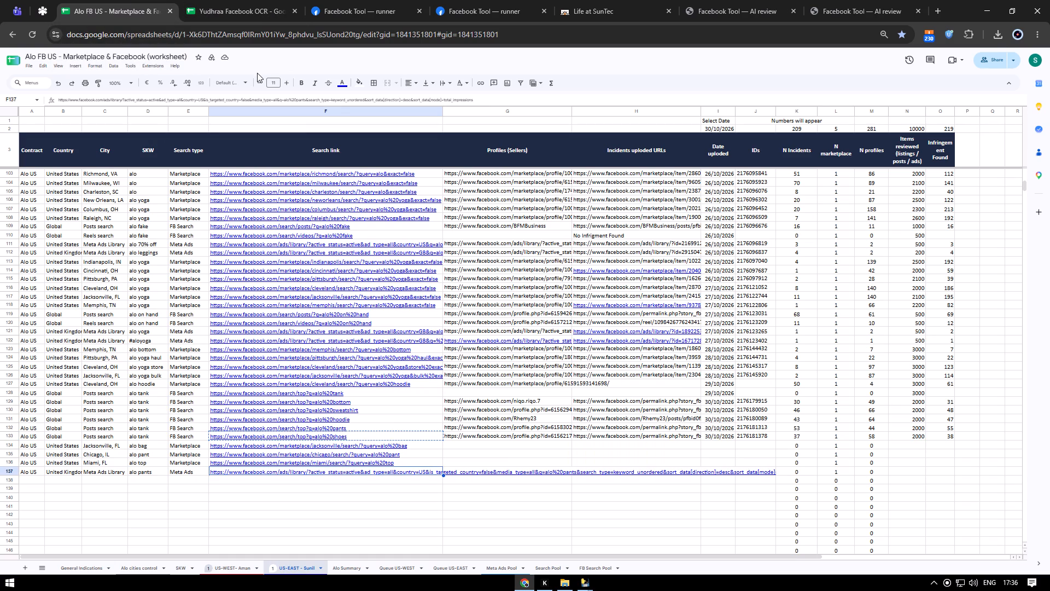
key(ctrl+c)
key(ctrl+c)
key(ctrl+c)
key(ctrl+Tab)
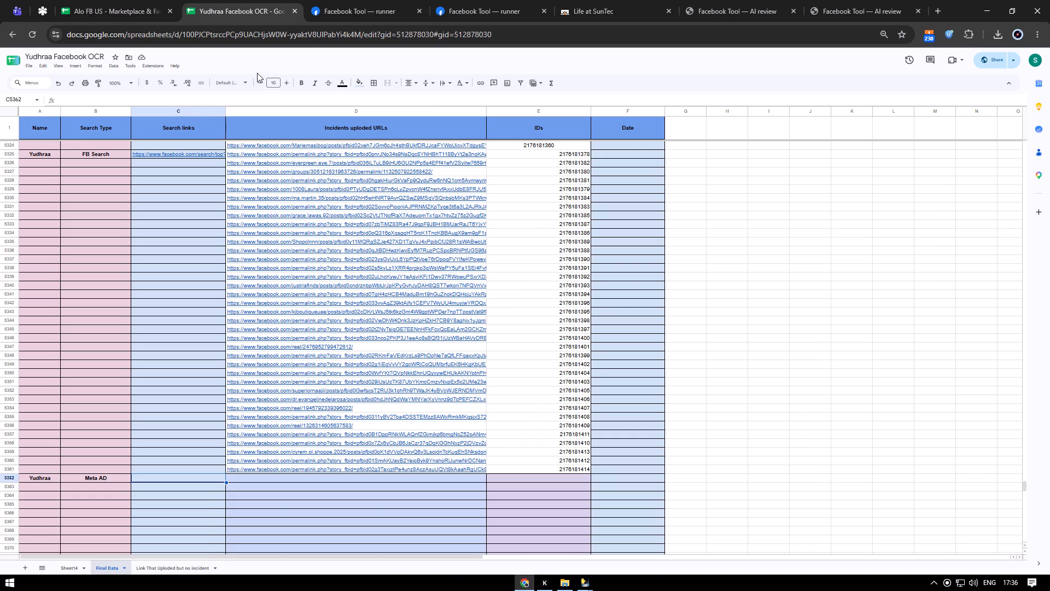
key(Return)
key(ctrl+shift+v)
key(Return)
key(Up)
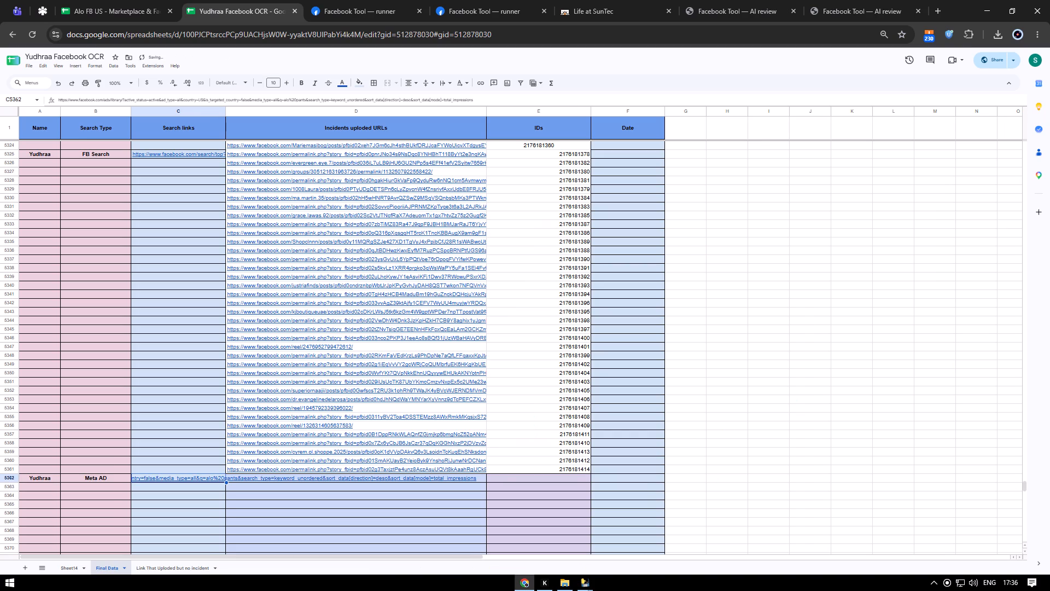
key(ctrl+shift+l)
key(Right)
key(Right)
key(Right)
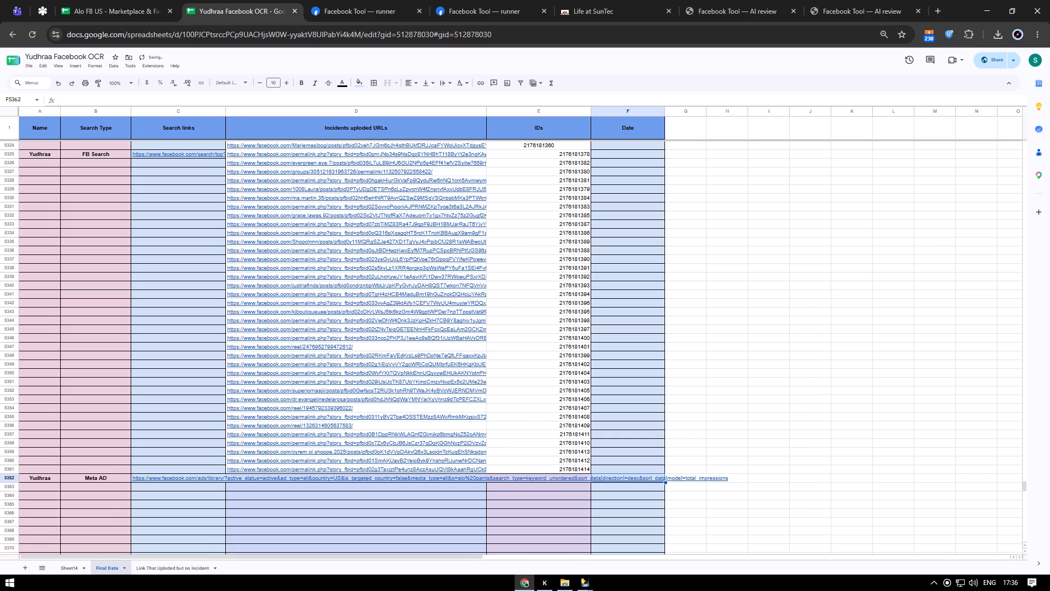
key(Left)
key(Left)
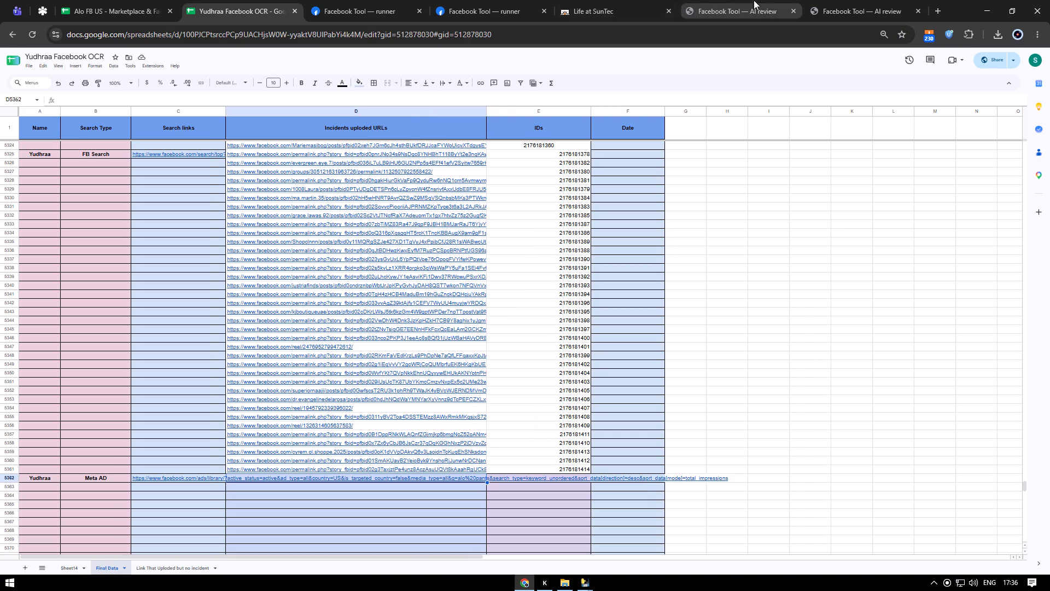
Close the finished alo shoes AI review report and its Facebook Tool runner page.
click(735, 0)
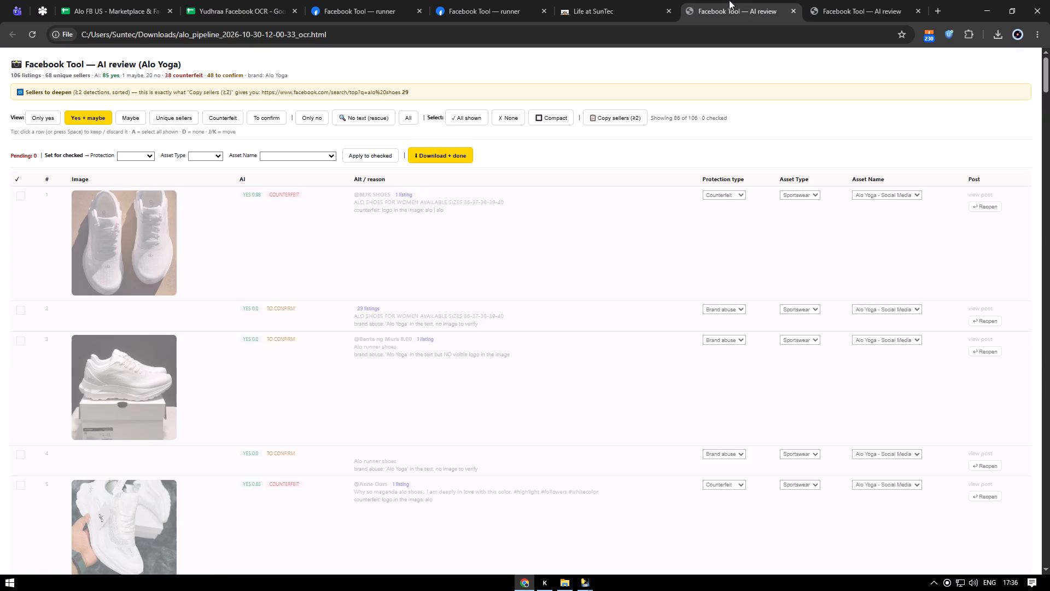
middle_click(729, 0)
click(381, 0)
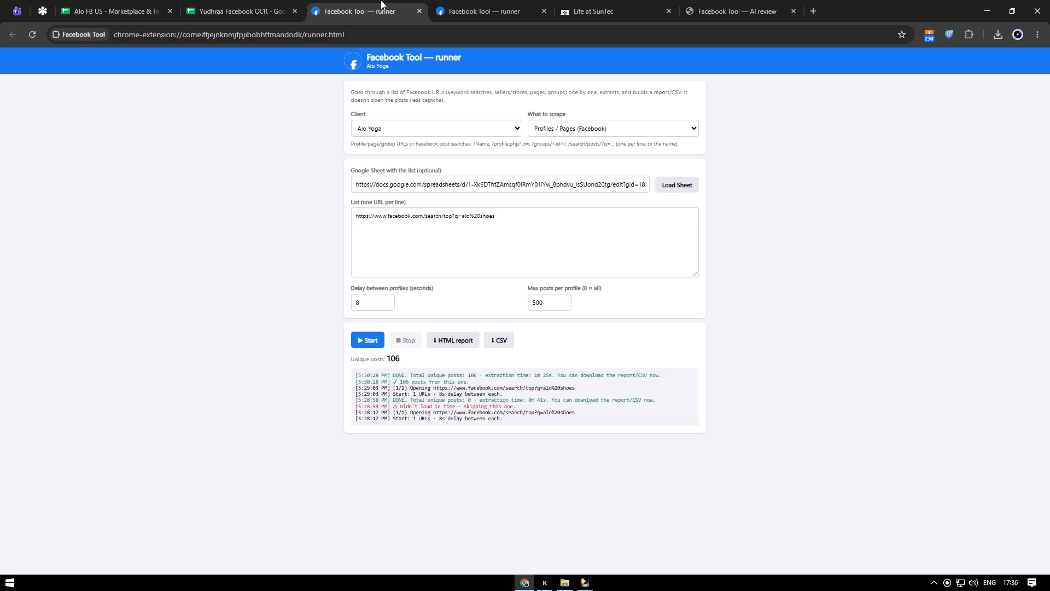
middle_click(381, 0)
Move the Life at SunTec page behind the AI review page and open a new timesheet entry form from its dashboard.
drag(474, 0, 678, 13)
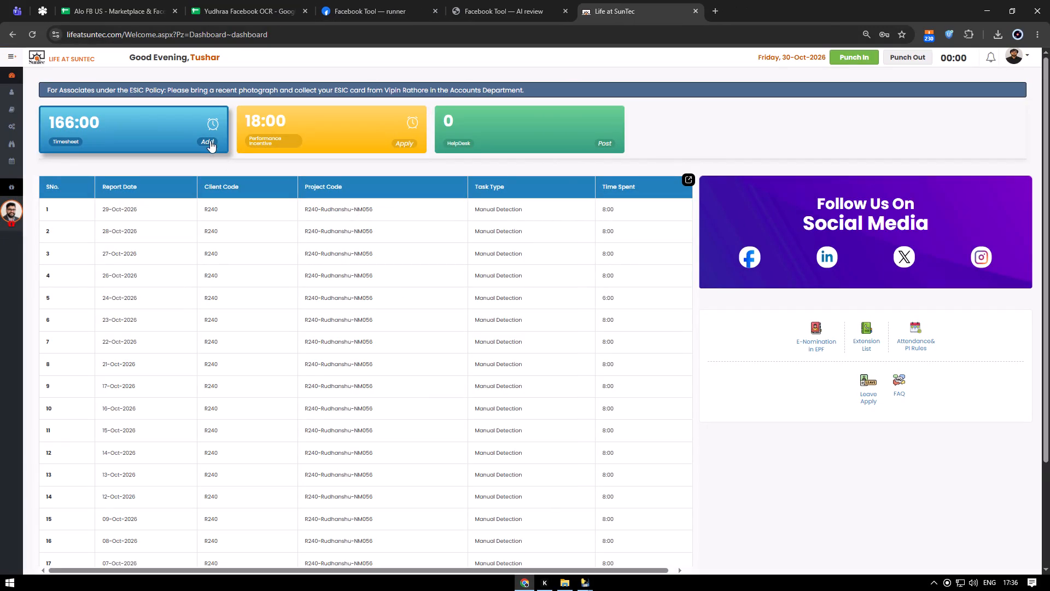
click(208, 138)
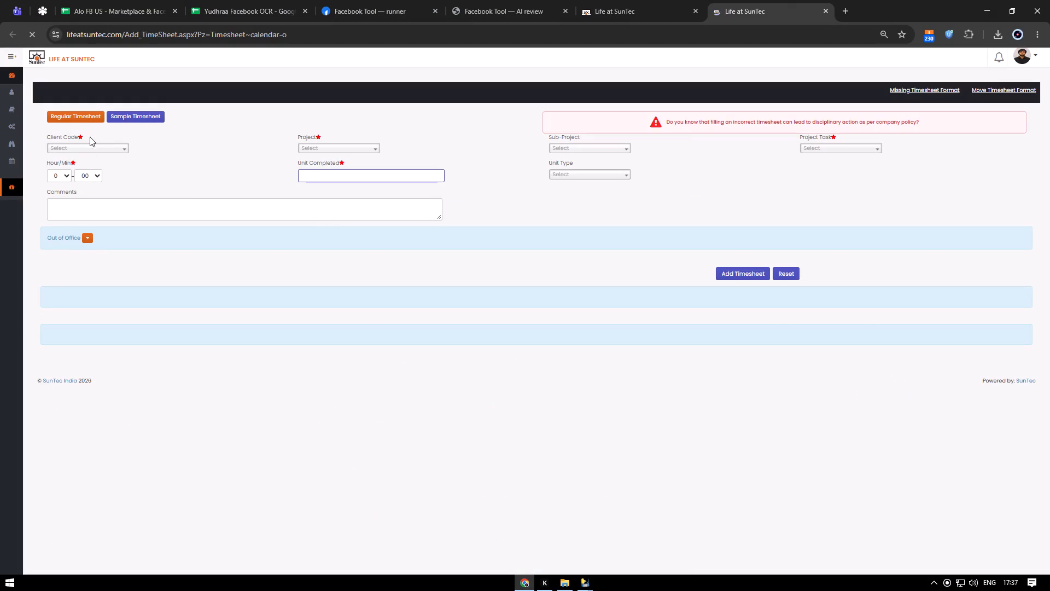
click(163, 187)
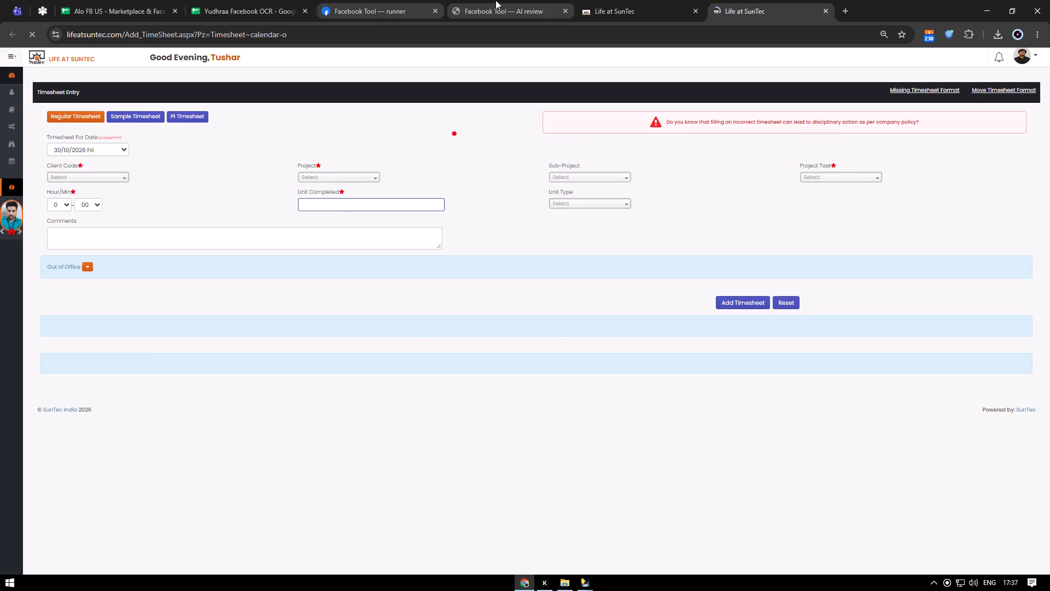
Filter the remaining AI review report to counterfeit listings, and download the checked listings while marking them done.
click(495, 0)
click(218, 99)
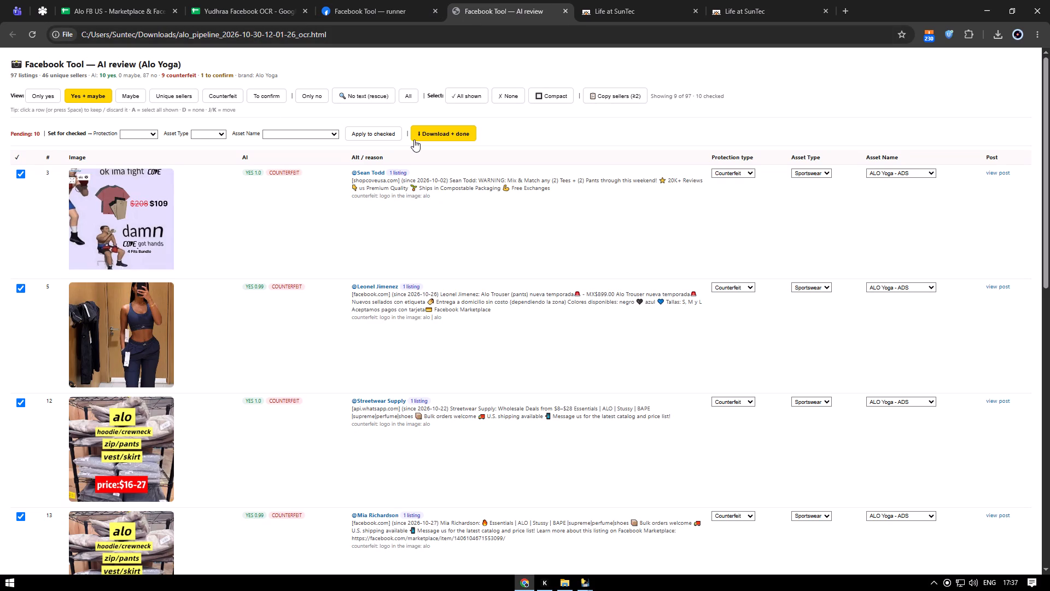
click(439, 134)
Import ai_reviewed (11).csv into the empty Sheet14 of the Yudhraa Facebook OCR spreadsheet.
click(212, 0)
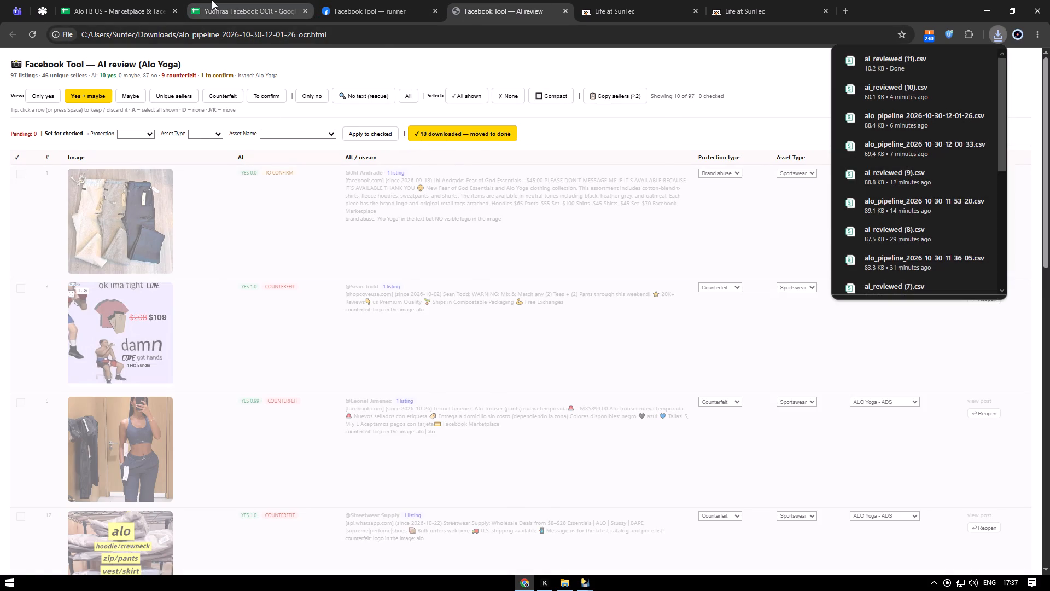
click(67, 572)
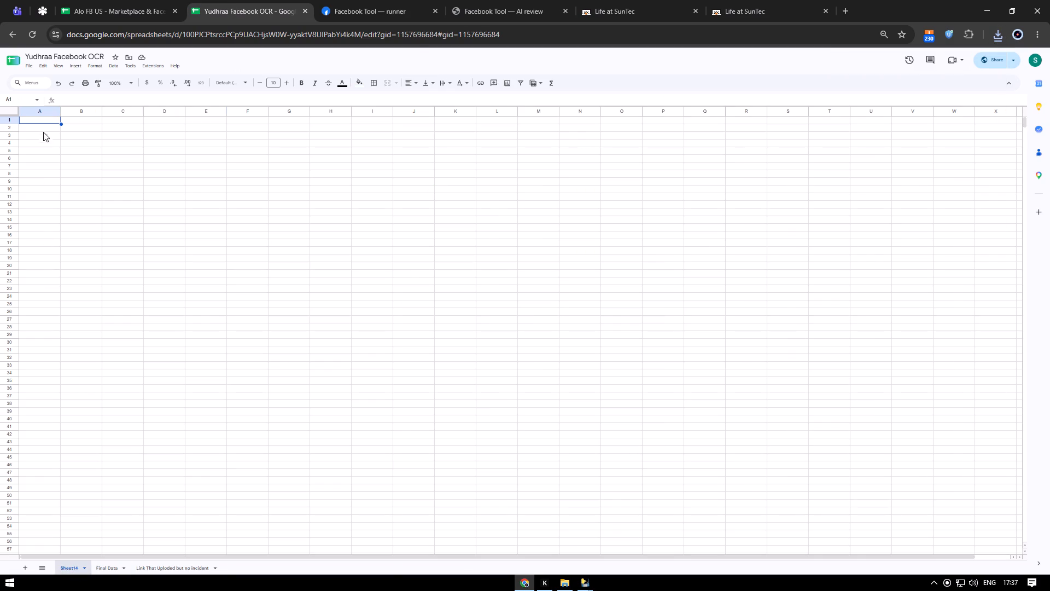
click(27, 68)
click(66, 104)
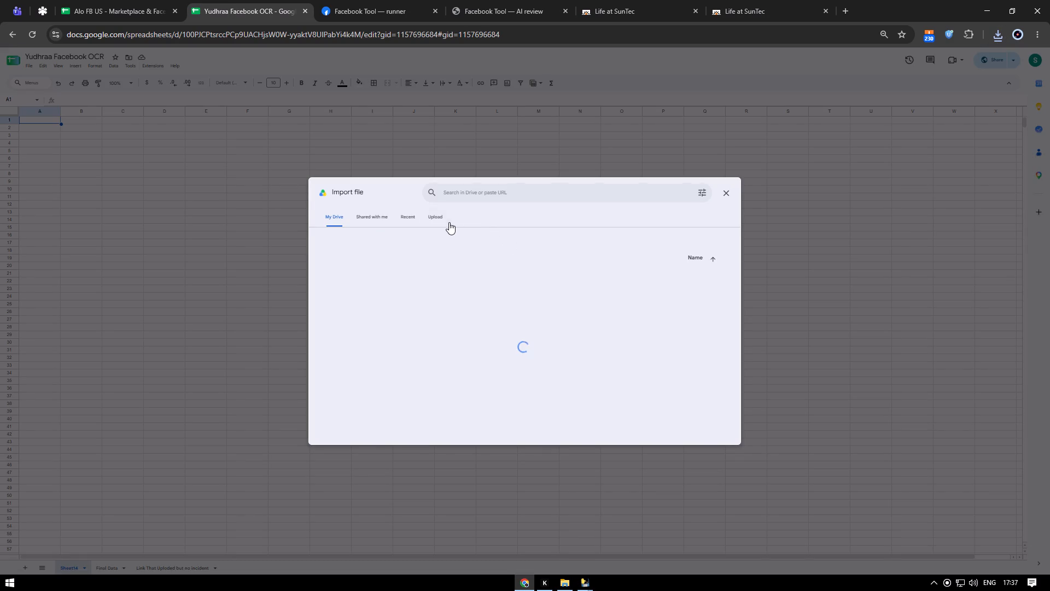
click(447, 223)
click(529, 368)
click(519, 347)
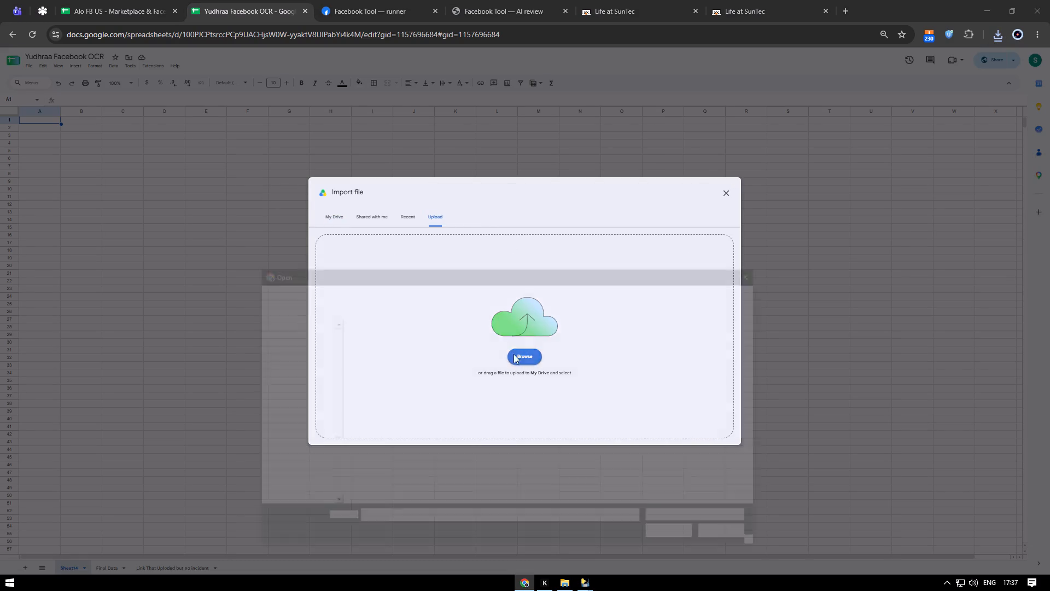
double_click(416, 352)
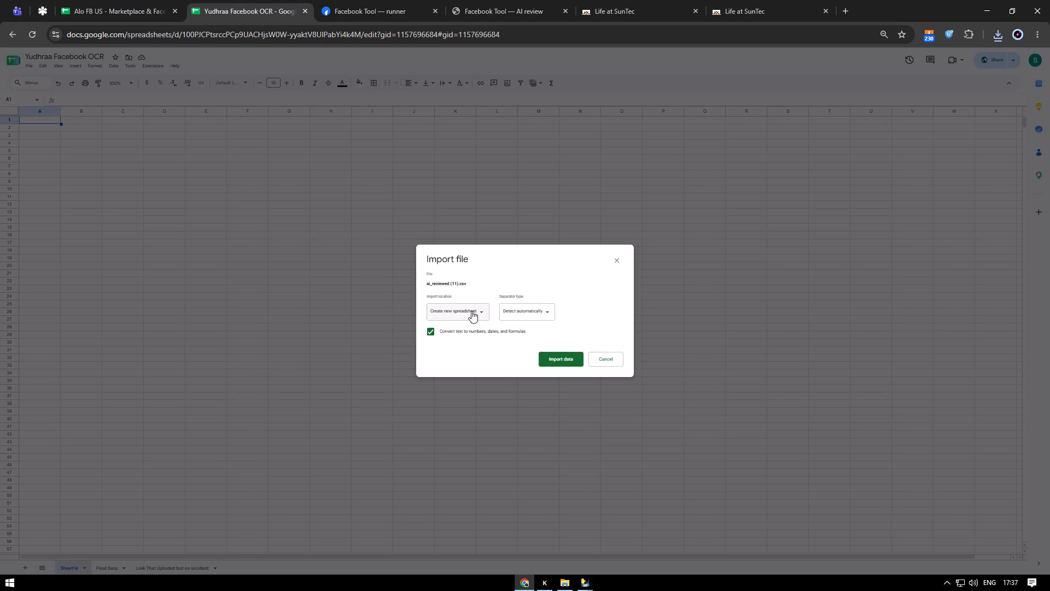
click(464, 311)
click(468, 366)
click(549, 357)
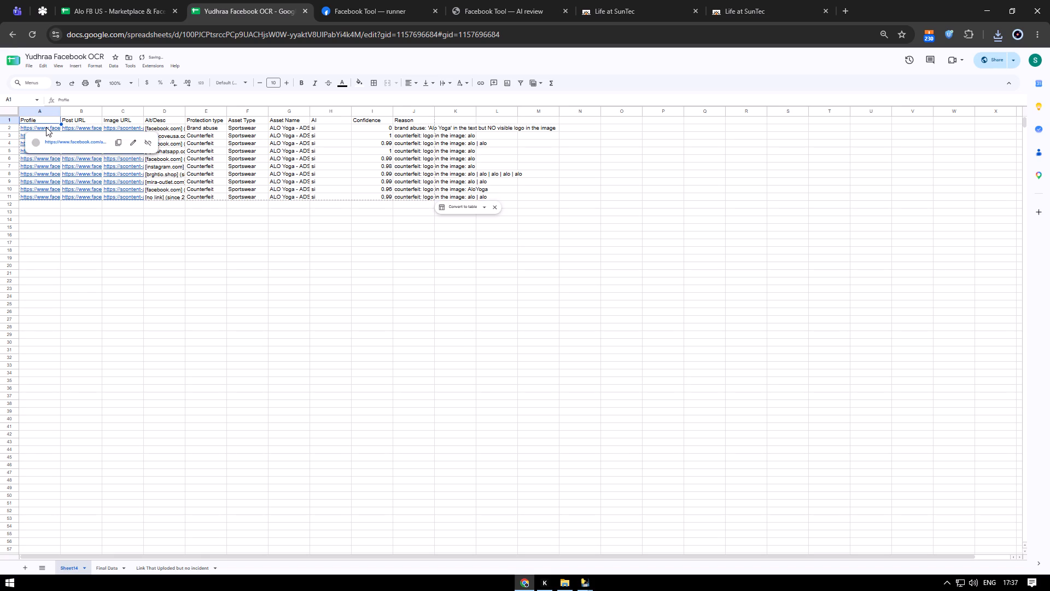
Create a filter over the imported review table's columns, Profile through Reason.
key(ctrl+shift+Right)
key(alt+d)
key(alt+f)
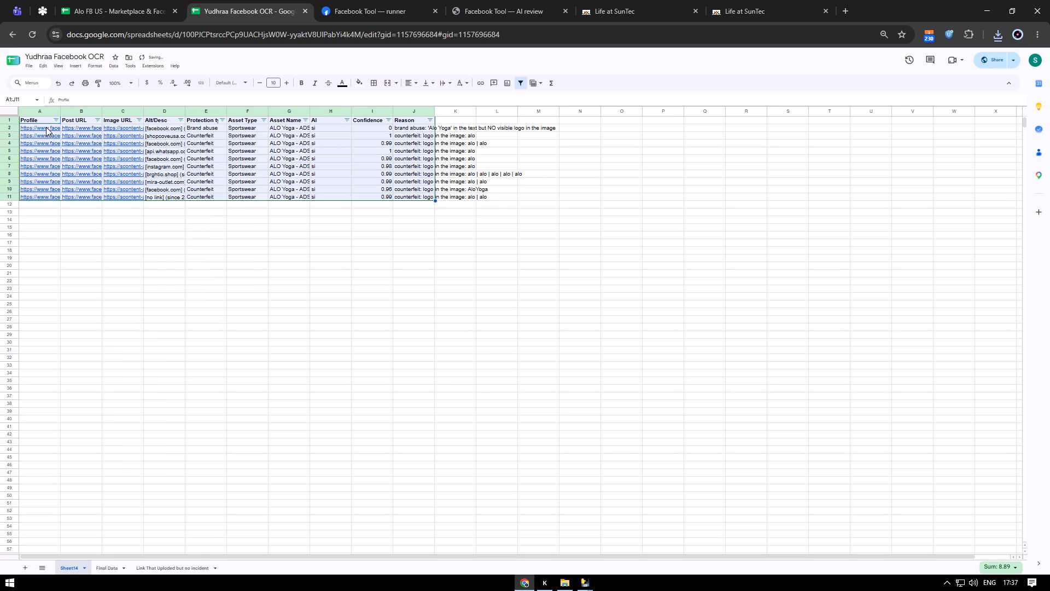
Remove duplicate entries from the Profile links of the imported table in Sheet14.
drag(45, 127, 52, 188)
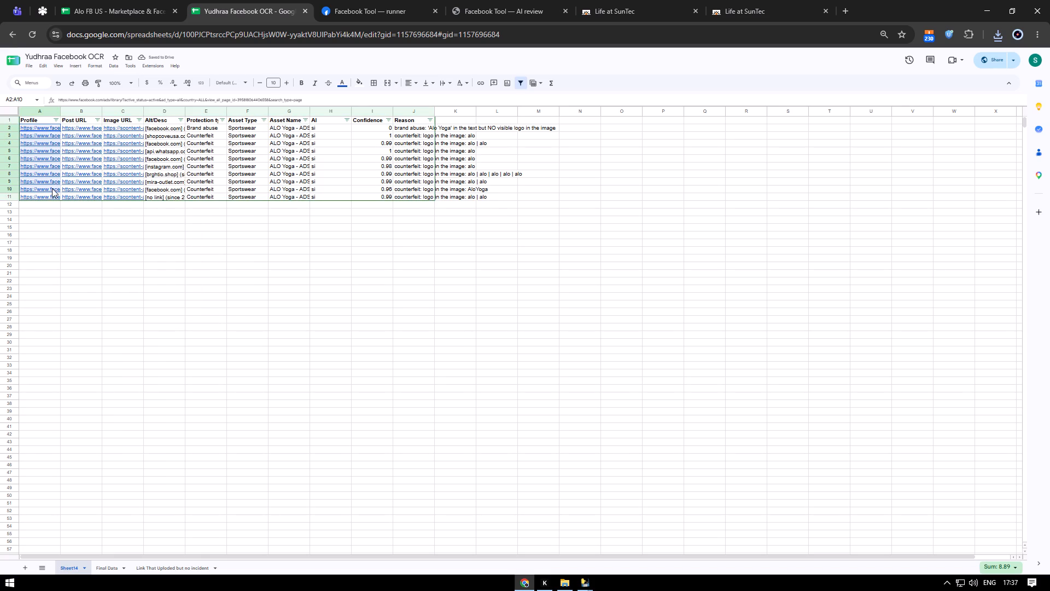
drag(52, 188, 51, 200)
key(ctrl+shift+x)
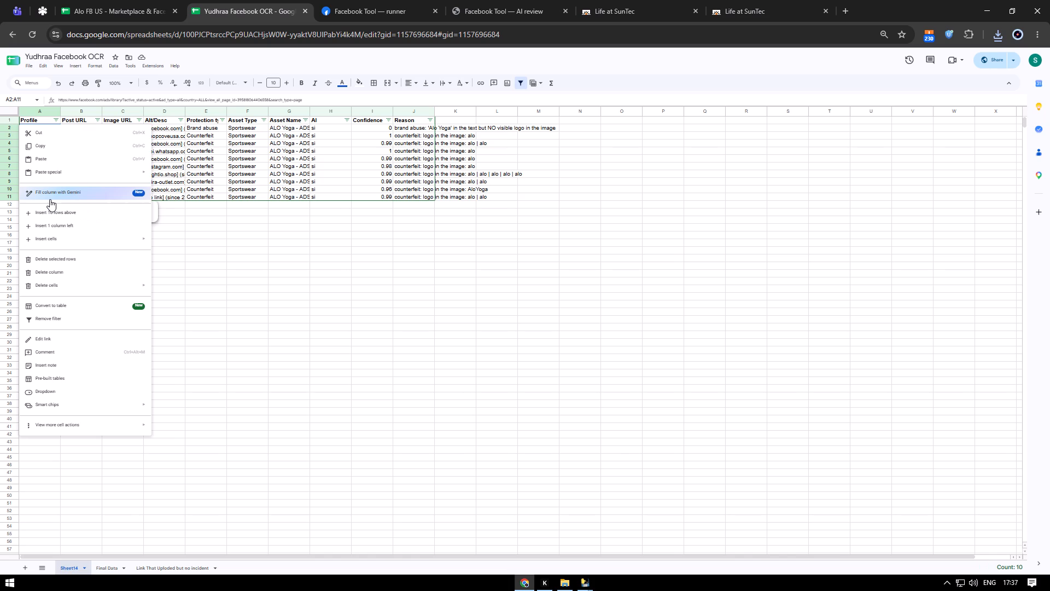
key(Escape)
key(alt+o)
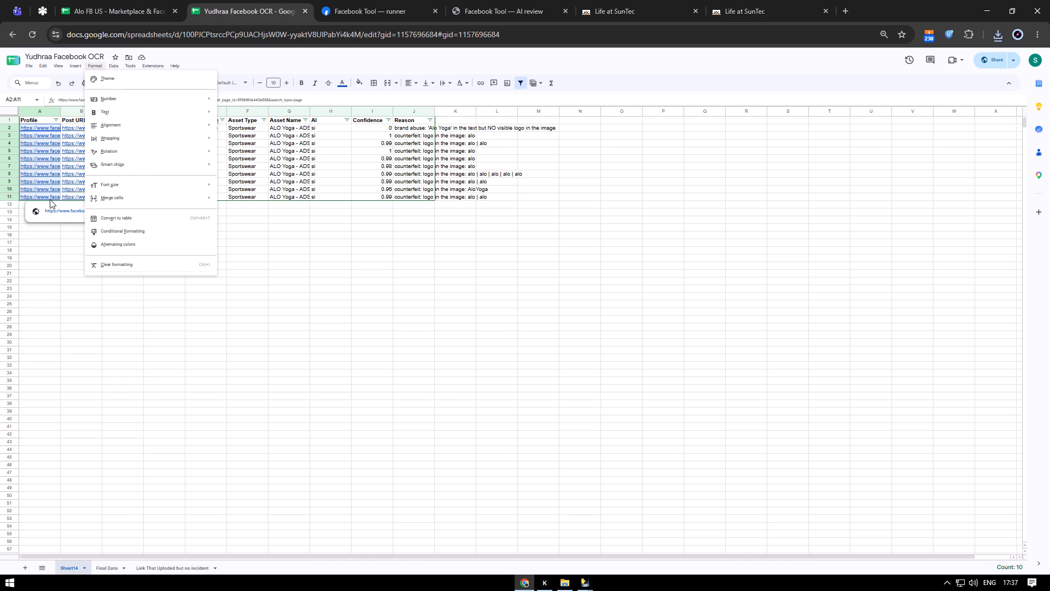
key(Up)
key(Right)
key(Up)
key(Up)
key(Up)
key(Up)
key(Right)
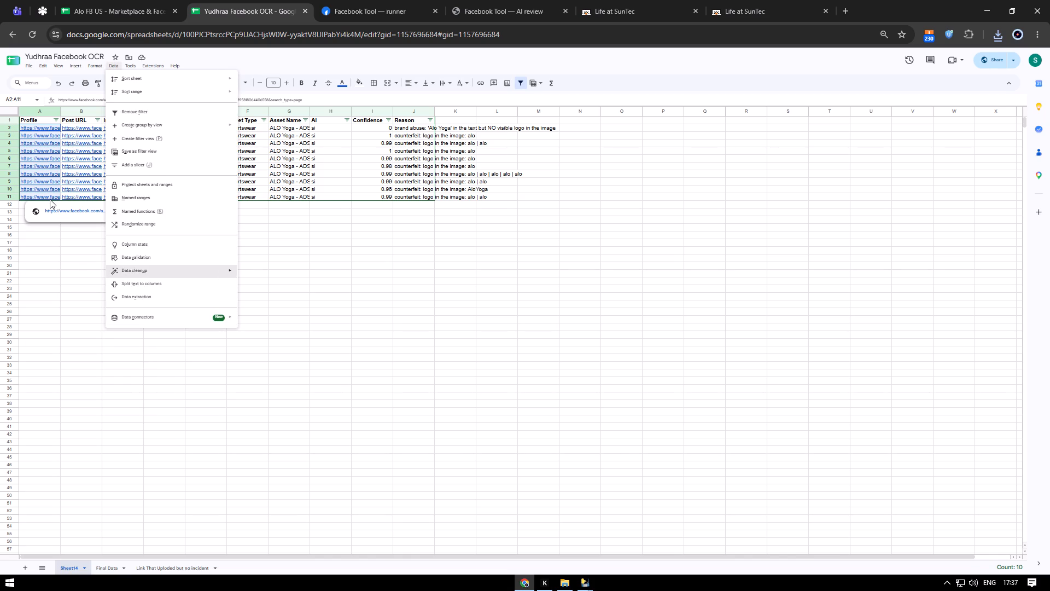
key(Down)
key(Return)
key(shift+Tab)
key(Return)
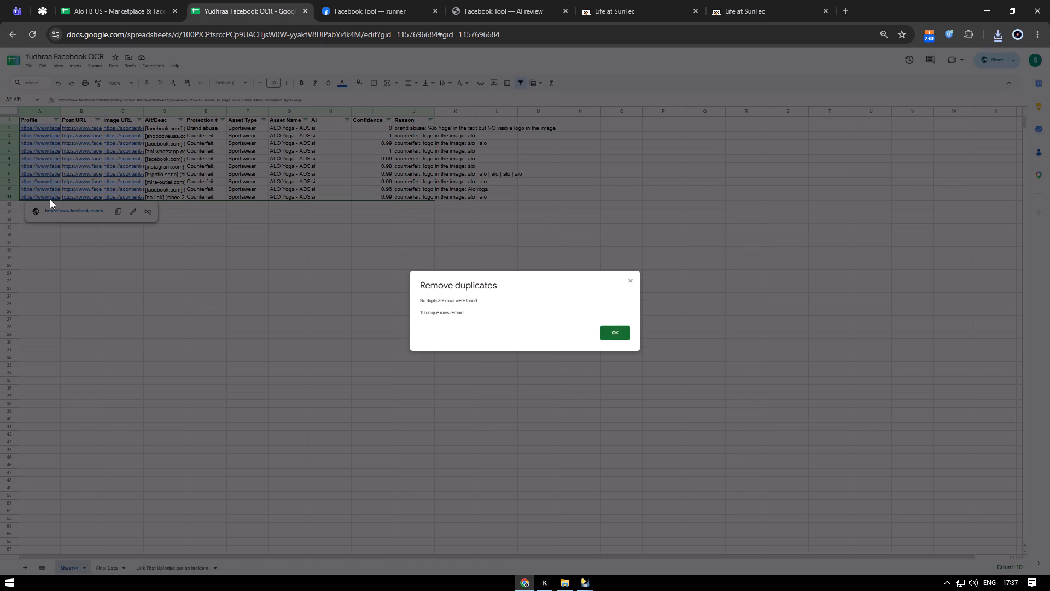
key(shift+Tab)
key(Return)
Copy the Profile links from Sheet14 into the Profiles (Sellers) cell of the alo pants Meta Ads row in the Alo FB US worksheet.
key(ctrl+c)
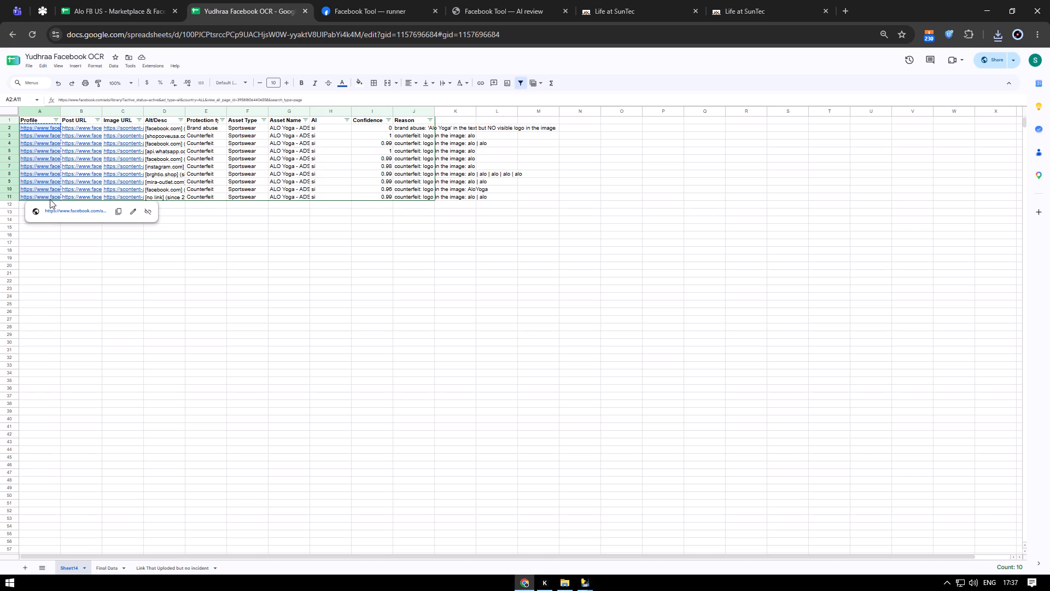
key(ctrl+c)
key(ctrl+c)
key(ctrl+shift+Tab)
key(Right)
key(Return)
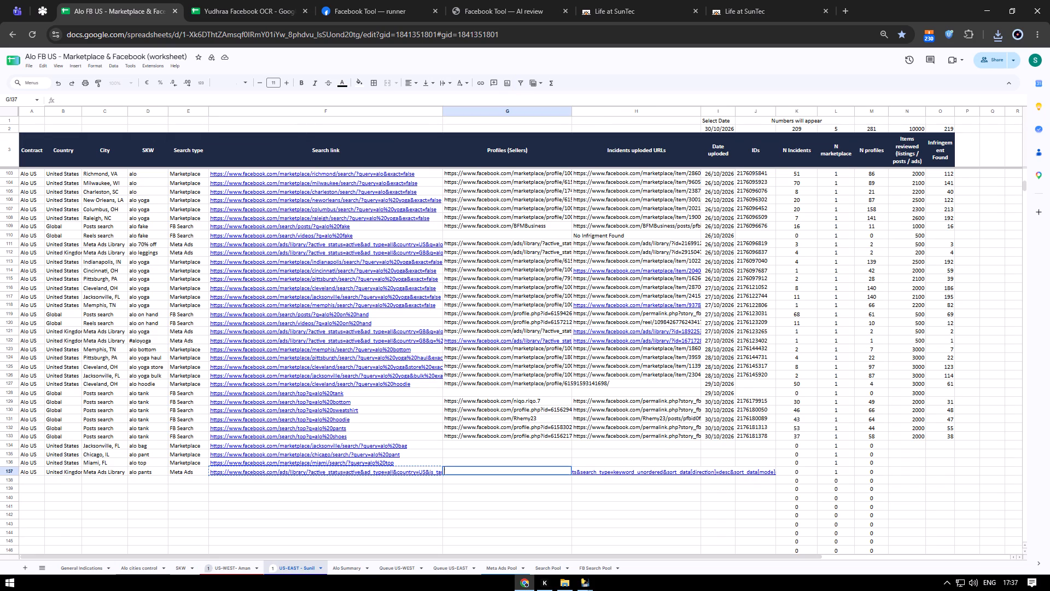
key(ctrl+shift+v)
key(Return)
Enter 30/10/2026 as the date uploaded for the alo pants Meta Ads row.
key(Up)
key(Right)
key(Right)
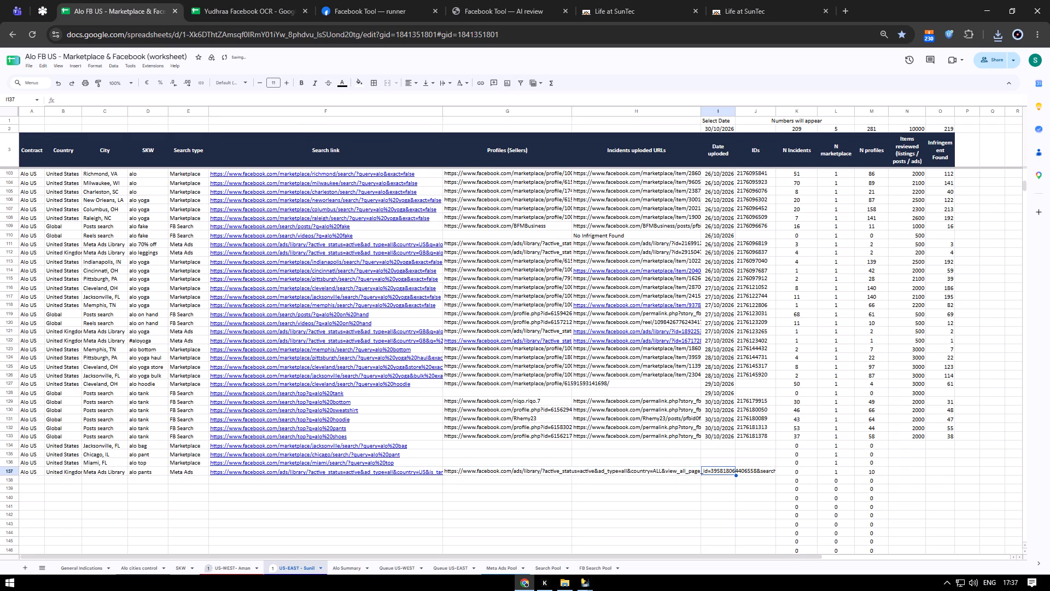
key(Return)
key(Escape)
key(ctrl+semicolon)
Enter 1000 as the items reviewed for the alo pants row, finishing on its Incidents uploaded URLs cell.
key(Right)
key(Right)
key(Right)
key(Right)
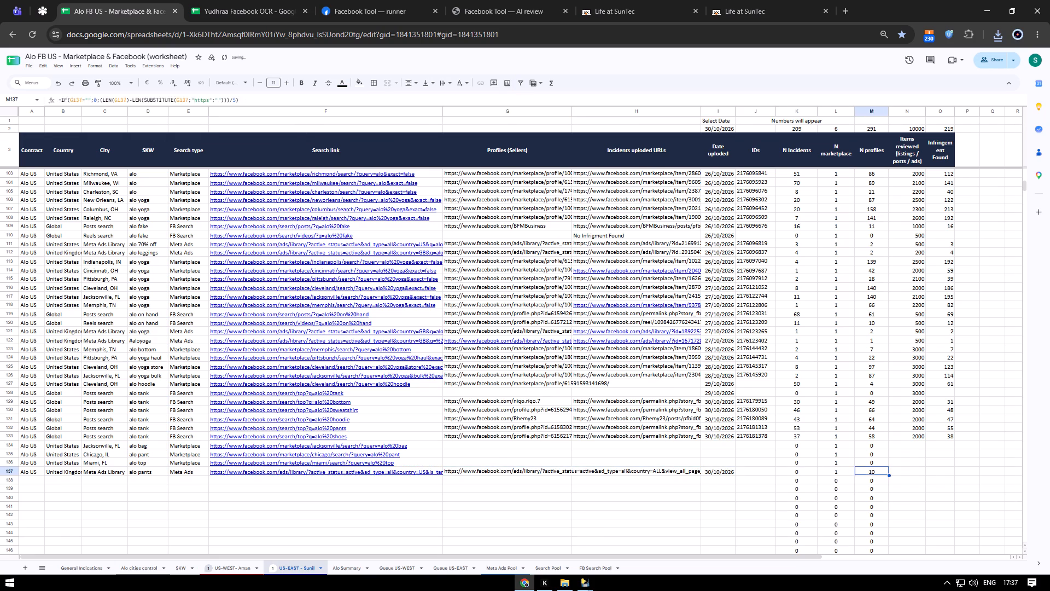
key(Right)
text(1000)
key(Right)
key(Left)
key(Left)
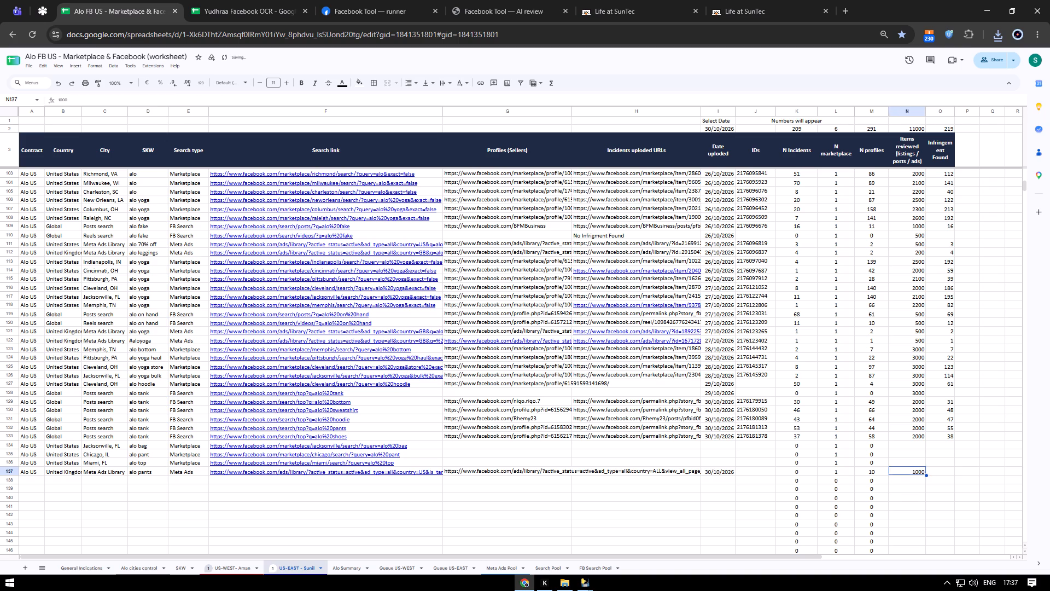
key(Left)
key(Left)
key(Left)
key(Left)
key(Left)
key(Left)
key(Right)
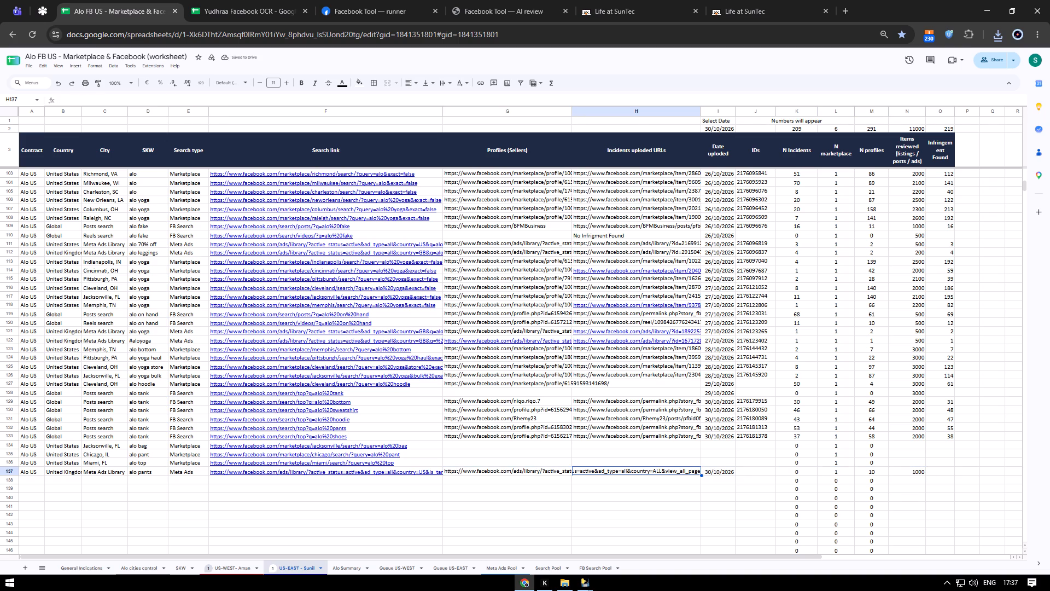
Filter the Sheet14 table in Yudhraa Facebook OCR by protection type, excluding Brand abuse so only Counterfeit rows show.
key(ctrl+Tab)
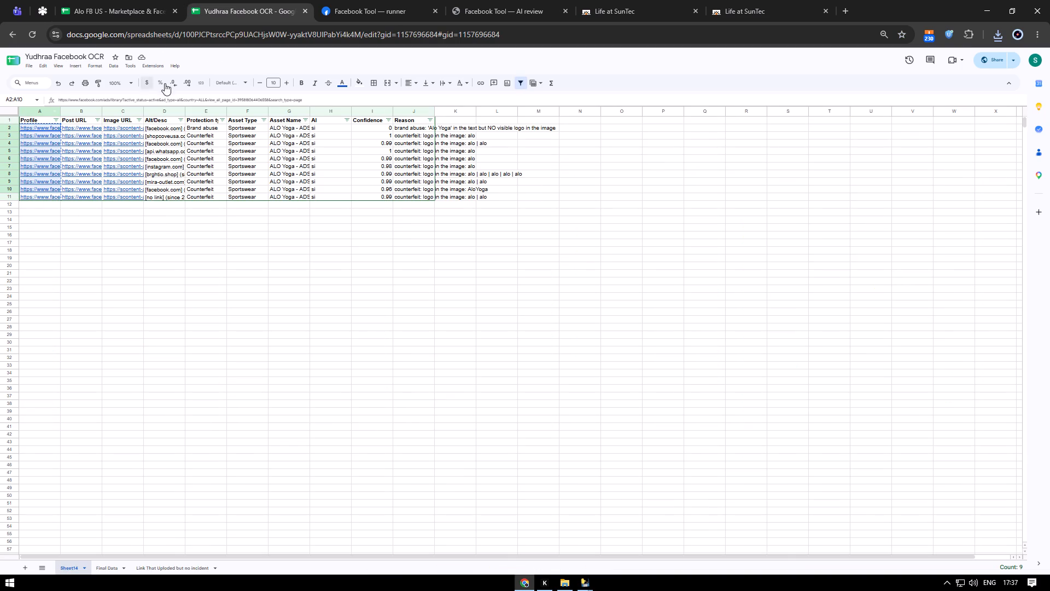
click(225, 118)
click(223, 119)
click(185, 245)
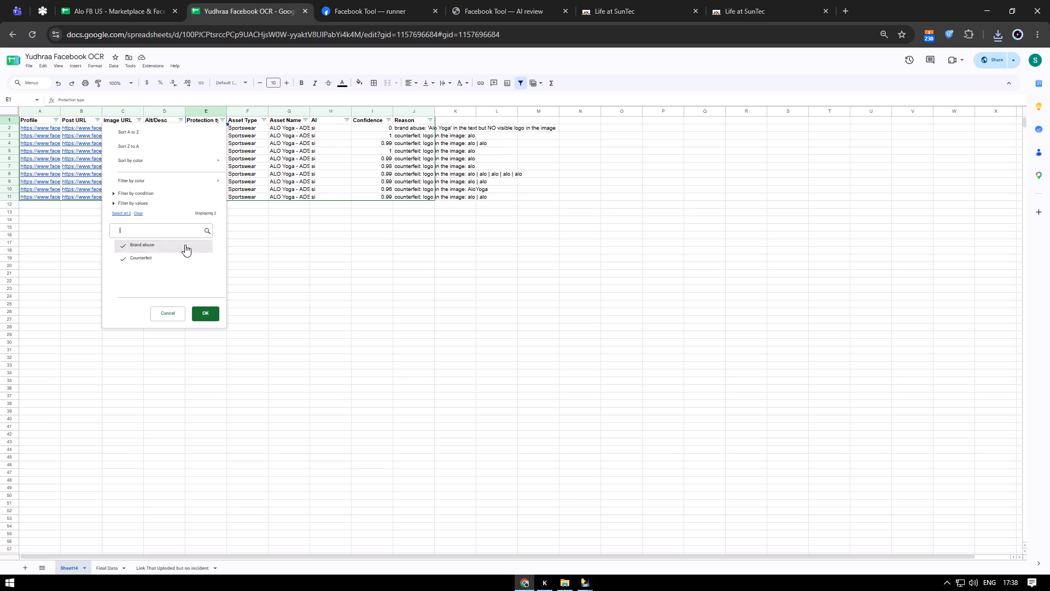
click(203, 311)
Copy the Post URLs of all the filtered Counterfeit rows in Sheet14.
click(90, 132)
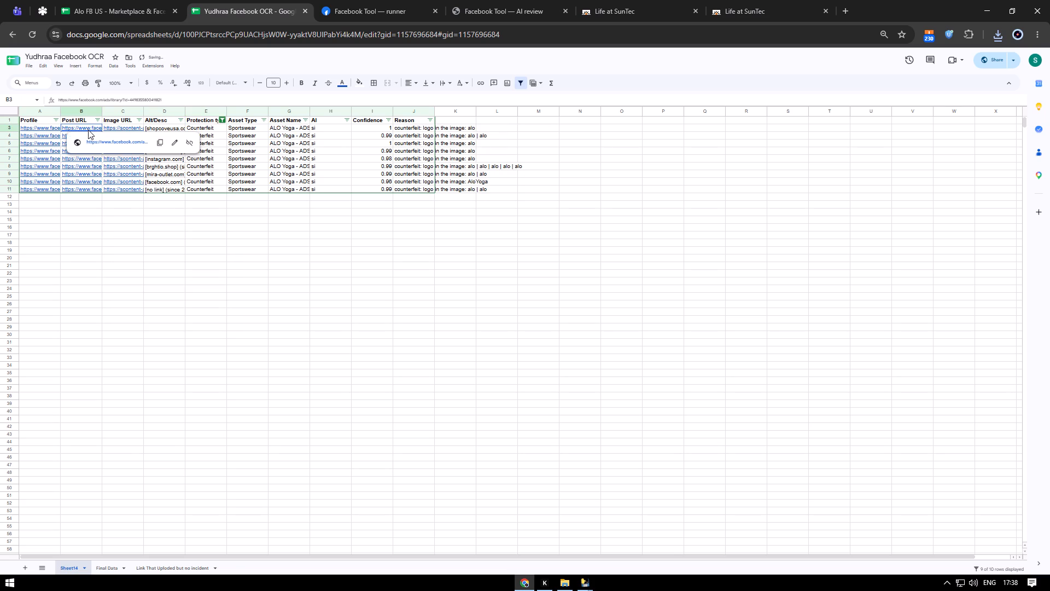
key(ctrl+shift+Down)
key(ctrl+x)
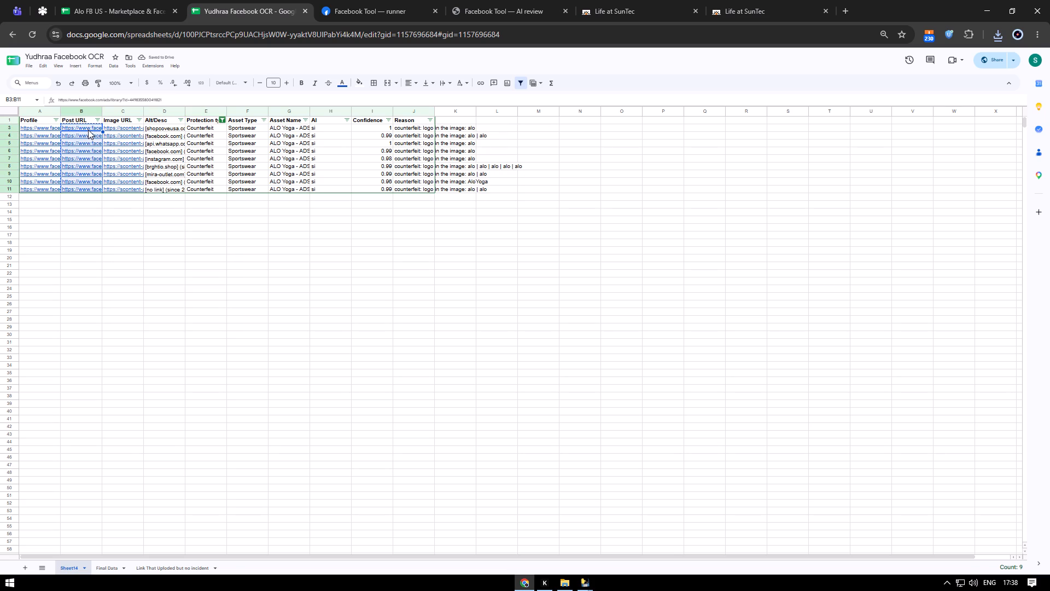
key(ctrl+c)
key(ctrl+c)
key(ctrl+c)
key(ctrl+c)
key(ctrl+c)
key(ctrl+c)
key(ctrl+c)
key(ctrl+c)
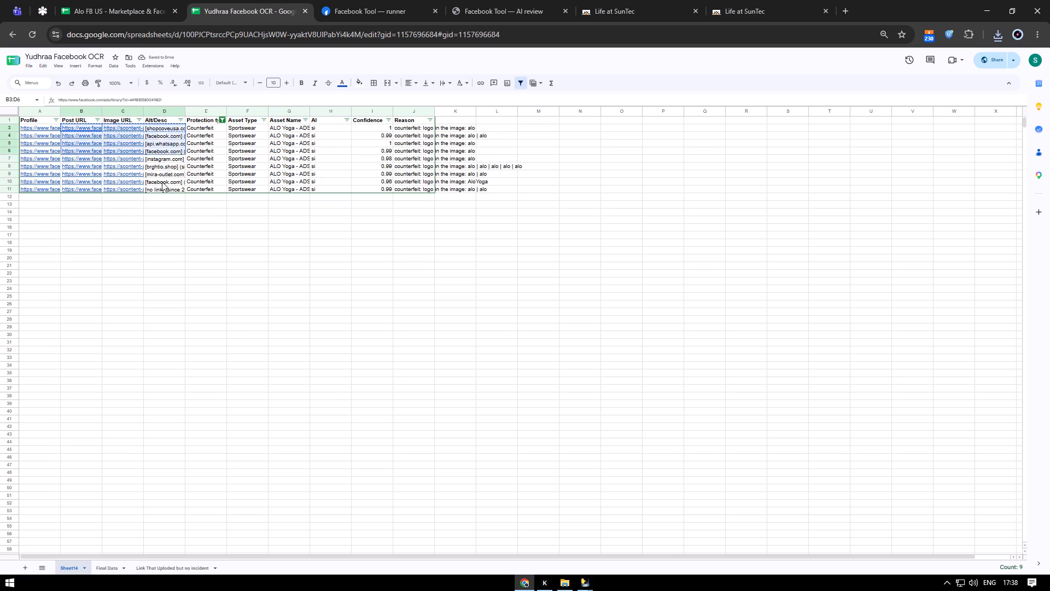
key(ctrl+c)
key(ctrl+c)
click(90, 199)
click(78, 126)
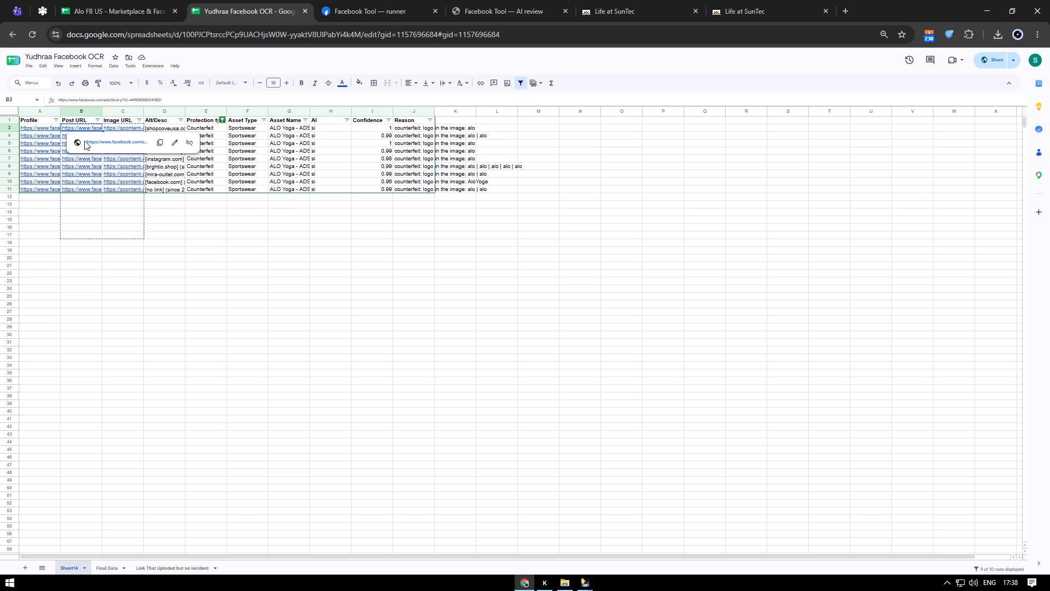
key(ctrl+shift+Down)
key(ctrl+c)
key(ctrl+c)
key(ctrl+c)
key(ctrl+c)
key(ctrl+c)
key(ctrl+c)
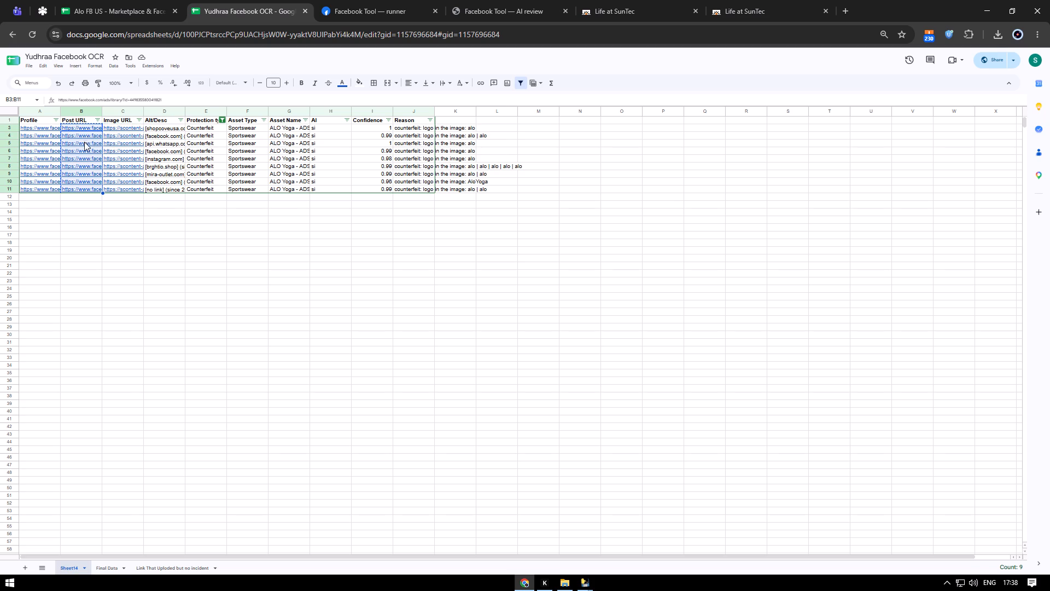
click(150, 266)
Start a new Red Points incident with multiple detection links, asset ALO Yoga - ADS and protection type Product counterfeit.
click(39, 0)
middle_click(713, 251)
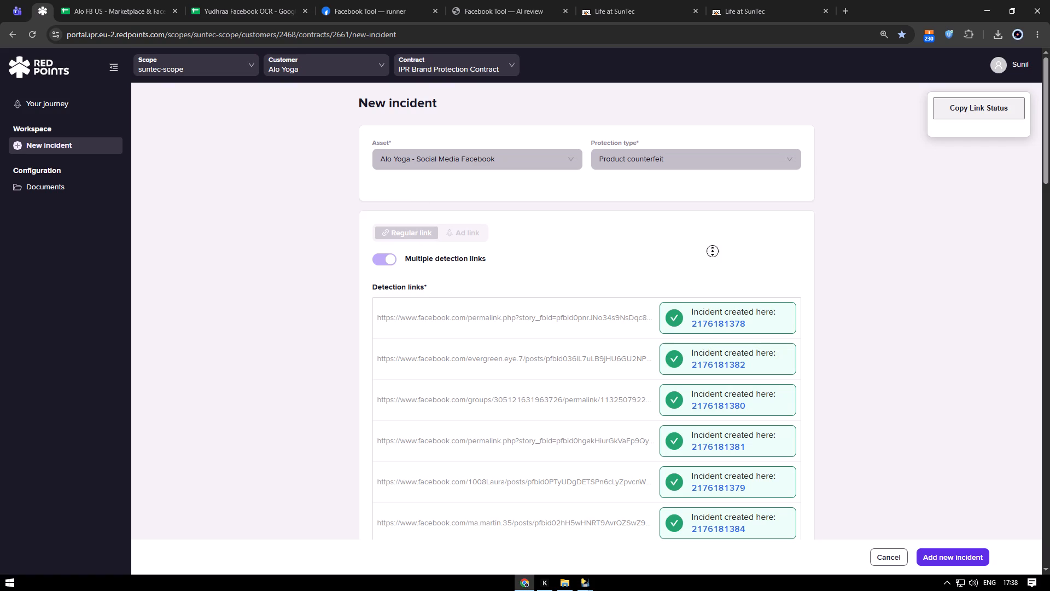
click(653, 428)
click(939, 553)
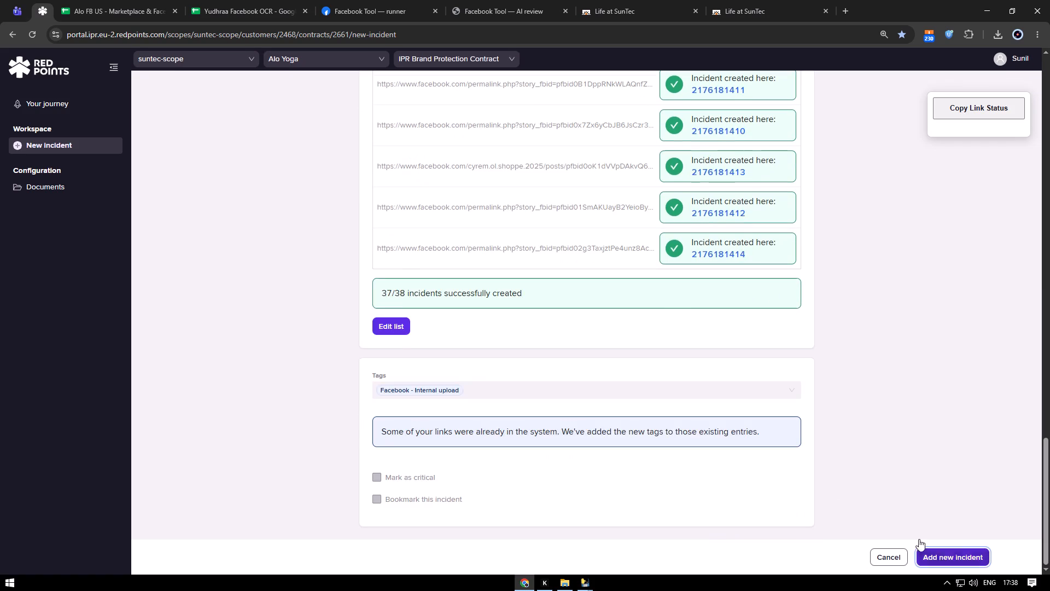
click(390, 236)
click(466, 162)
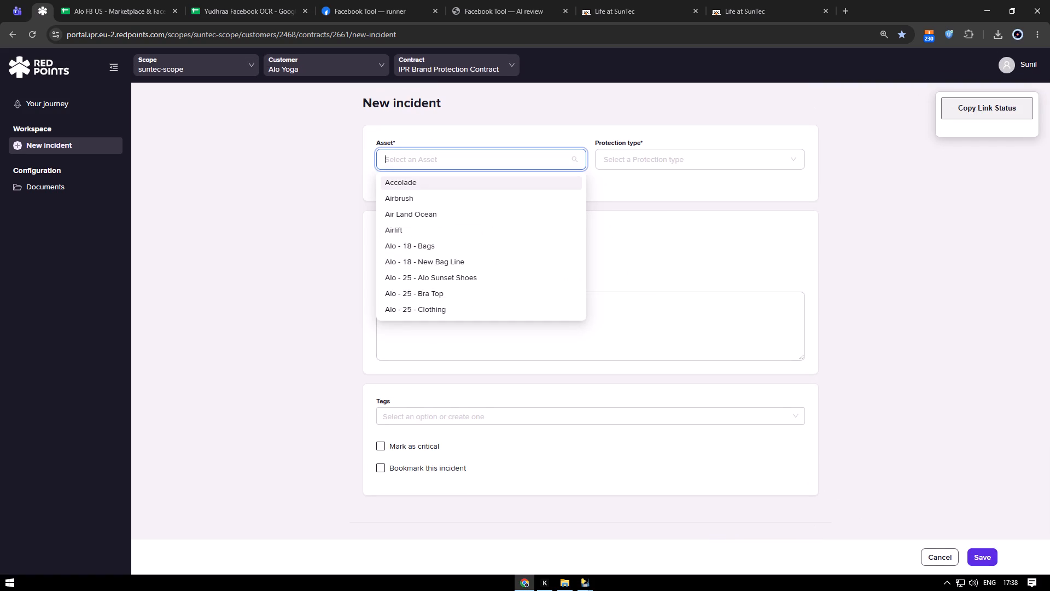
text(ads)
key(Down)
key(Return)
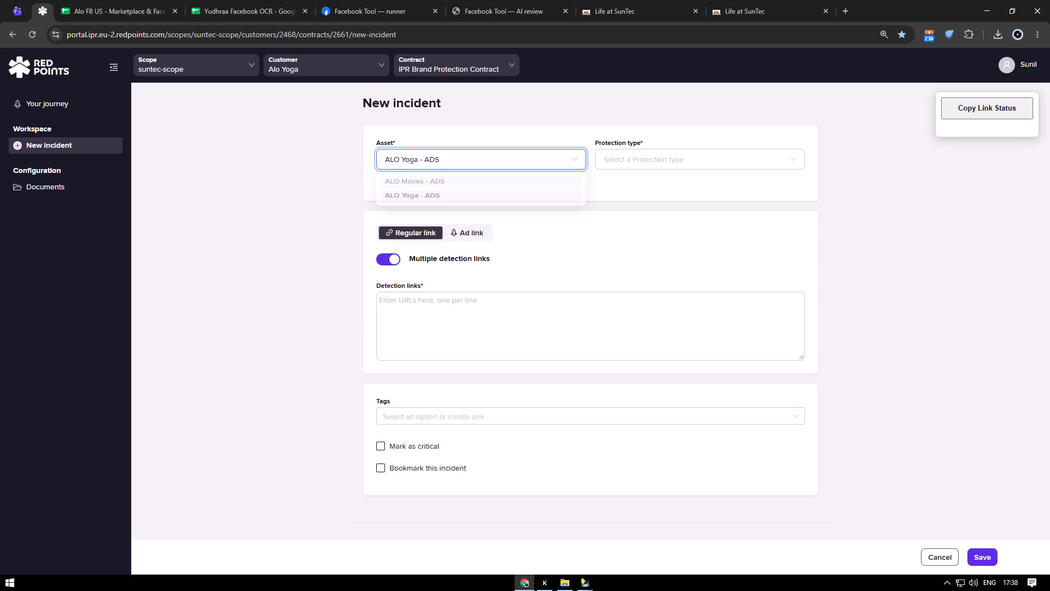
click(684, 153)
key(Down)
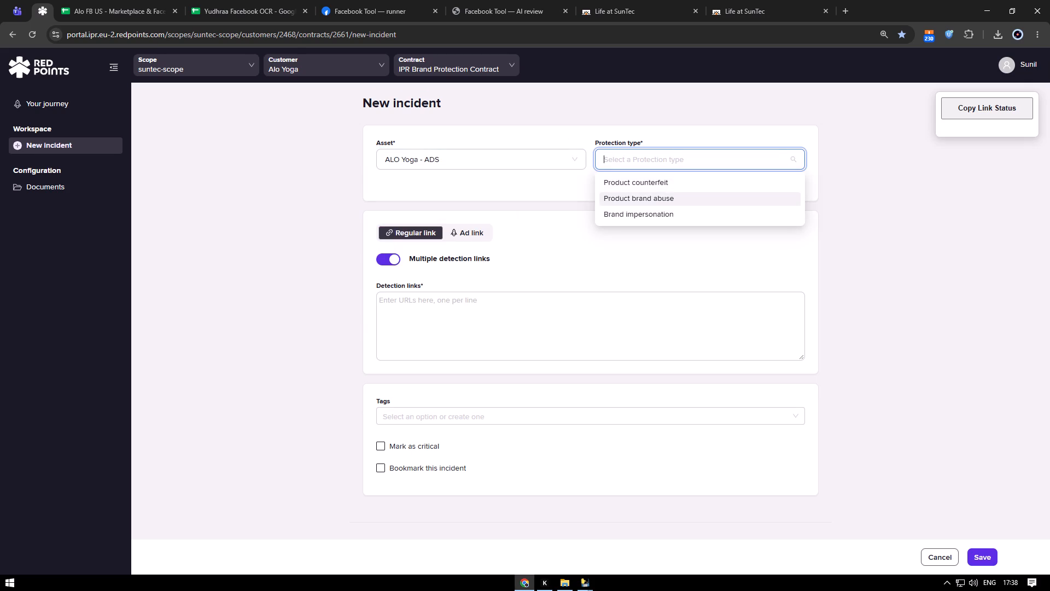
key(Up)
key(Return)
Paste the copied post URLs as detection links, add the tag Facebook - Internal upload, and save the incidents.
key(Tab)
key(Tab)
key(Tab)
key(Tab)
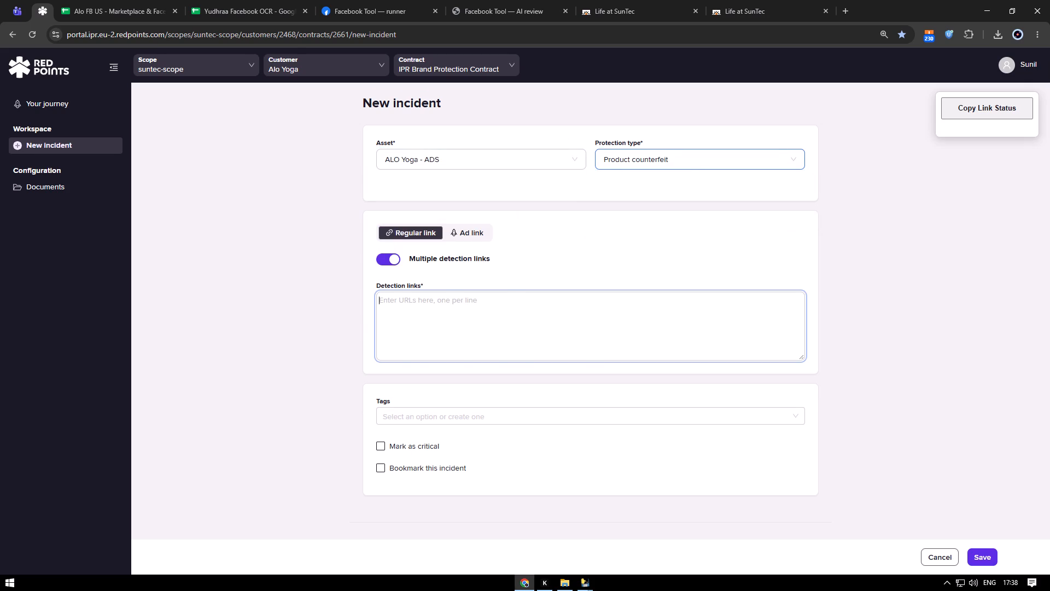
key(ctrl+v)
key(Tab)
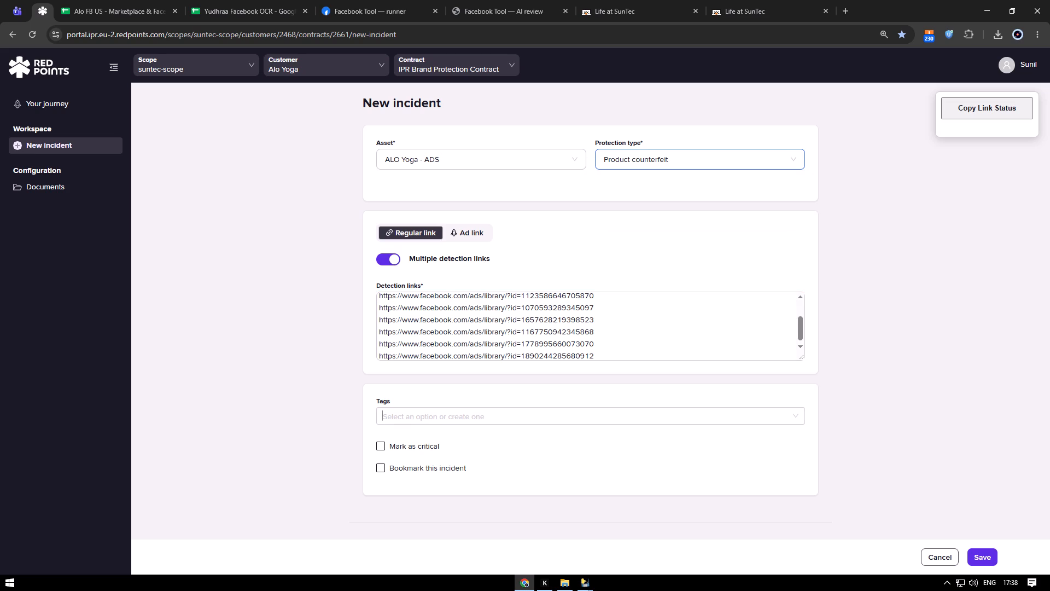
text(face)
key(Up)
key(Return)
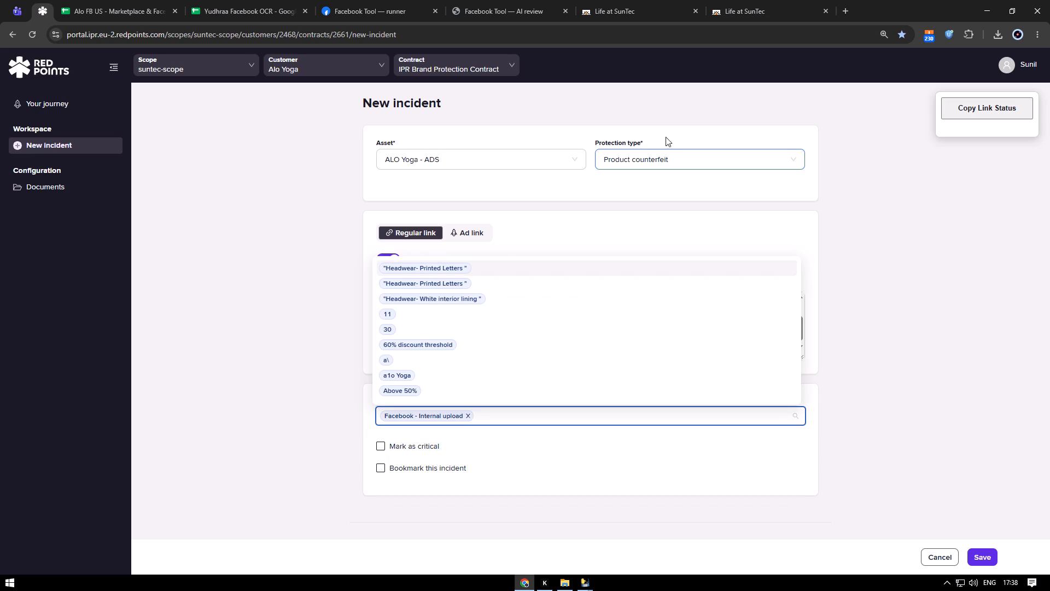
click(285, 262)
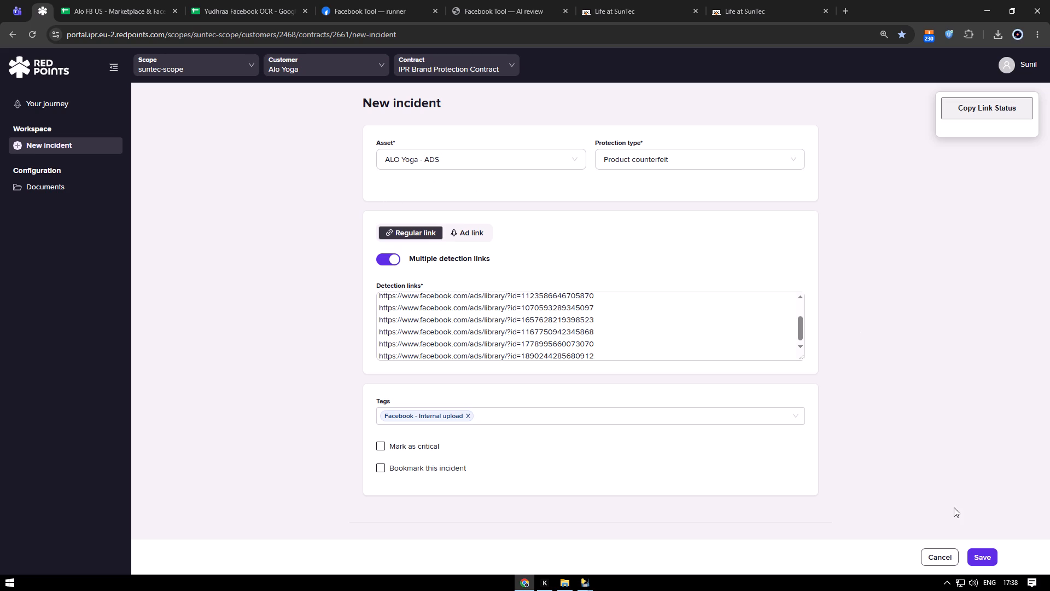
click(994, 560)
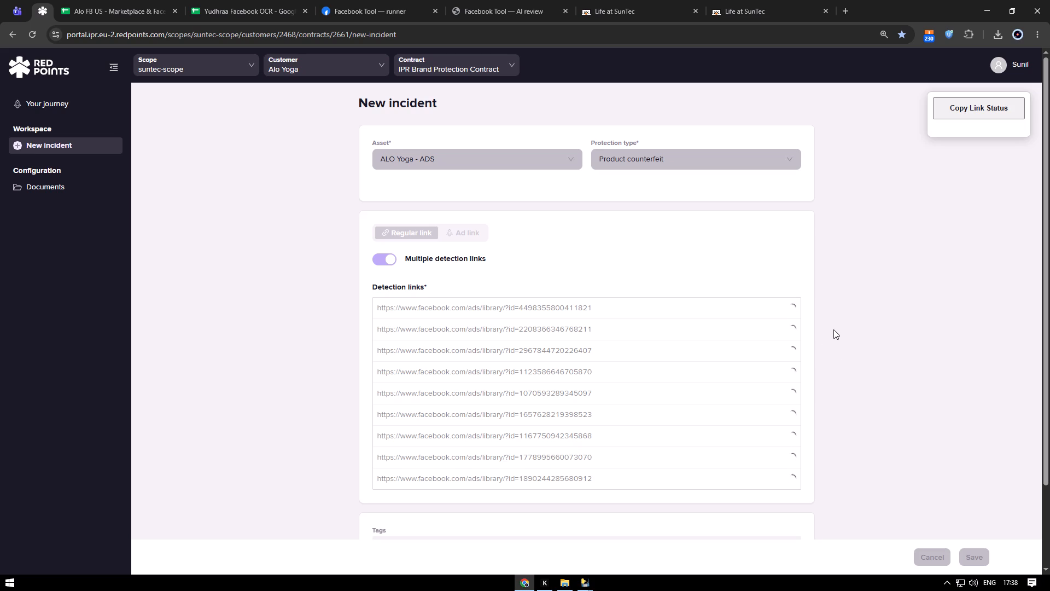
Copy the link status of the created incidents and paste it at H5366 in the Final Data sheet of Yudhraa Facebook OCR.
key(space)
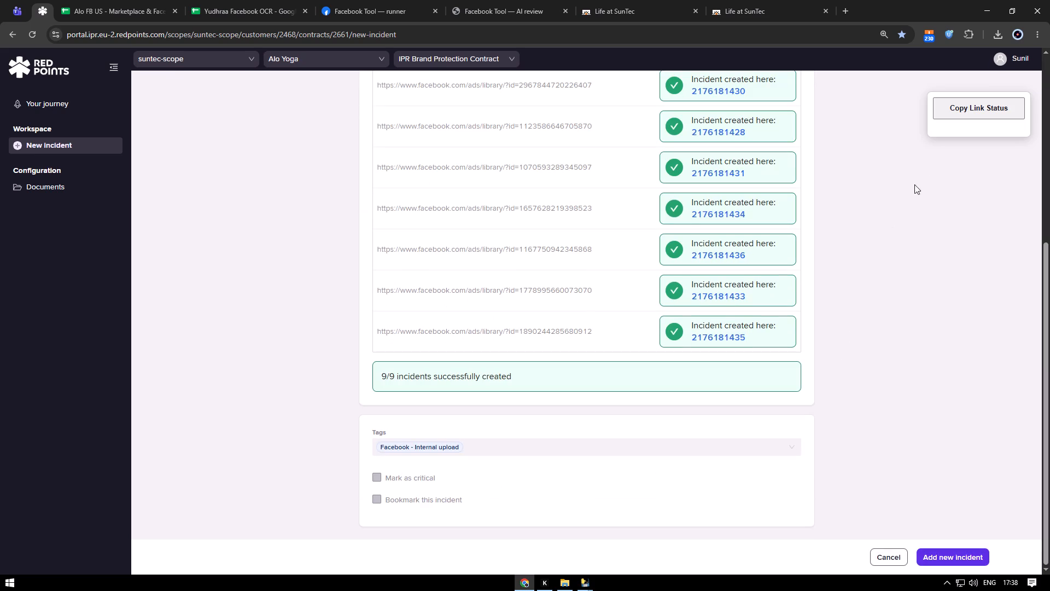
click(965, 106)
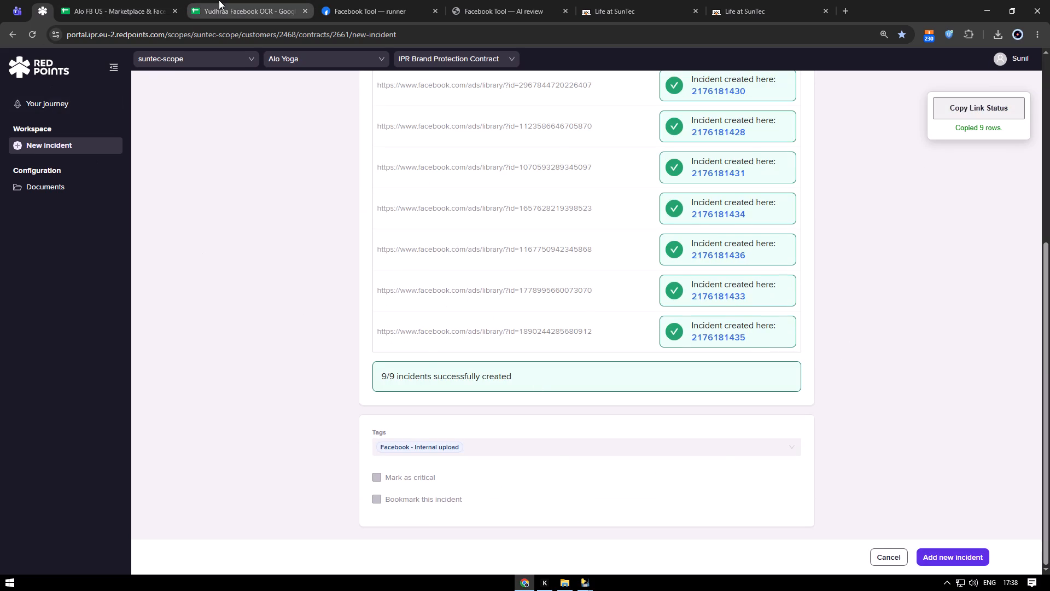
click(219, 0)
click(113, 571)
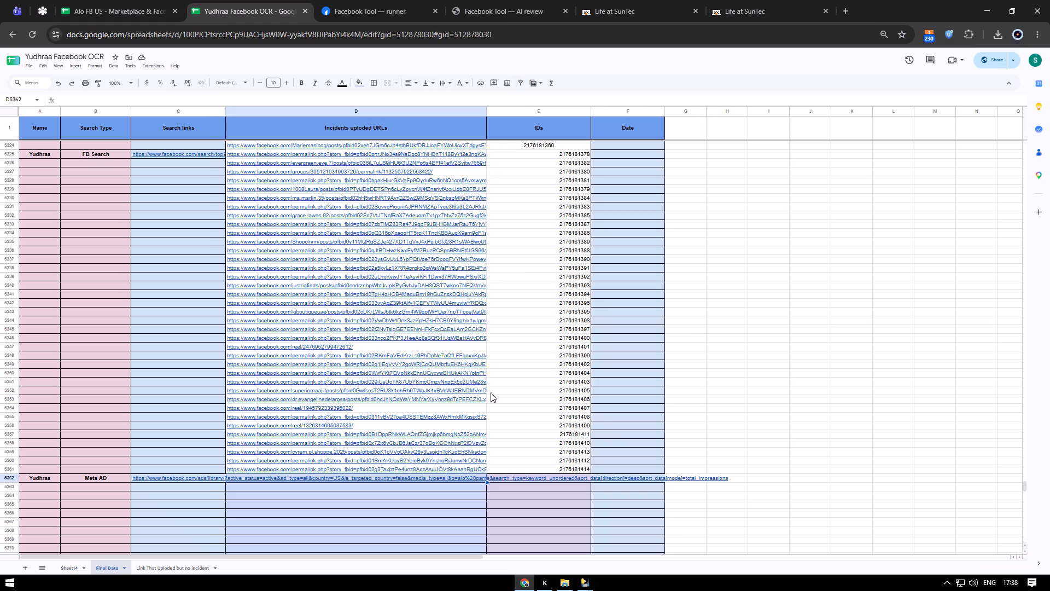
click(709, 509)
key(ctrl+v)
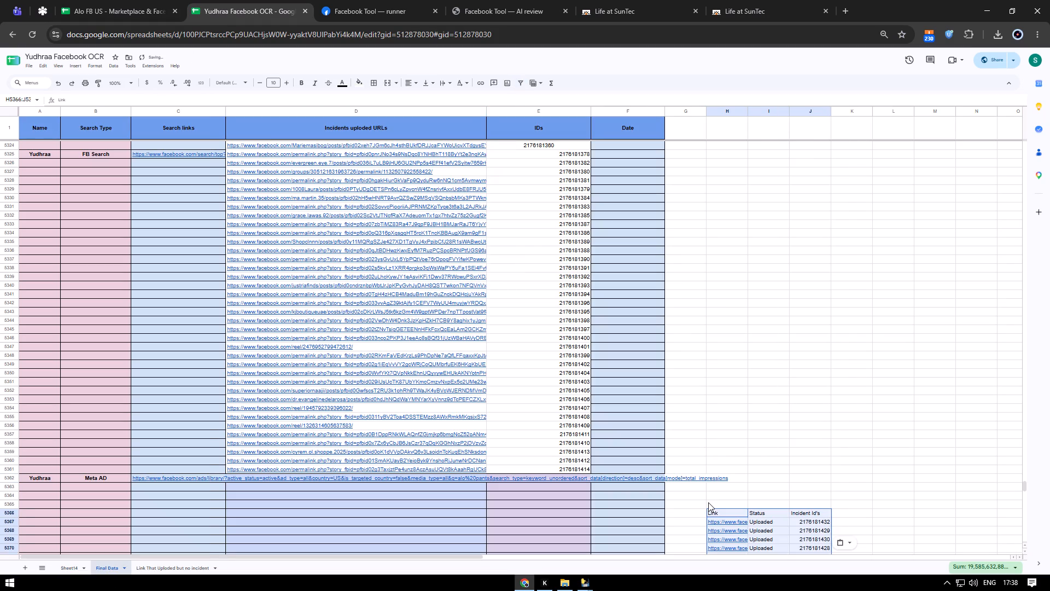
Delete the sheet column holding the pasted Status values, between Link and Incident Id's.
key(Right)
key(ctrl+shift+x)
key(Up)
key(Up)
key(Up)
key(Up)
key(Up)
key(Up)
key(Up)
key(Up)
key(Up)
key(Up)
key(Up)
key(Up)
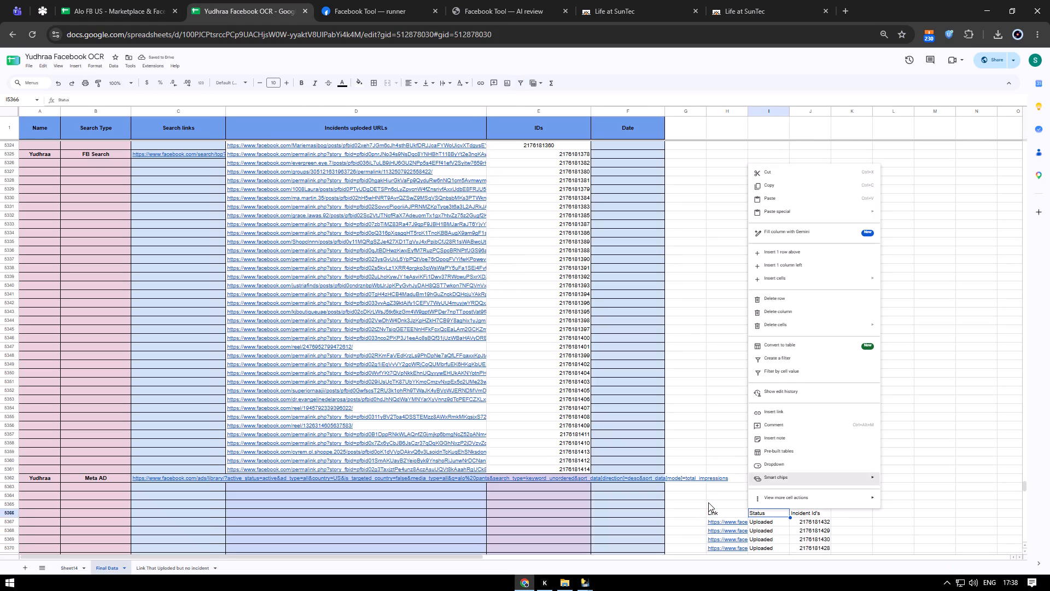
key(Up)
key(Return)
Clear the Link and Incident Id's header cells of the pasted table.
key(shift+Left)
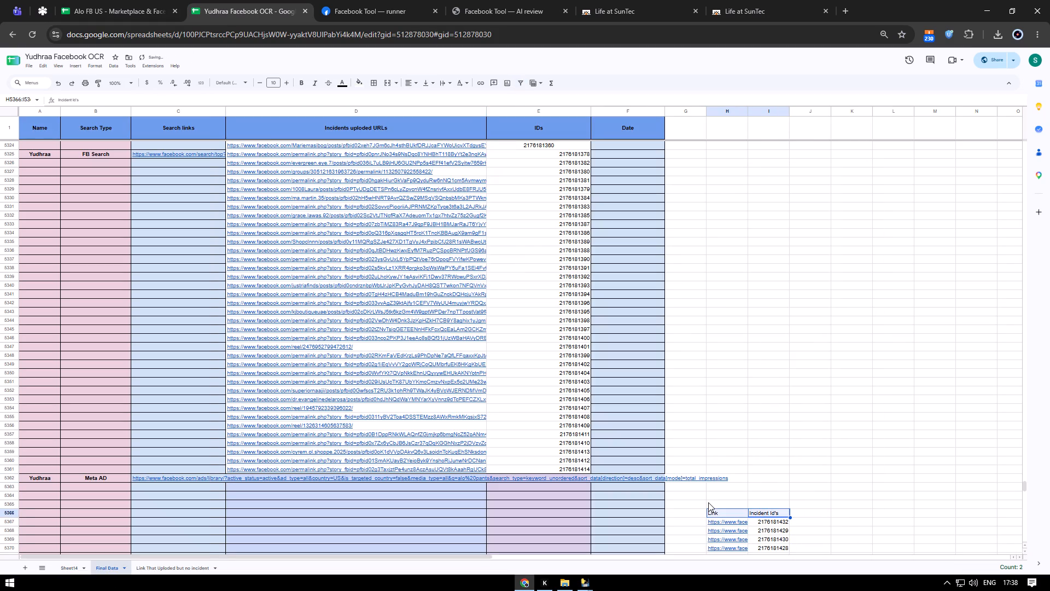
key(Delete)
Move the pasted ad links and incident IDs to D5362 in the Meta AD row and centre-align them.
key(ctrl+Down)
key(Left)
key(ctrl+shift+Right)
key(ctrl+shift+Down)
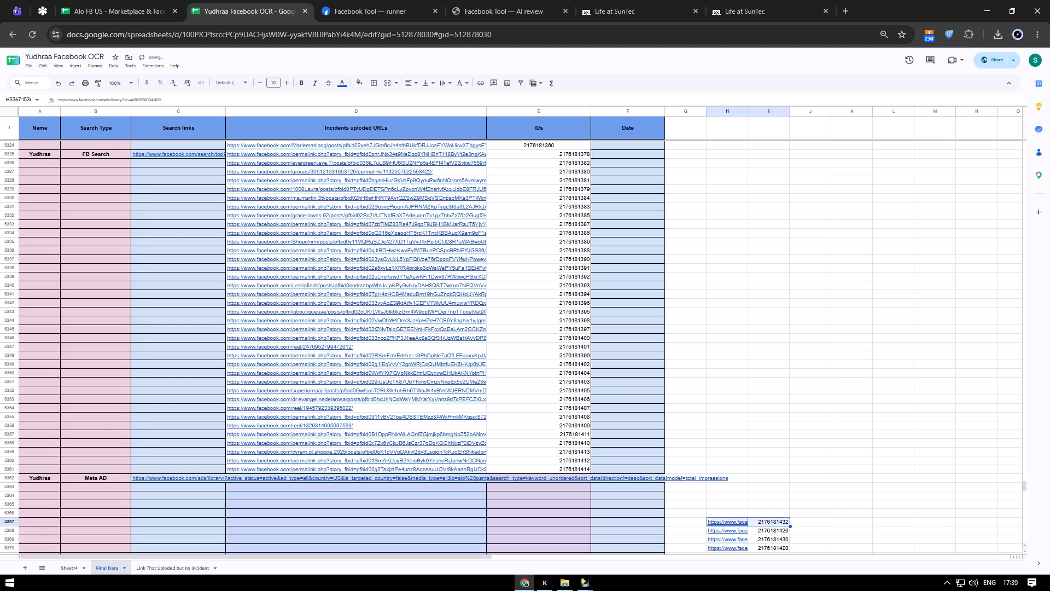
key(ctrl+x)
key(ctrl+Left)
key(Right)
key(Right)
key(Right)
key(Up)
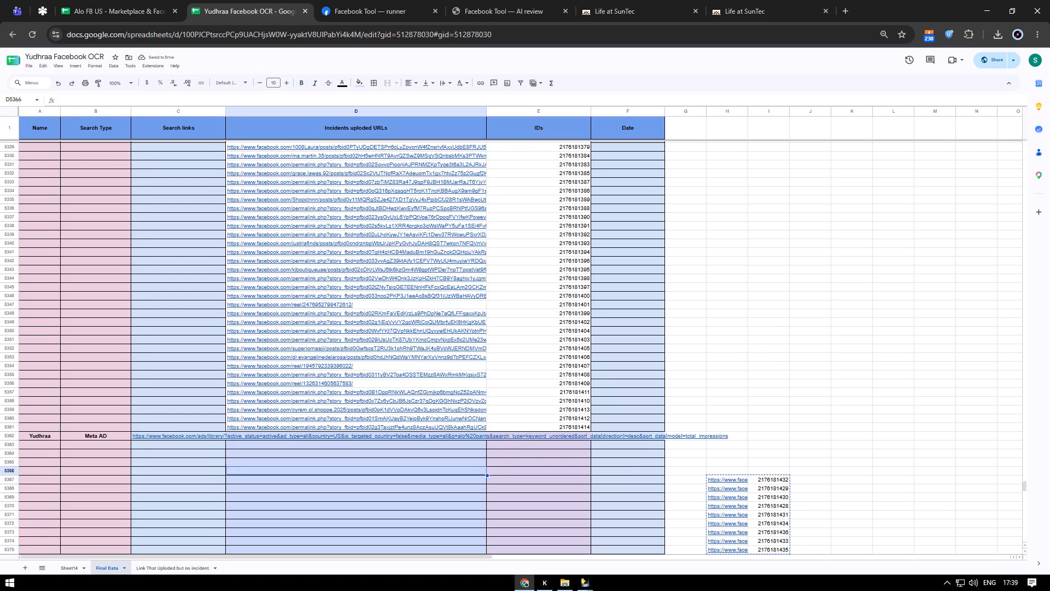
key(ctrl+Up)
key(Down)
key(ctrl+v)
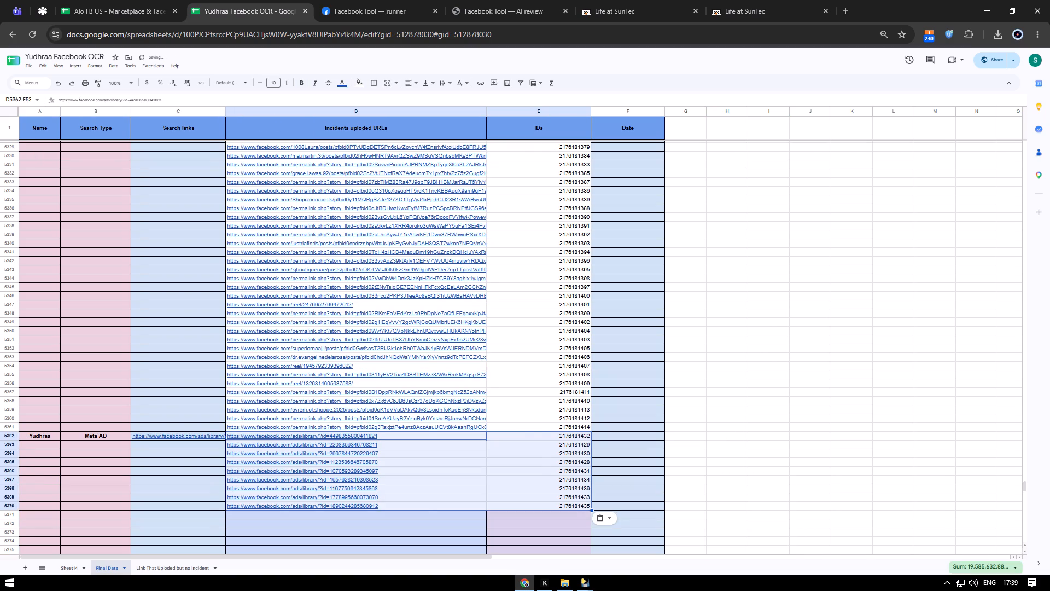
key(ctrl+shift+e)
Copy the ad links in D5362:D5370 into the Incidents uploaded URLs cell H137 of the Alo FB US worksheet.
key(shift+Left)
key(ctrl+c)
key(ctrl+c)
key(ctrl+c)
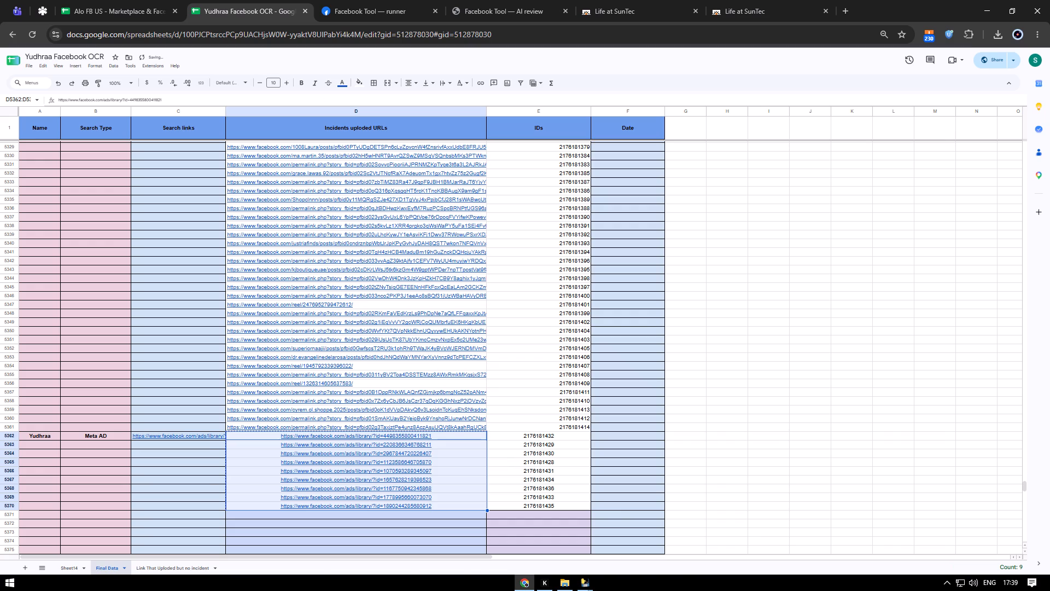
key(ctrl+c)
key(ctrl+shift+Tab)
key(Return)
key(ctrl+shift+v)
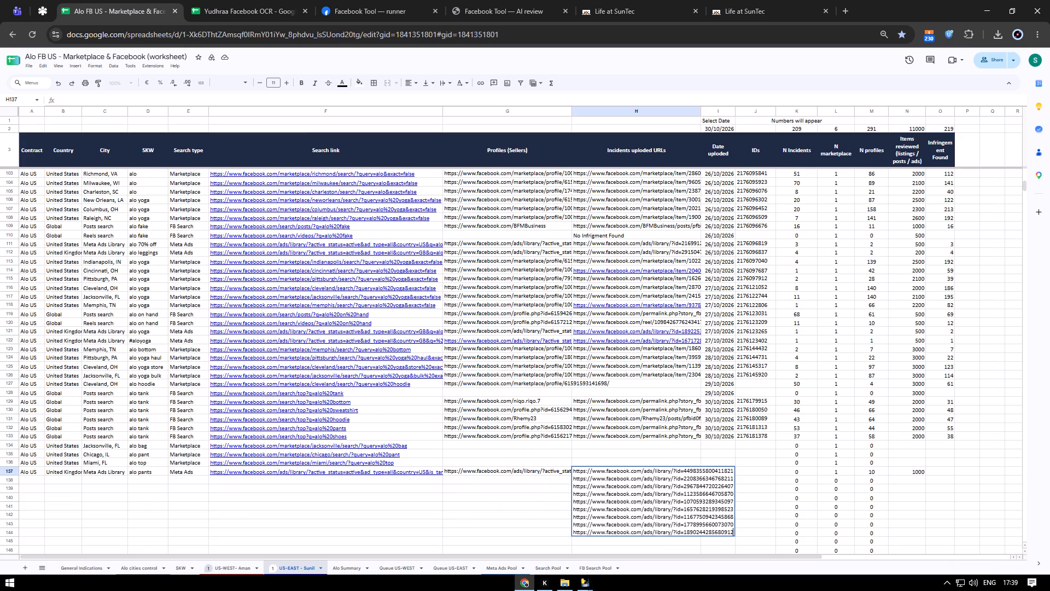
key(Return)
Copy the incident IDs in E5362:E5370 of Yudhraa Facebook OCR into the IDs cell J137 of the Alo FB US worksheet.
key(Up)
key(Right)
key(Right)
key(ctrl+Tab)
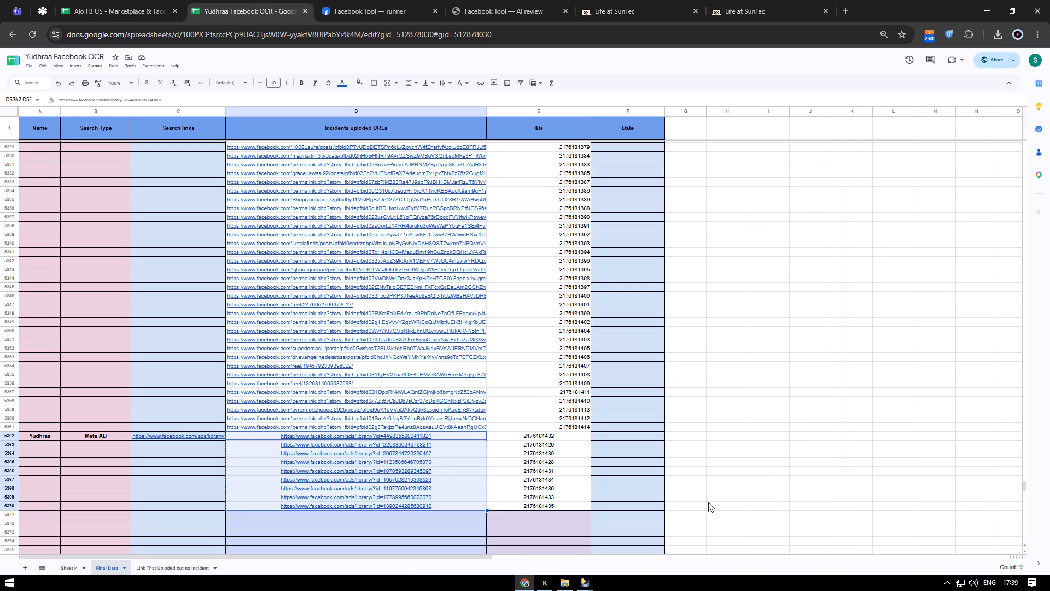
key(Right)
key(shift+Down)
key(ctrl+shift+Down)
key(ctrl+c)
key(ctrl+c)
key(ctrl+c)
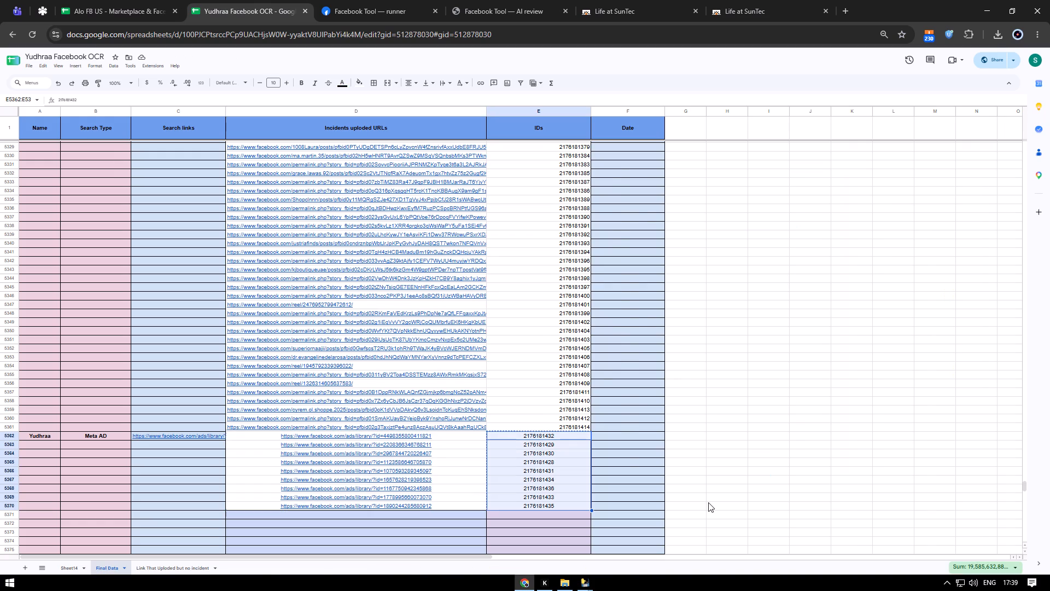
key(ctrl+shift+Tab)
key(Return)
key(ctrl+shift+v)
key(Return)
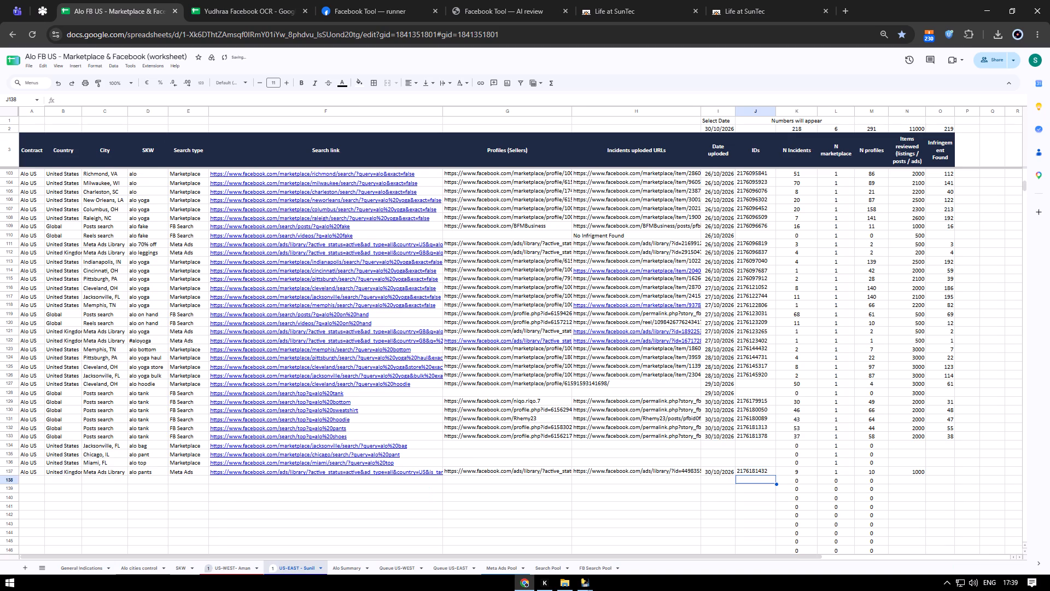
Enter 9 as Infringement Found in row 137, the alo pants Meta Ads row.
key(Right)
key(Up)
key(Left)
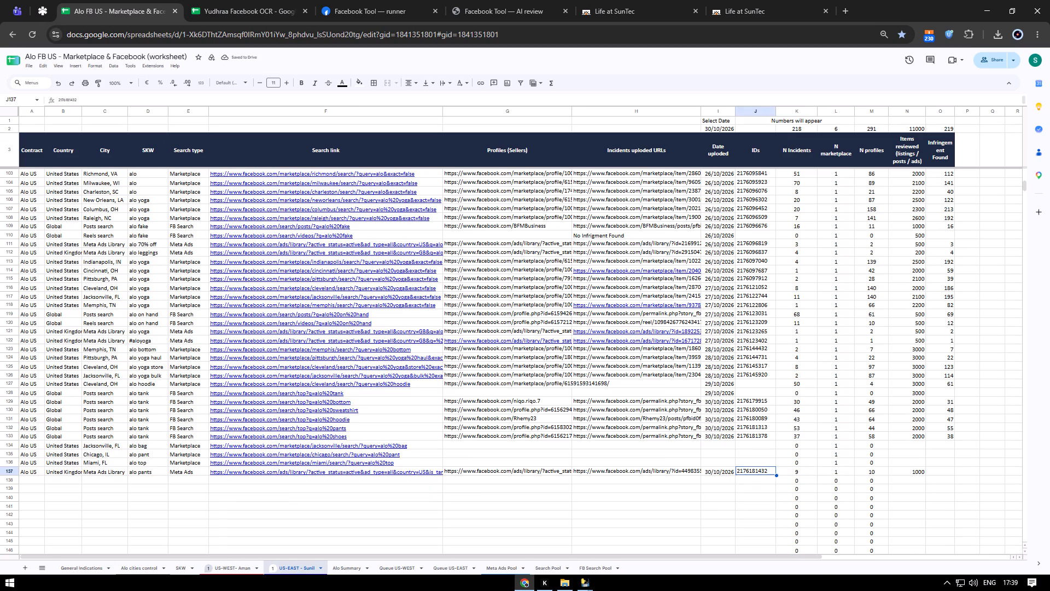
key(Right)
key(Right)
key(Right)
key(Right)
key(Right)
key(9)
key(Left)
key(Left)
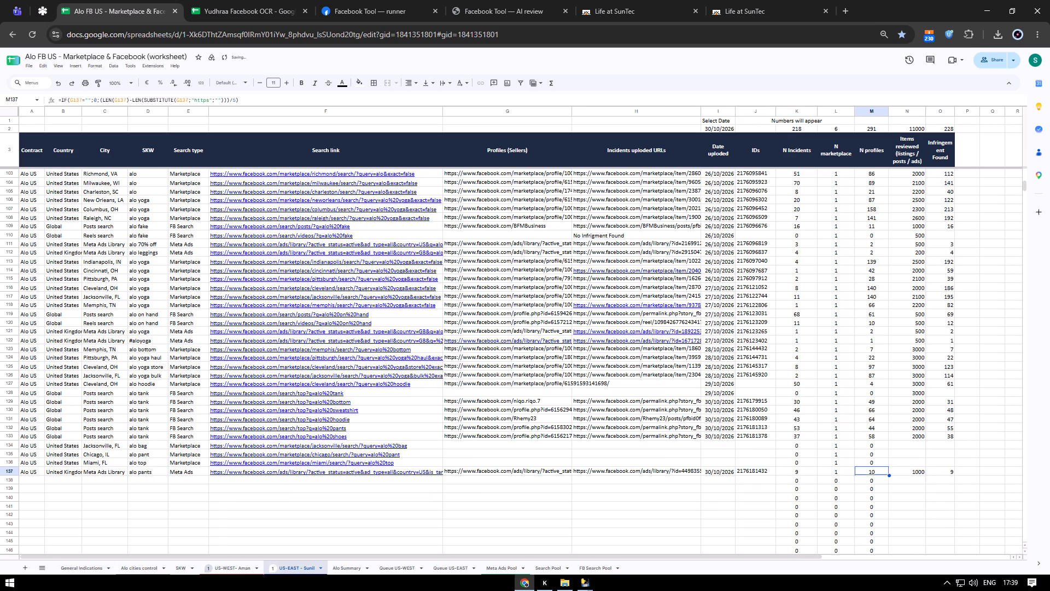
key(Left)
key(Left)
key(Left)
key(Left)
key(Left)
key(Left)
key(Left)
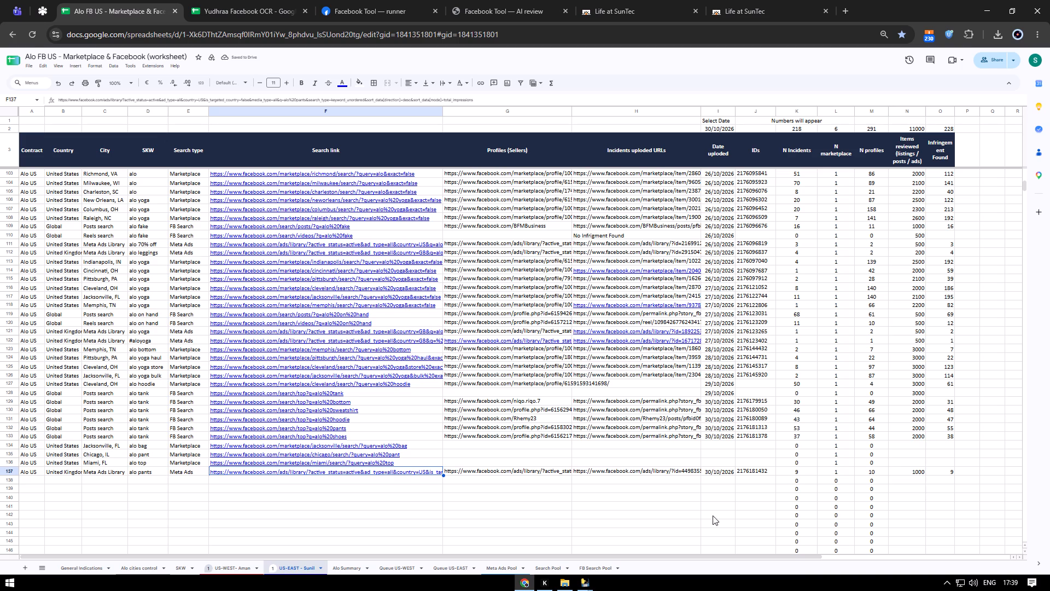
Switch to the Life at SunTec timesheet entry and set the client code to R240.
click(757, 0)
click(95, 175)
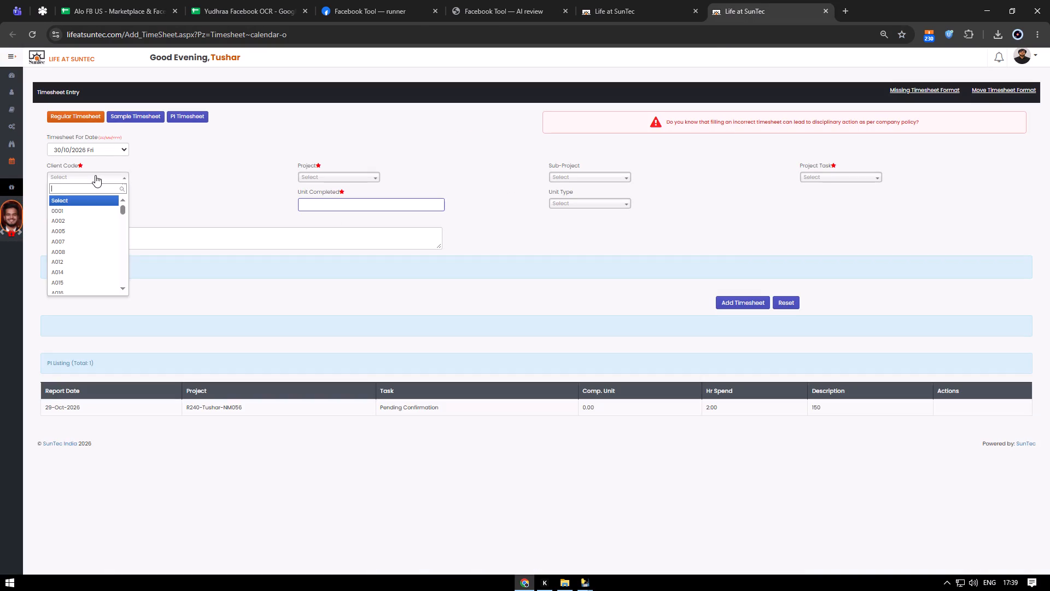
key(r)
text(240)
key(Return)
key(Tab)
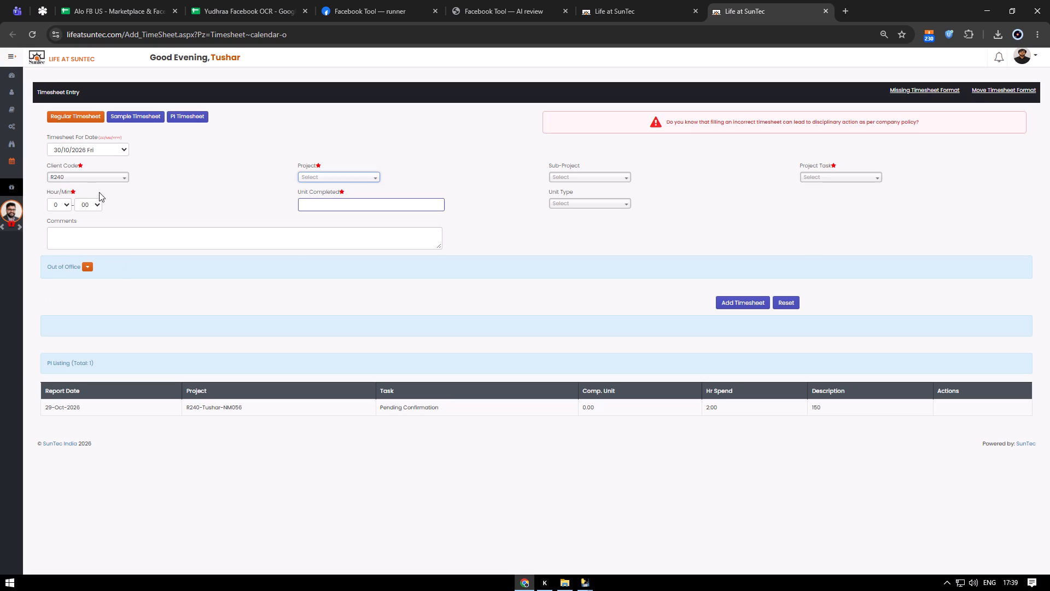
Select the project R240-Rudhanshu-NM056 and the task Manual Detection for the 30/10/2026 timesheet entry.
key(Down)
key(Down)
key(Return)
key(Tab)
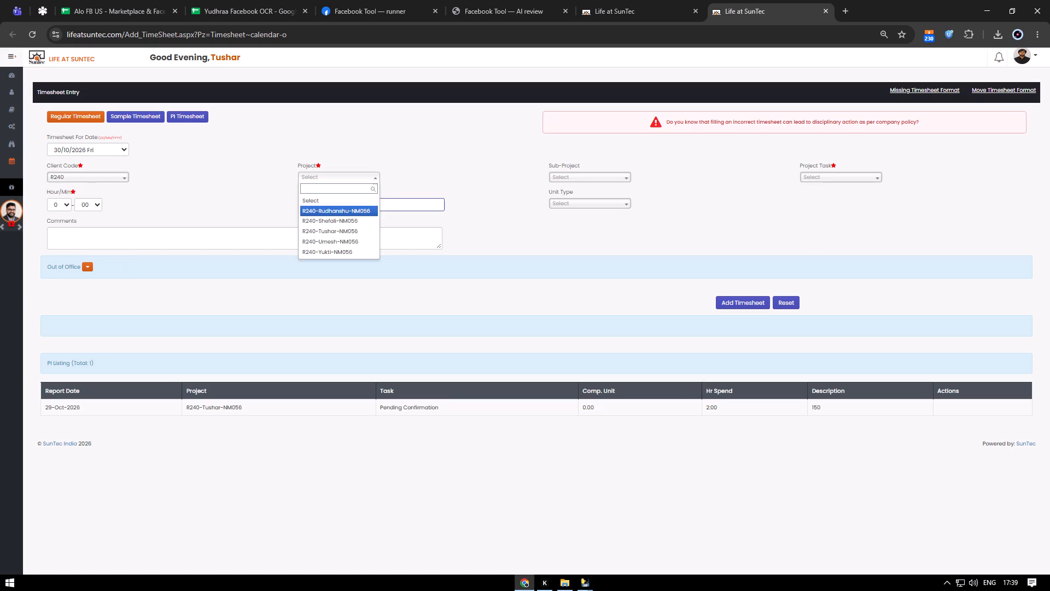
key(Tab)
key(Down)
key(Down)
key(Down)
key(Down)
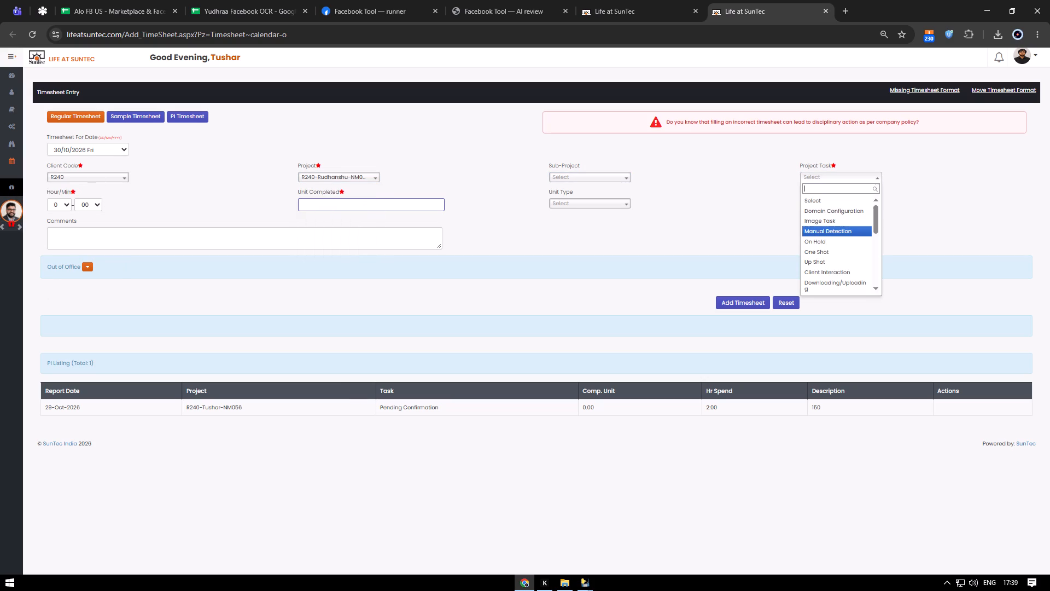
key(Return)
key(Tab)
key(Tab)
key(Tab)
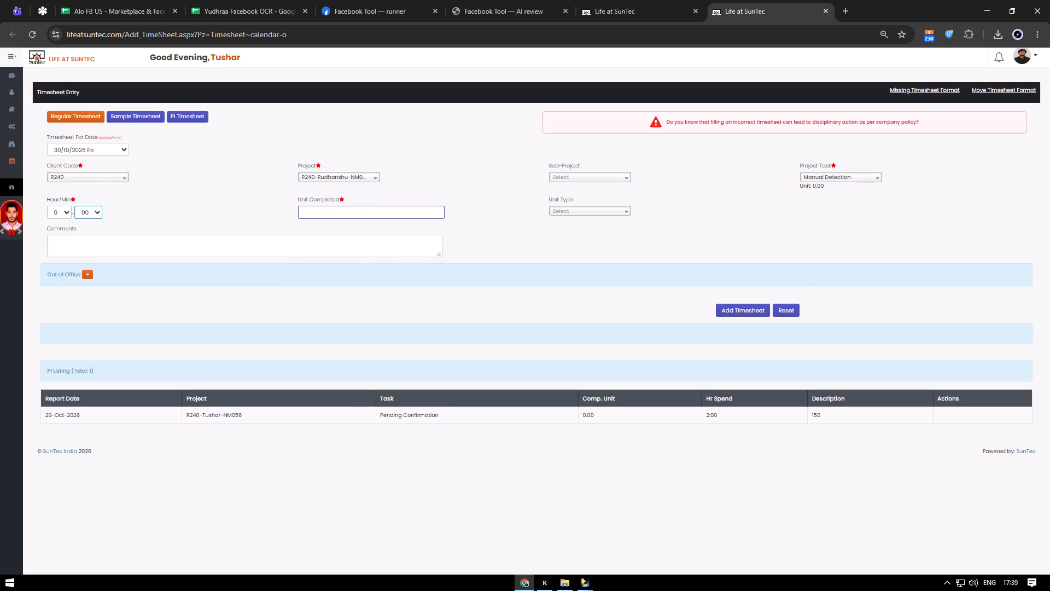
Set the time spent on the timesheet entry to 8 hours.
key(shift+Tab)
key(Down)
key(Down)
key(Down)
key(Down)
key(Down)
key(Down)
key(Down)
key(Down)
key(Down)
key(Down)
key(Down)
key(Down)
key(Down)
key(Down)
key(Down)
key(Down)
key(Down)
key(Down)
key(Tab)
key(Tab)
Enter 290 as the units completed and as the comment, and add the entry to the timesheet.
text(29)
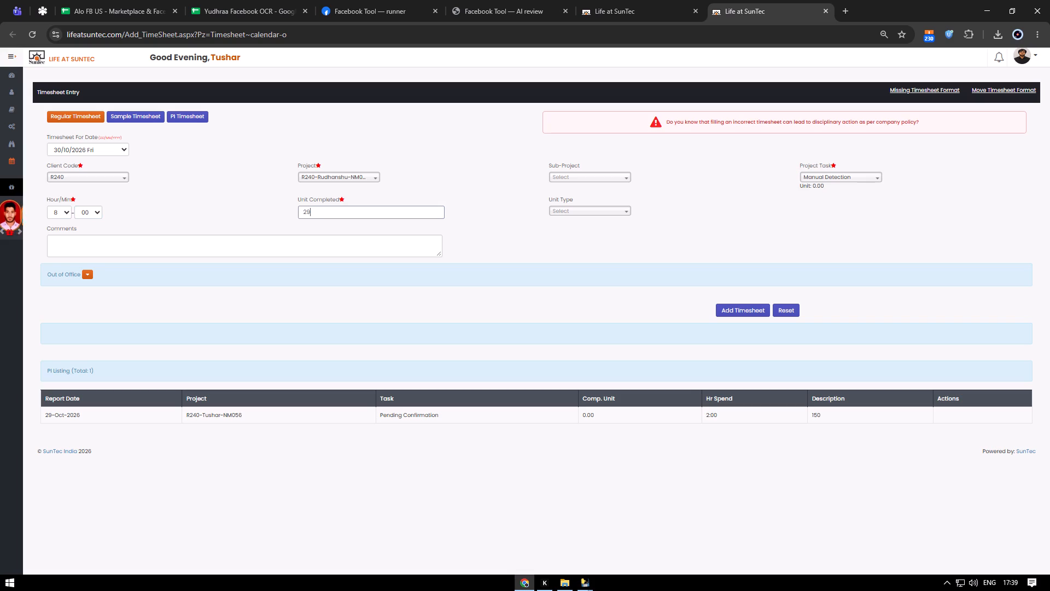
key(0)
key(Tab)
key(Tab)
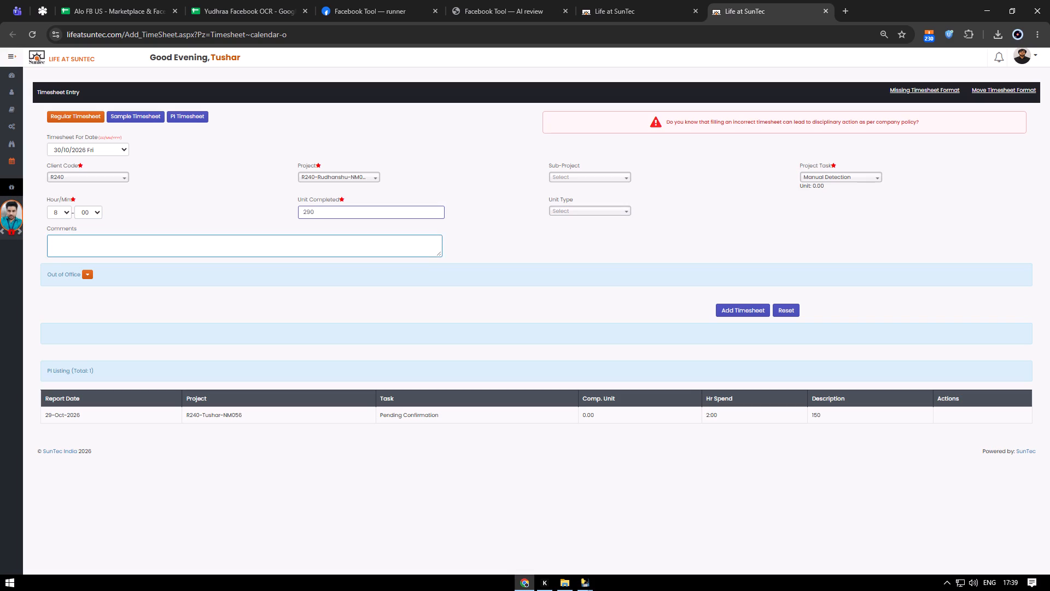
text(290)
click(471, 274)
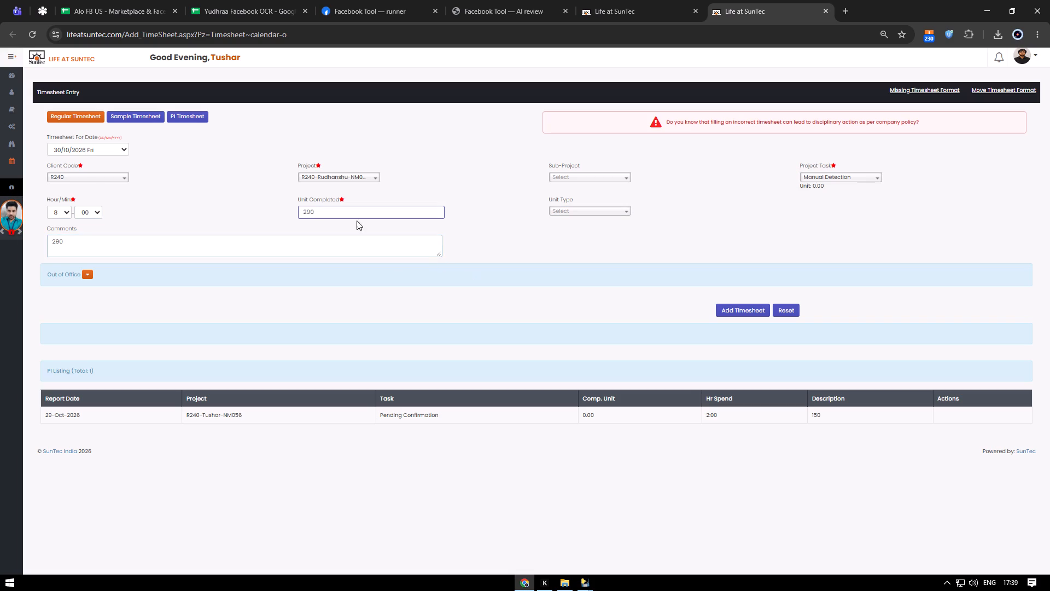
click(754, 311)
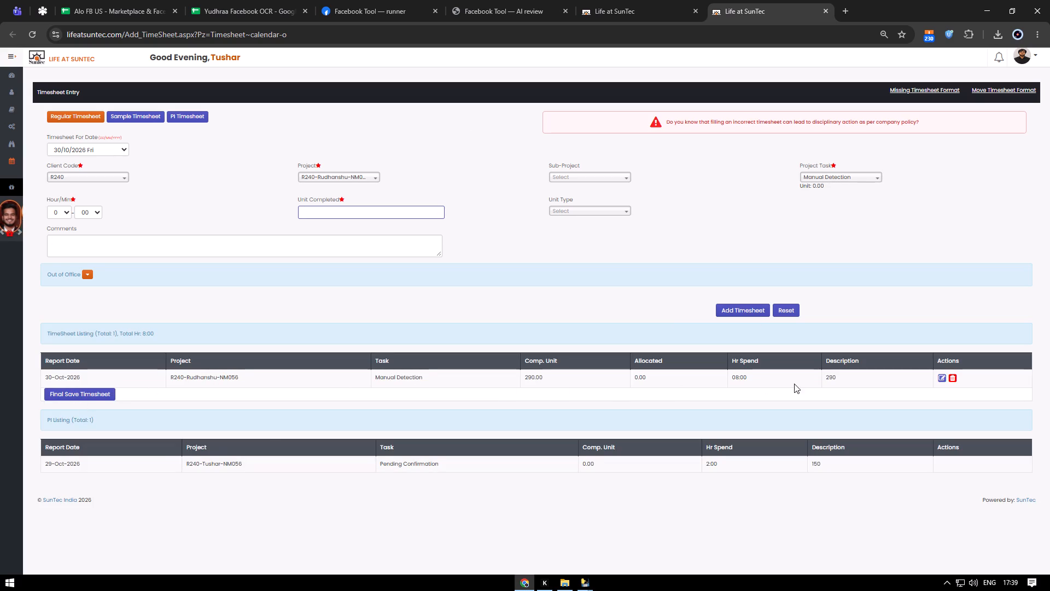
Final-save the 30-Oct-2026 timesheet and go to the dashboard.
click(85, 396)
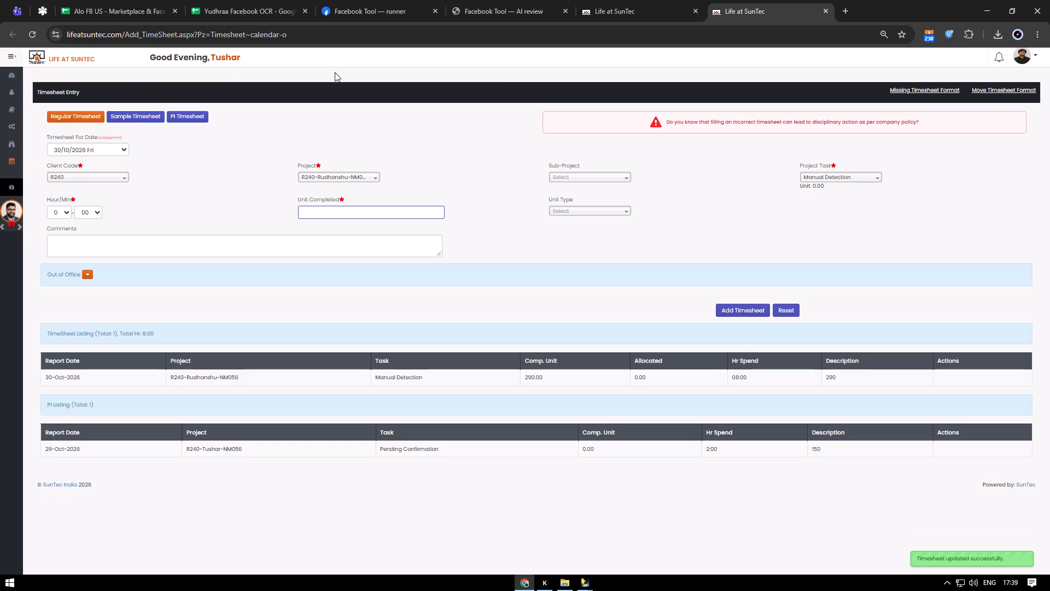
click(12, 76)
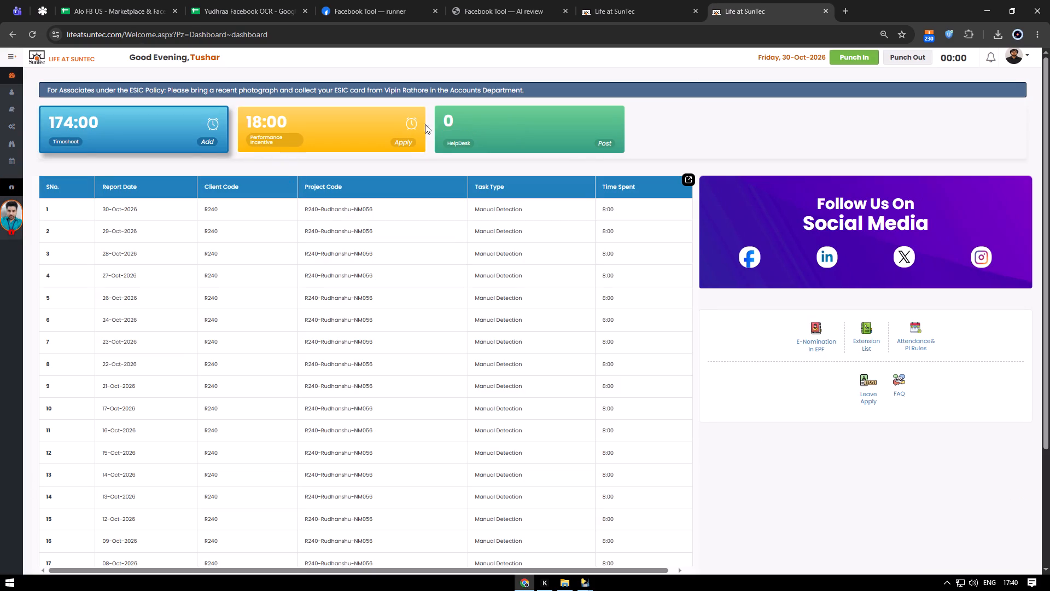
Close both Life at SunTec timesheet pages.
click(641, 0)
click(751, 0)
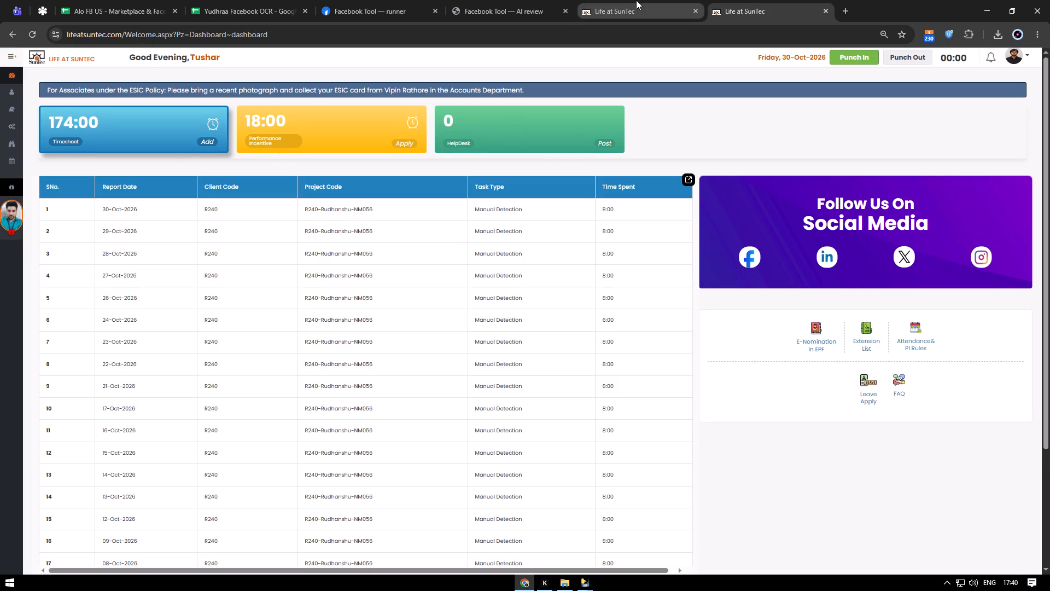
middle_click(636, 0)
middle_click(636, 0)
Open the Alo Yoga Report spreadsheet in a new tab and go to its Facebook sheet.
click(585, 3)
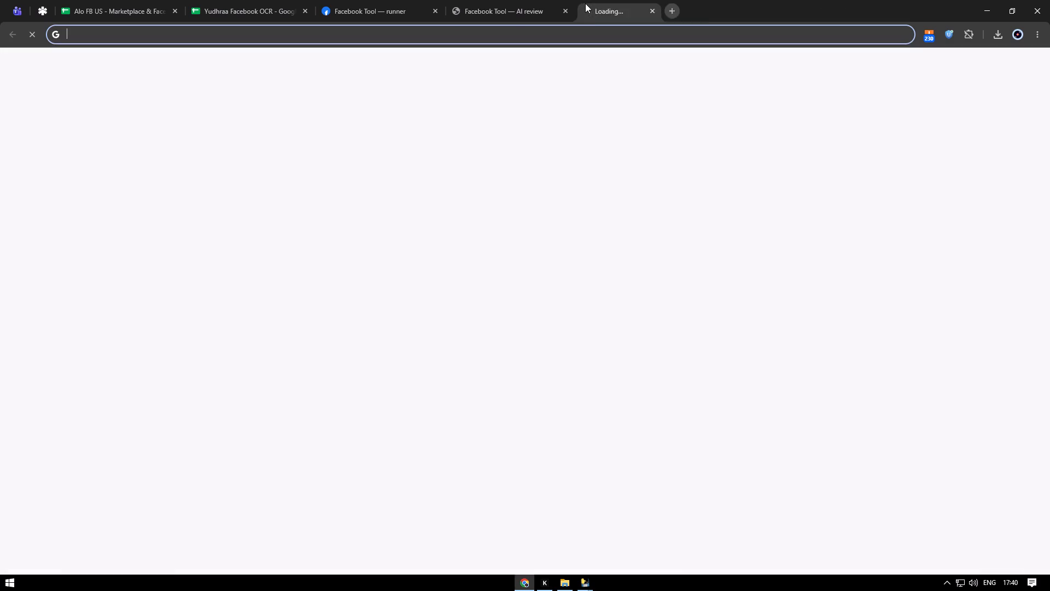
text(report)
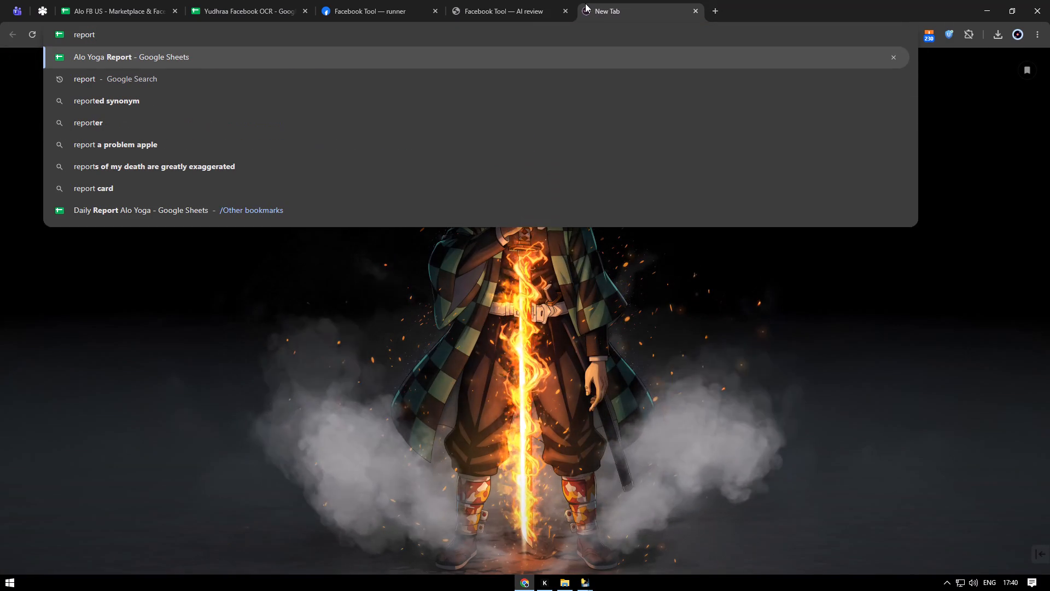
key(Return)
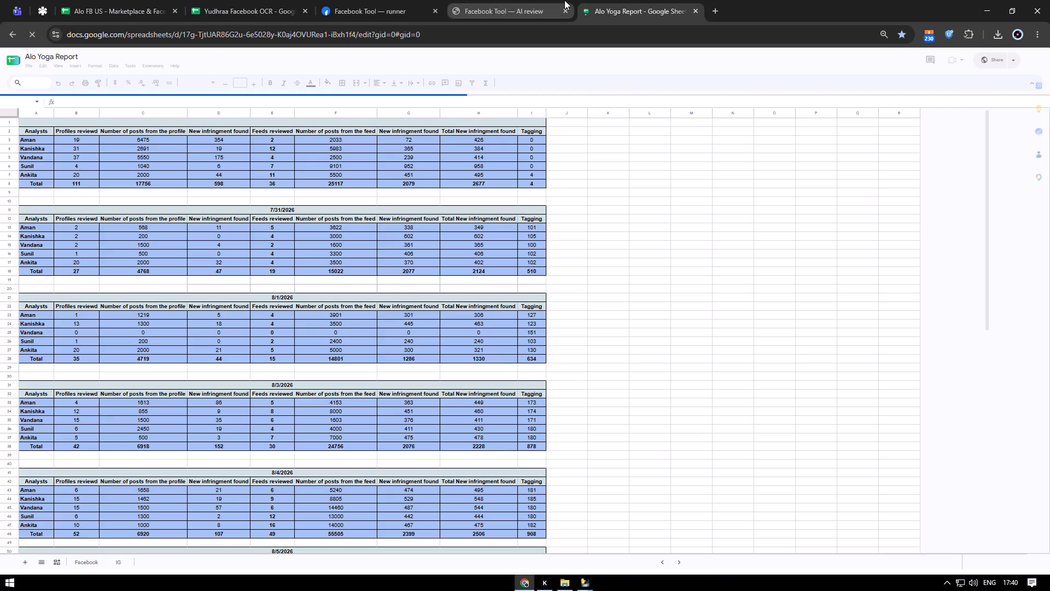
click(82, 559)
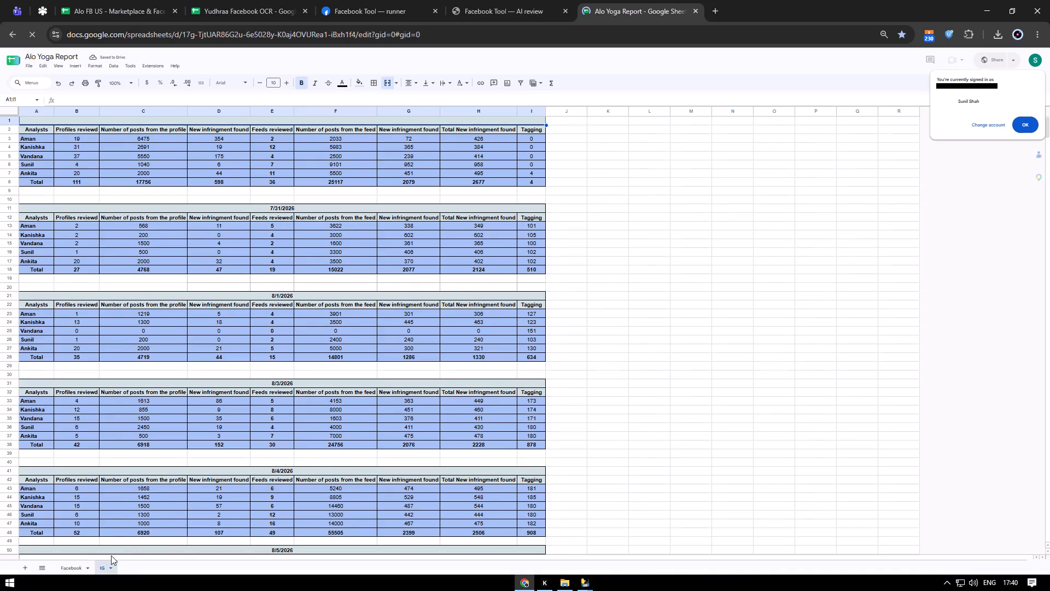
click(71, 567)
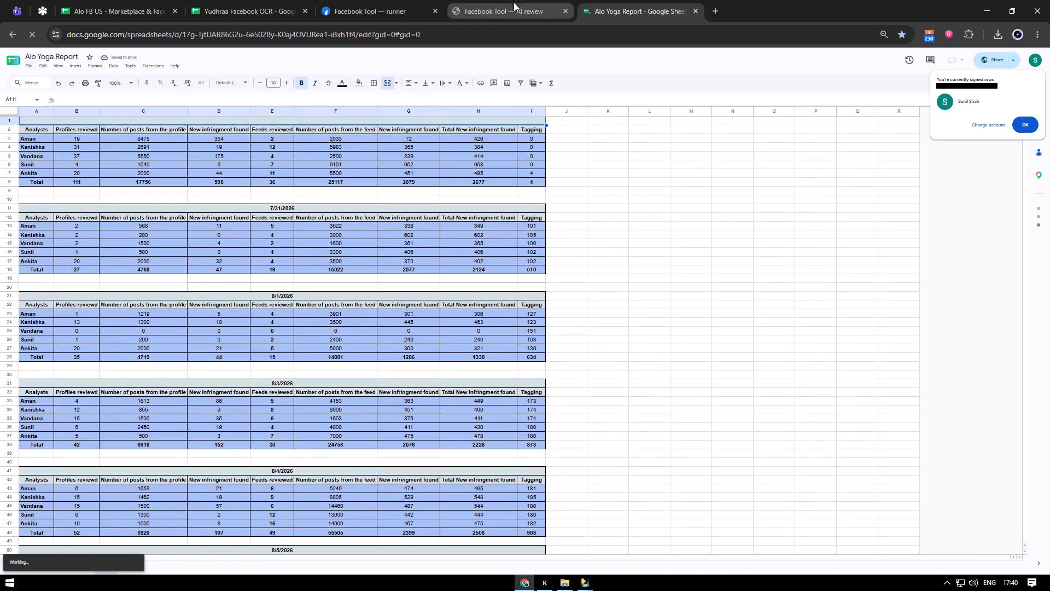
Close the Facebook Tool runner and AI review pages left from the finished alo pants search.
click(142, 0)
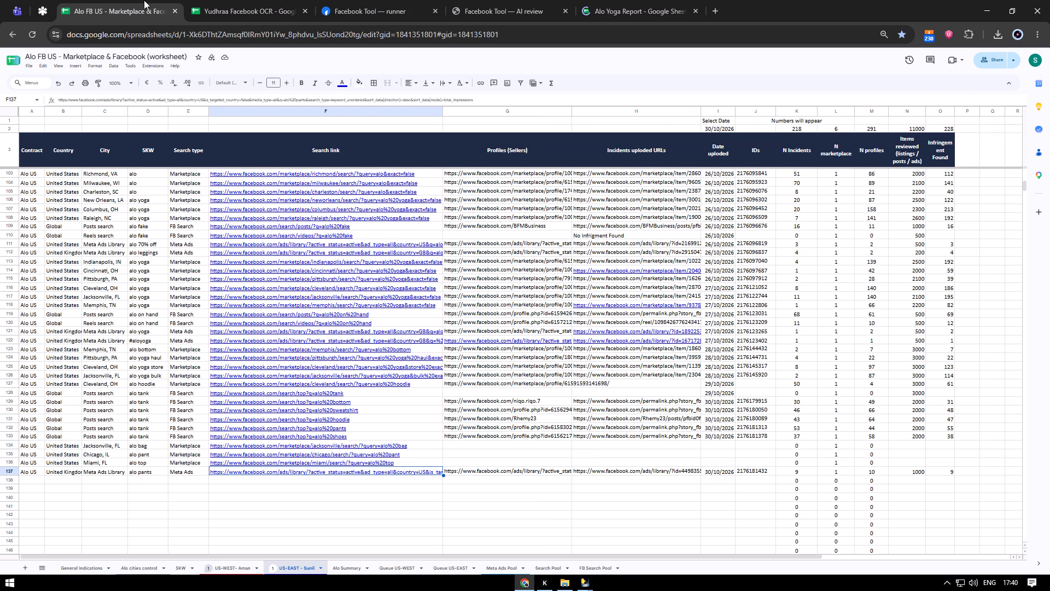
click(369, 0)
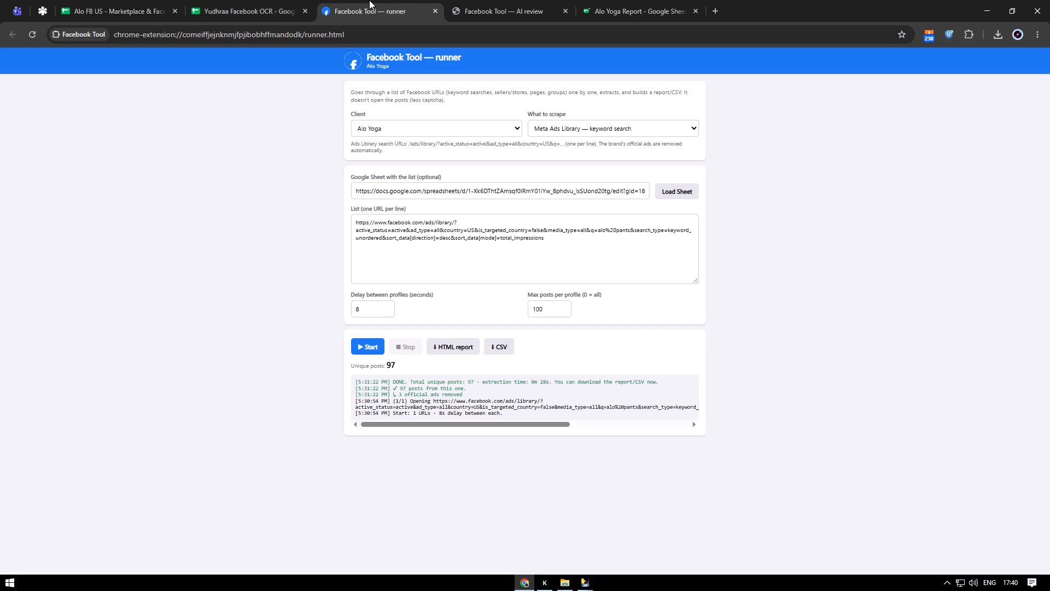
middle_click(369, 0)
middle_click(369, 0)
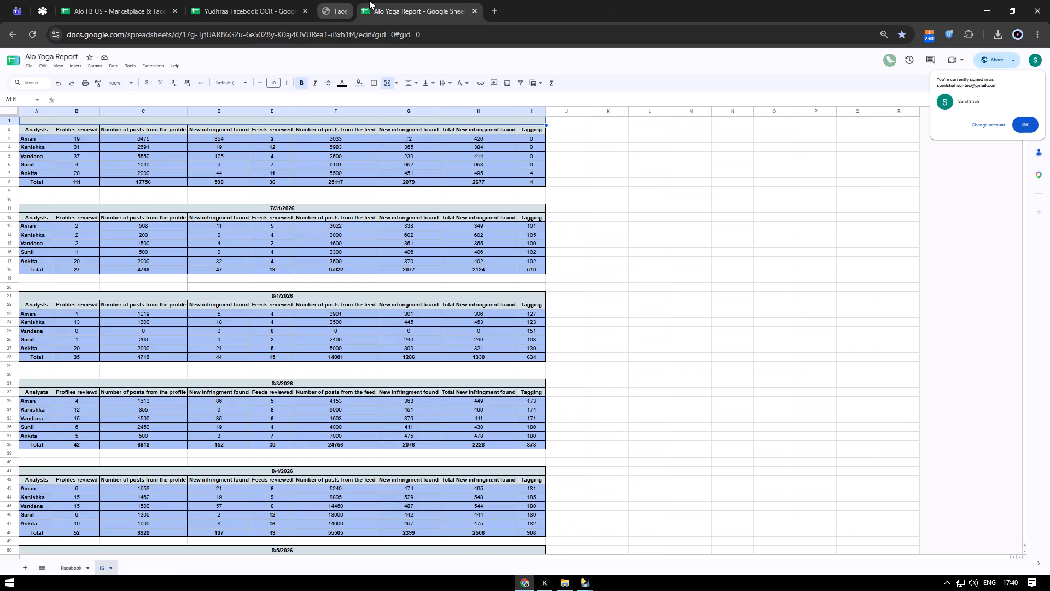
Move the Alo Yoga Report tab ahead of the other two spreadsheet tabs.
drag(370, 5, 136, 0)
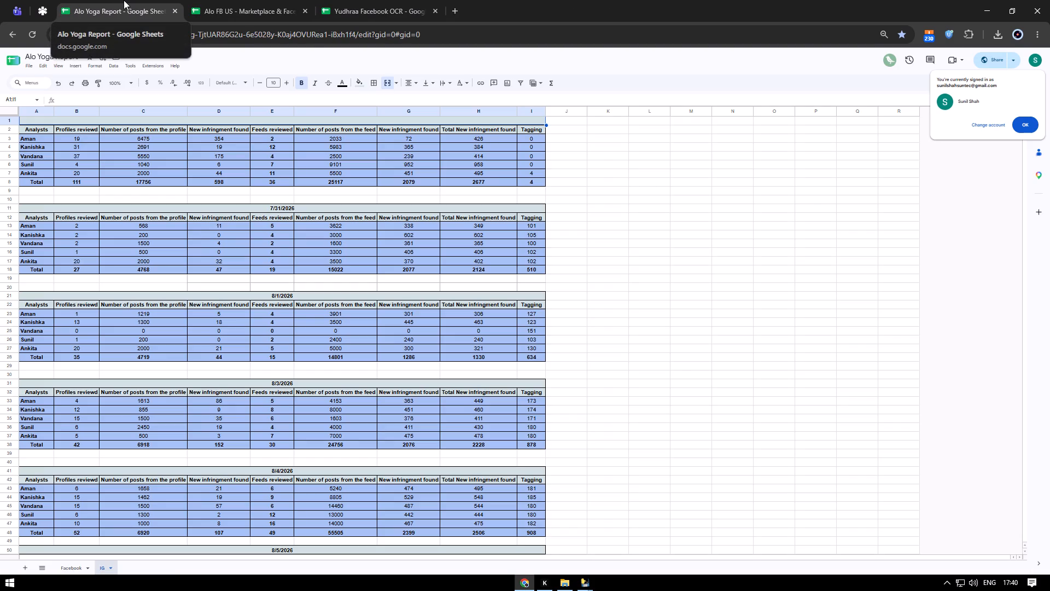
Copy the Jacksonville, FL "alo bag" Marketplace search link from row 134 of the US-EAST sheet in the Alo FB US worksheet.
click(258, 0)
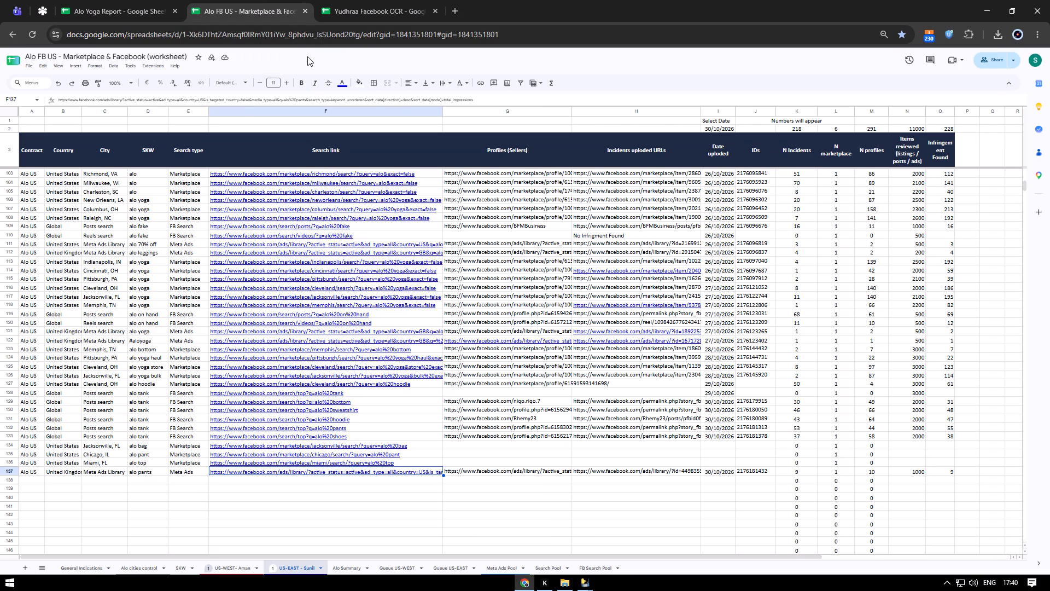
key(Right)
key(ctrl+Up)
key(Left)
key(Down)
key(ctrl+c)
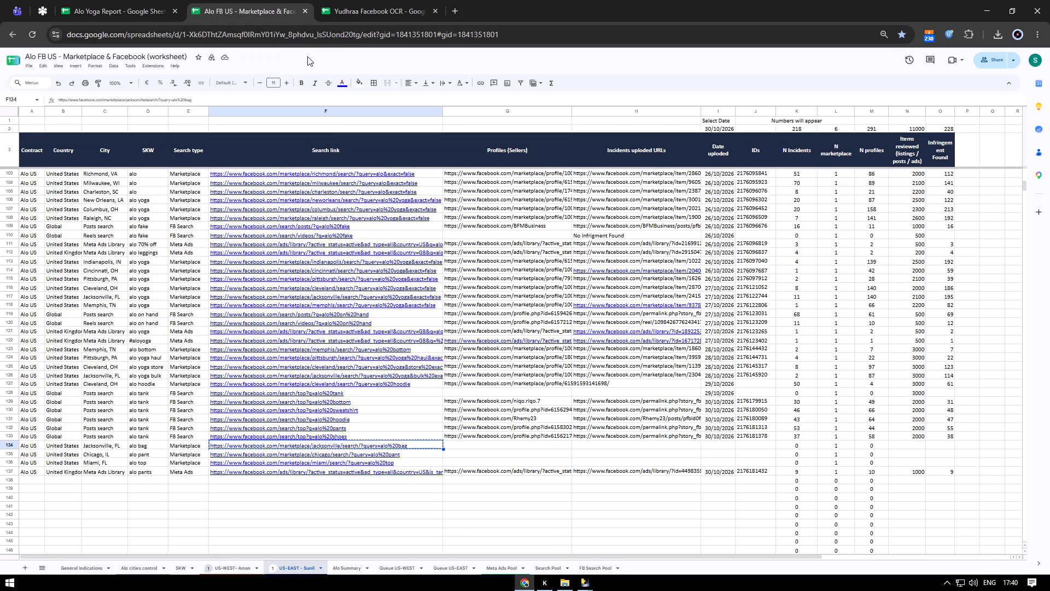
key(ctrl+c)
key(ctrl+c)
key(ctrl+c)
key(ctrl+c)
Open the Facebook Tool runner and set what to scrape to Marketplace — search by region.
key(ctrl+d)
key(shift+Tab)
key(Return)
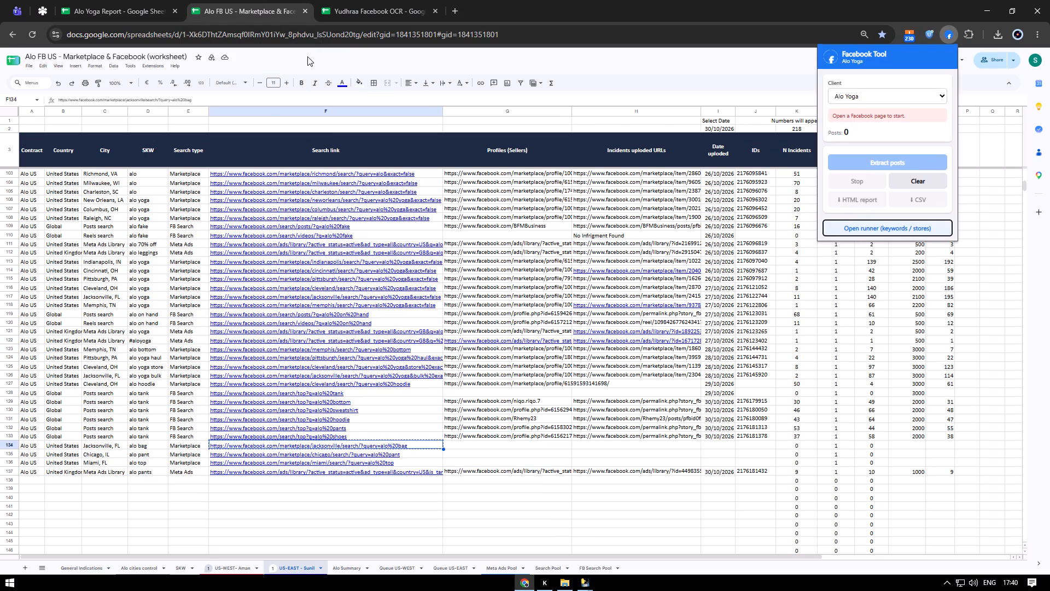
key(Tab)
key(Tab)
key(Up)
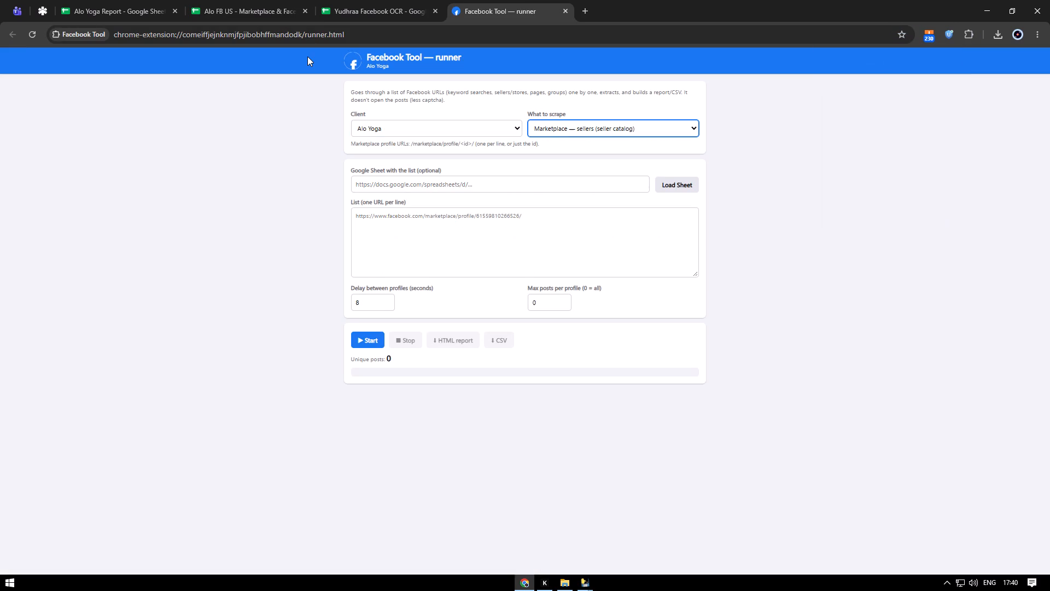
key(Up)
Put the copied Jacksonville alo bag link in the URL list, limit max posts per profile to 500, and start the extraction.
key(Tab)
key(Tab)
key(Tab)
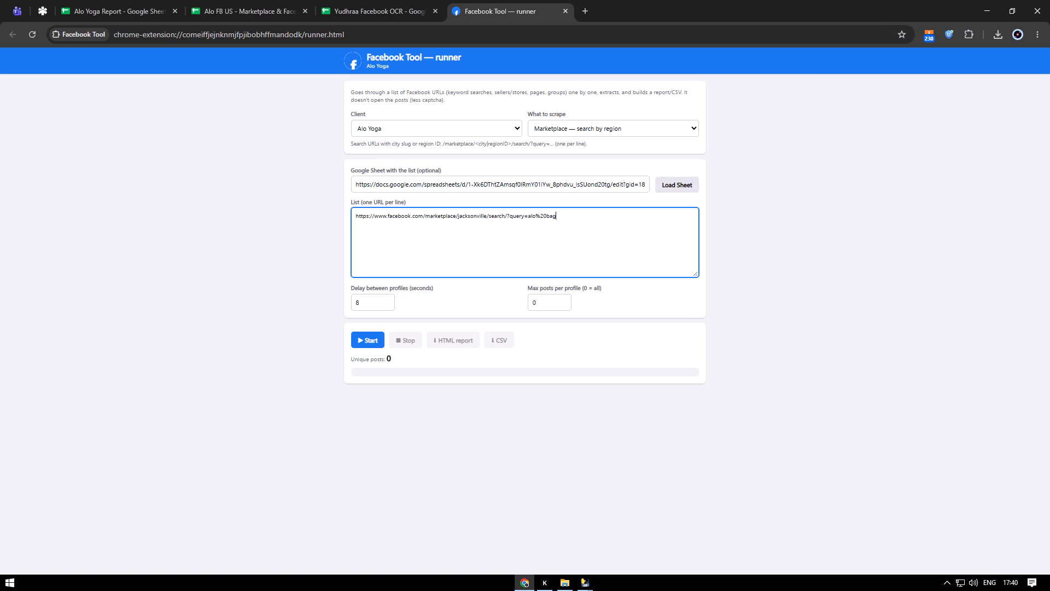
key(ctrl+a)
key(ctrl+v)
key(Tab)
key(Tab)
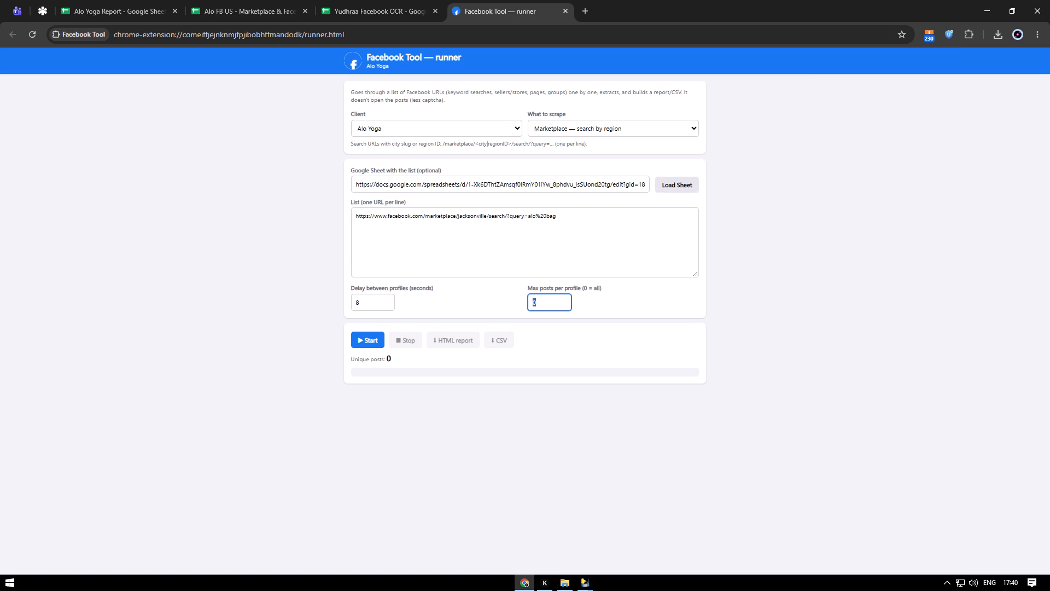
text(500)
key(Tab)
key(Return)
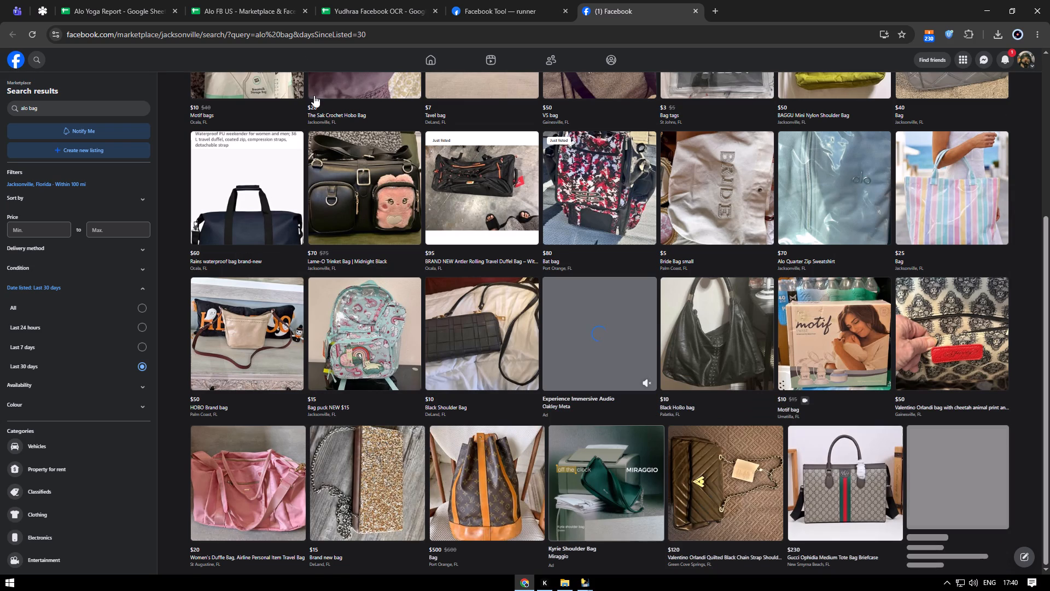
In the Yudhraa Facebook OCR spreadsheet, fill the IDs cells from row 5150 through the latest Meta AD entries with light purple.
click(375, 0)
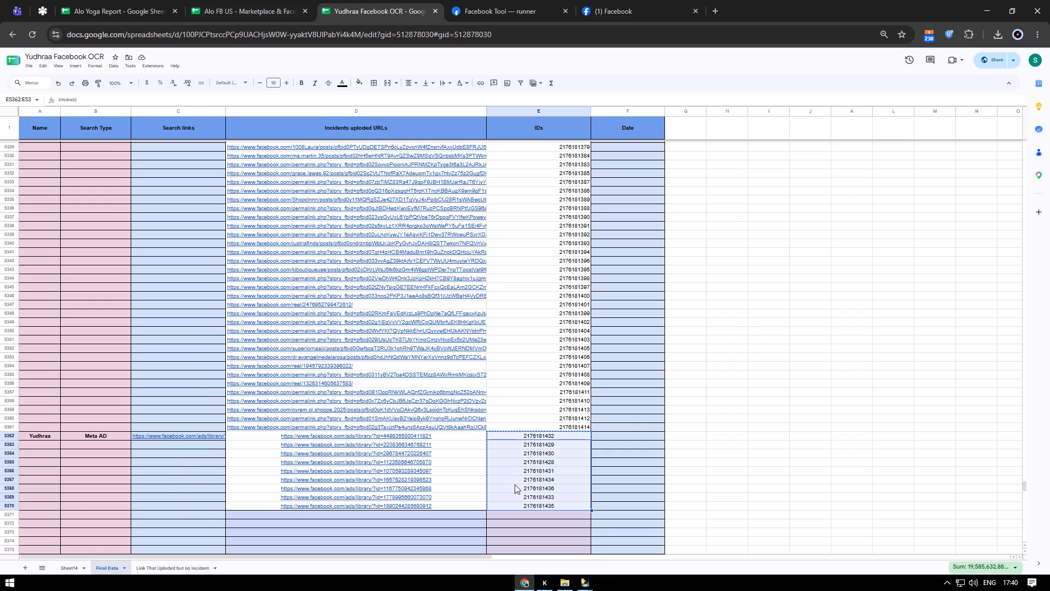
drag(547, 519, 534, 482)
scroll(534, 483, up, 15)
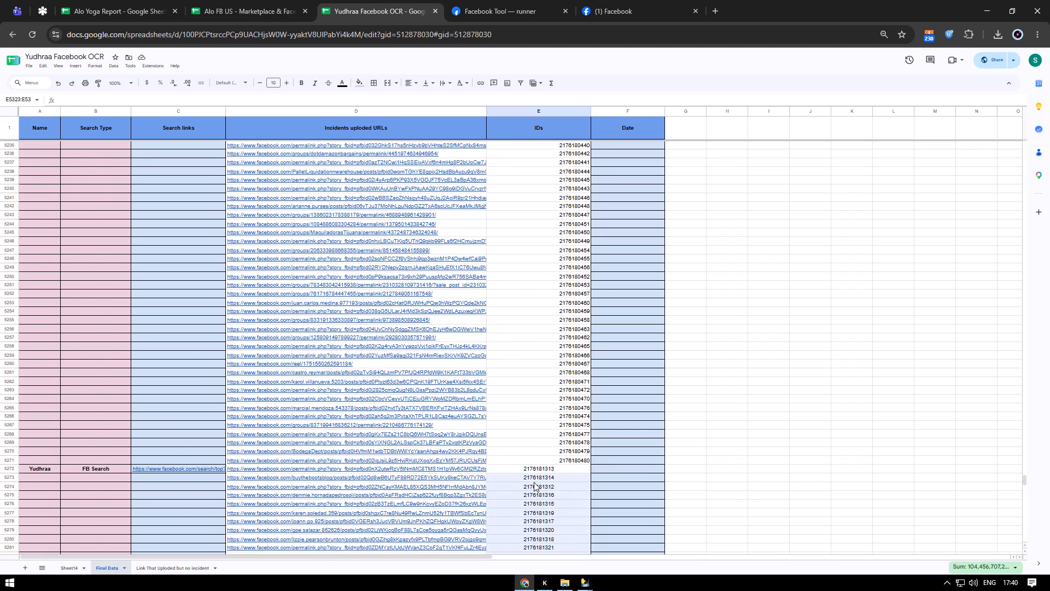
drag(534, 482, 520, 344)
scroll(533, 480, up, 17)
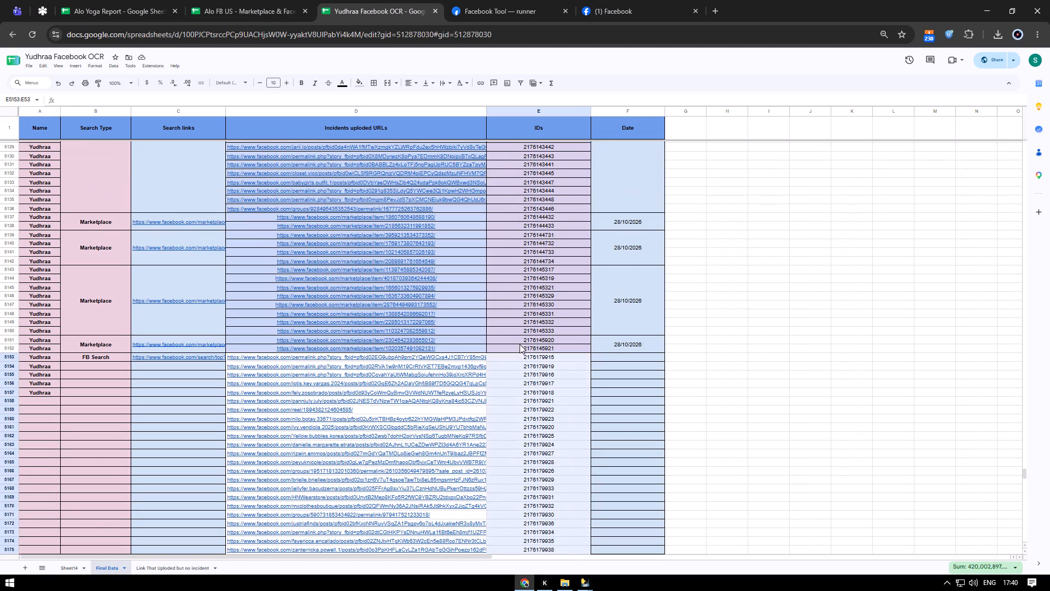
drag(520, 344, 520, 335)
click(363, 83)
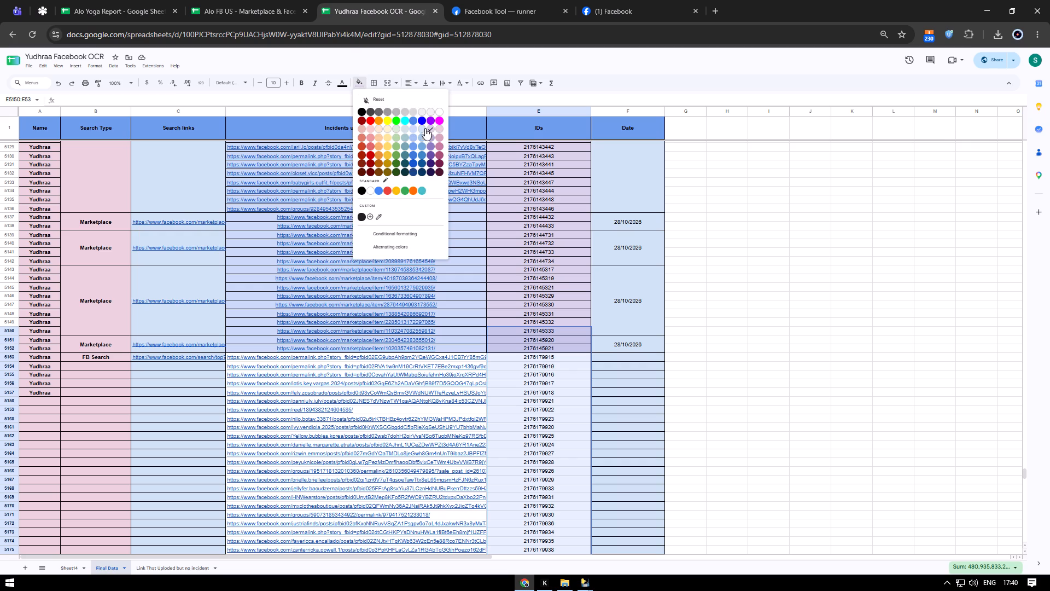
click(433, 129)
Fill the Incidents uploaded URLs cells from row 5151 down to row 5371 with light cornflower blue.
click(464, 344)
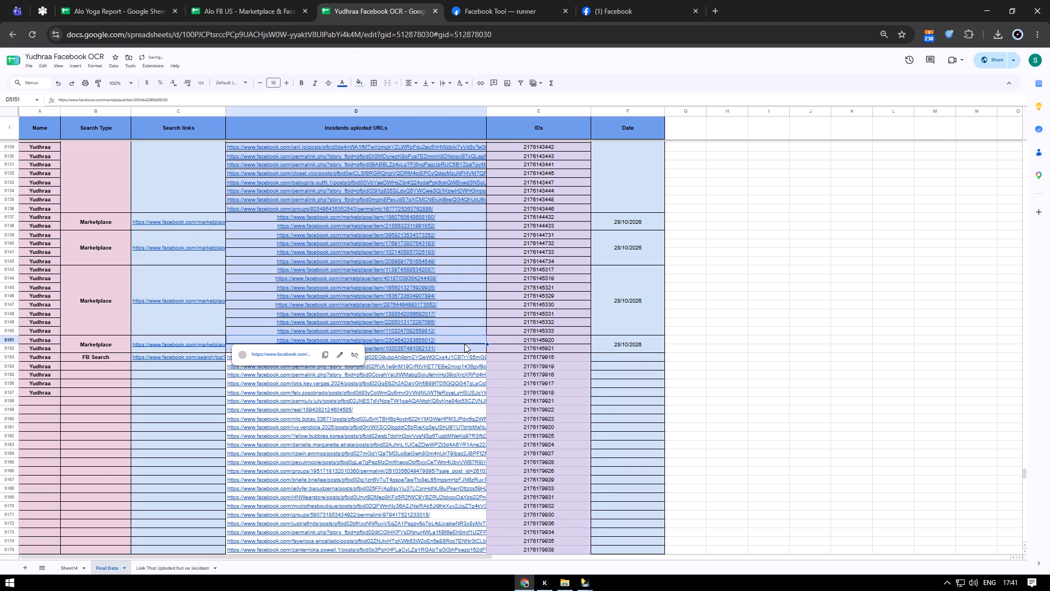
key(ctrl+shift+Down)
key(shift+Down)
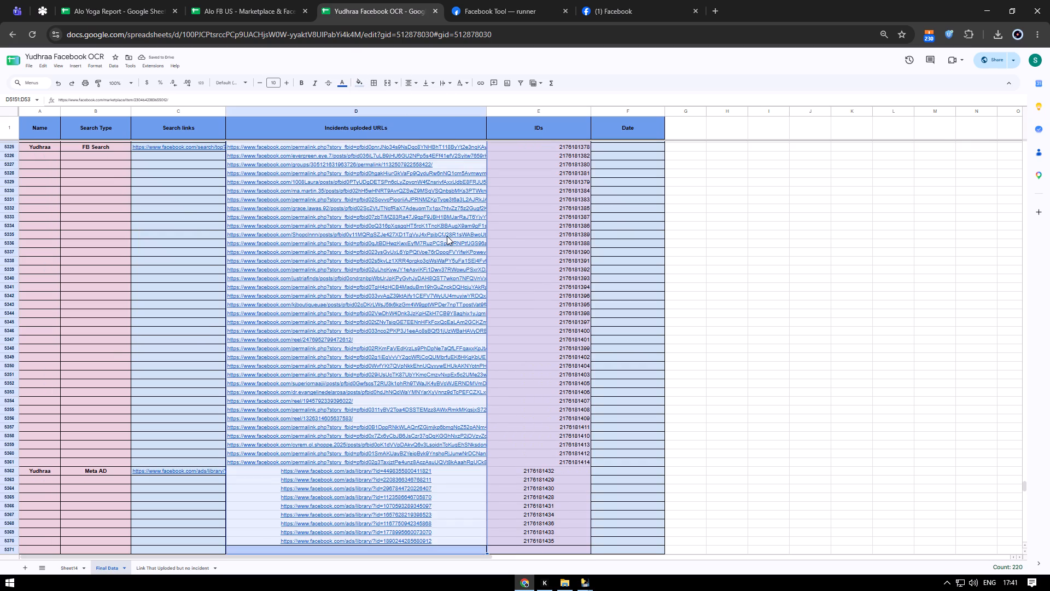
click(362, 81)
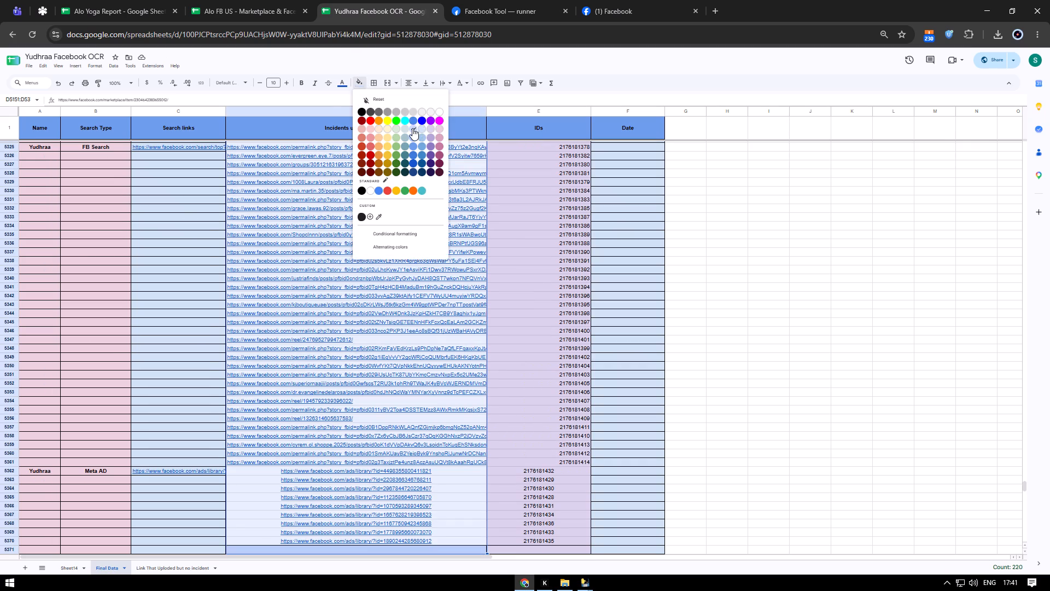
click(412, 128)
Select the empty Search links cells of the latest Meta AD entry, upward from row 5370.
scroll(270, 425, down, 3)
click(208, 376)
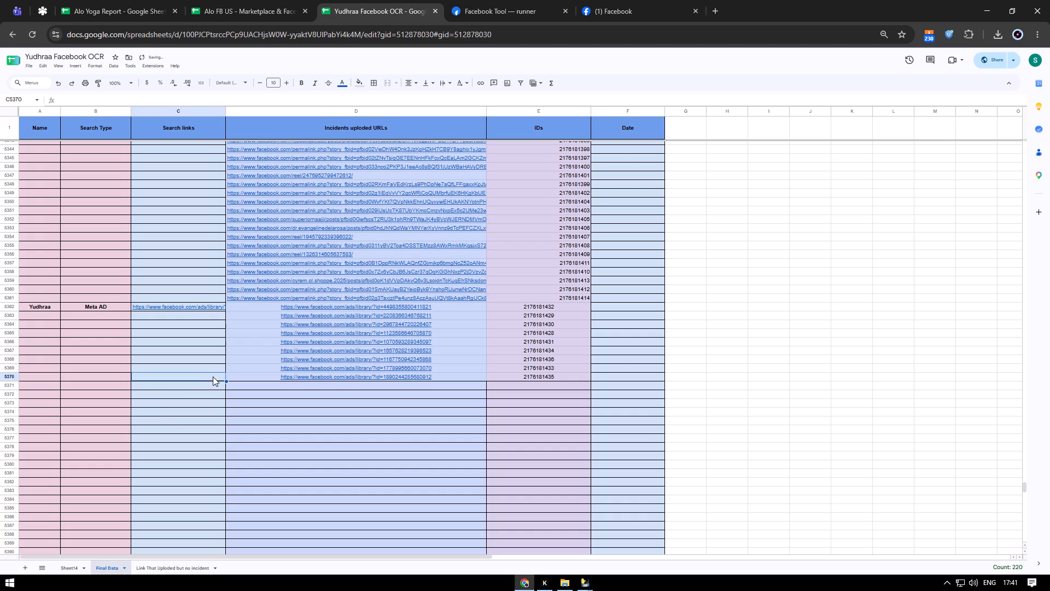
key(shift+Up)
key(shift+Up)
key(shift+Up)
key(shift+Up)
key(shift+Up)
key(shift+Up)
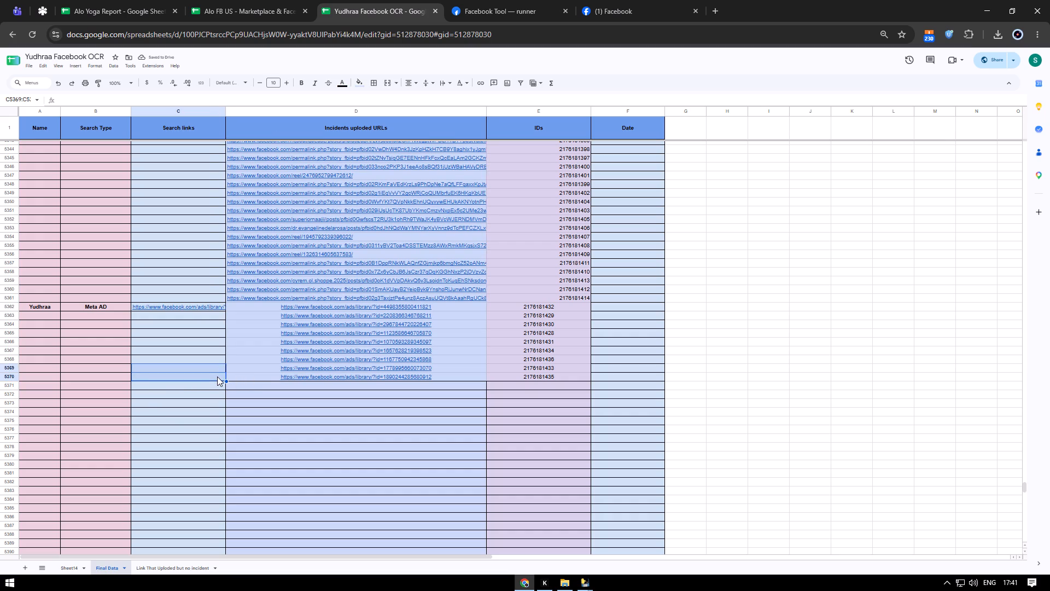
Merge the Search links cells and the Search Type cells of the Meta AD block, rows 5362 to 5370, in Final Data.
key(shift+Up)
key(shift+Up)
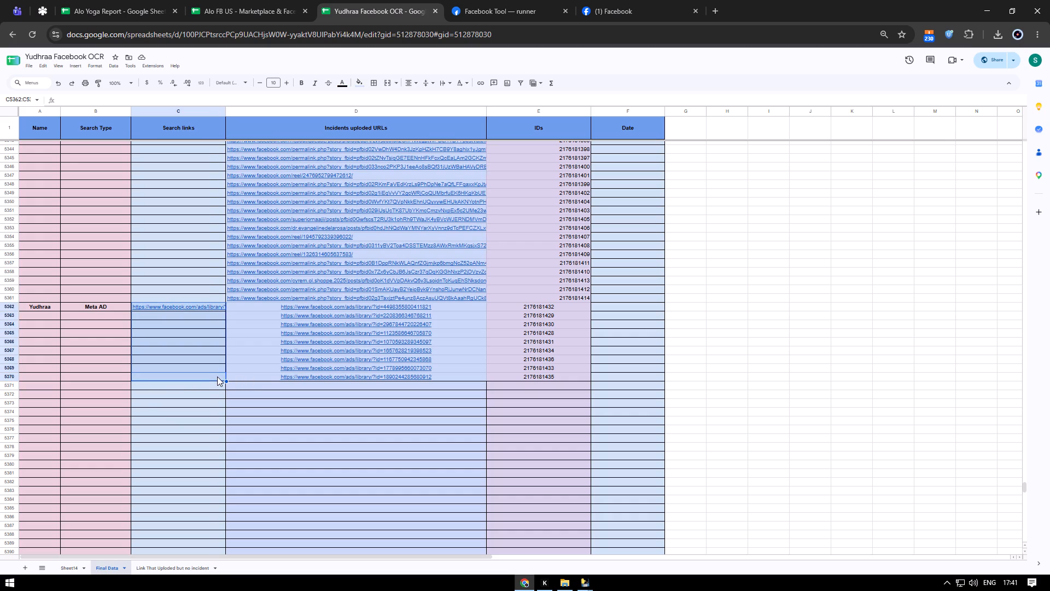
key(alt+o)
text(ma)
key(Left)
key(ctrl+shift+Up)
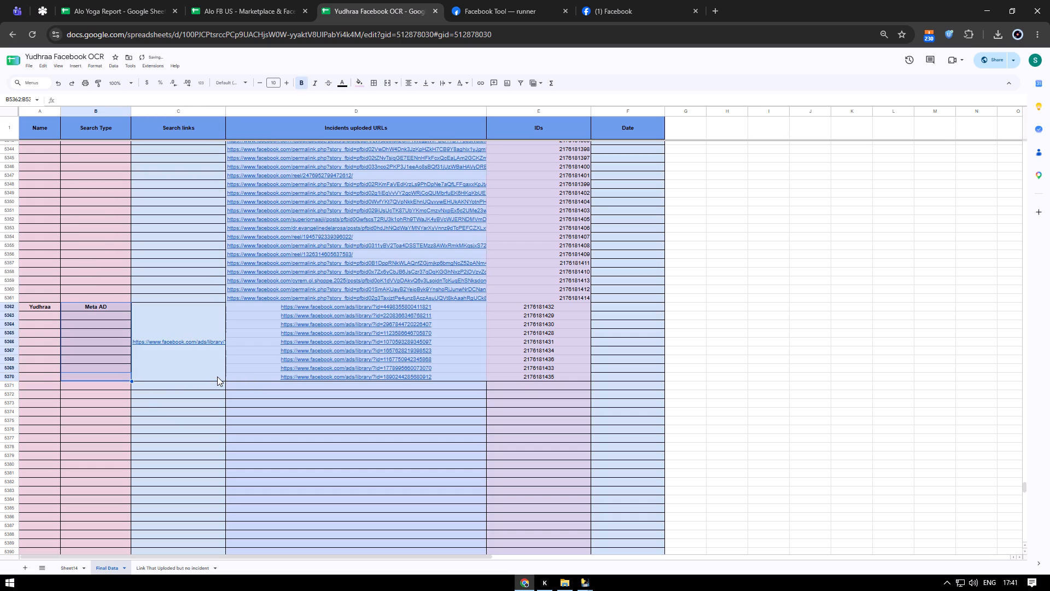
key(alt+o)
text(ma)
key(Left)
key(ctrl+shift+Up)
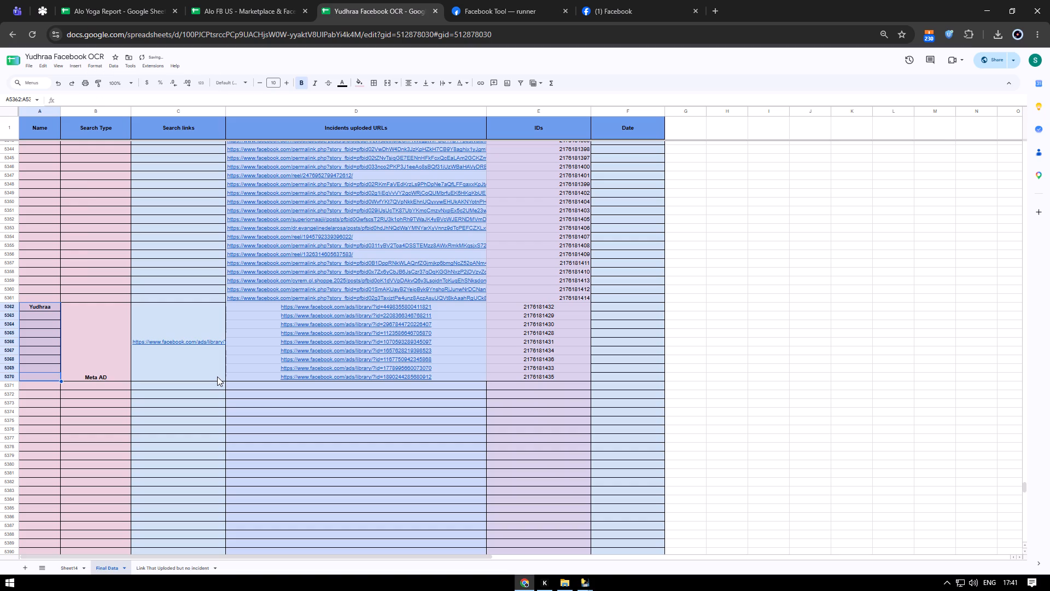
Enter the date 29/10/2026 in the Date column at row 5362, the first row of the Meta AD block.
key(Right)
key(Right)
key(Right)
key(Right)
key(Up)
key(Up)
key(Up)
key(Up)
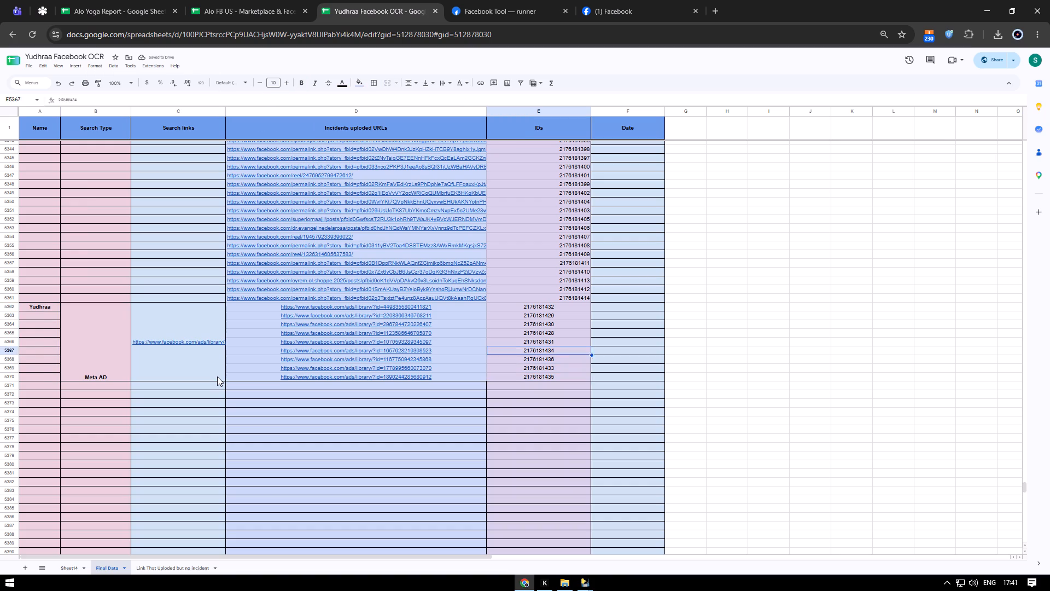
key(Up)
key(Up)
key(Up)
key(Up)
key(Right)
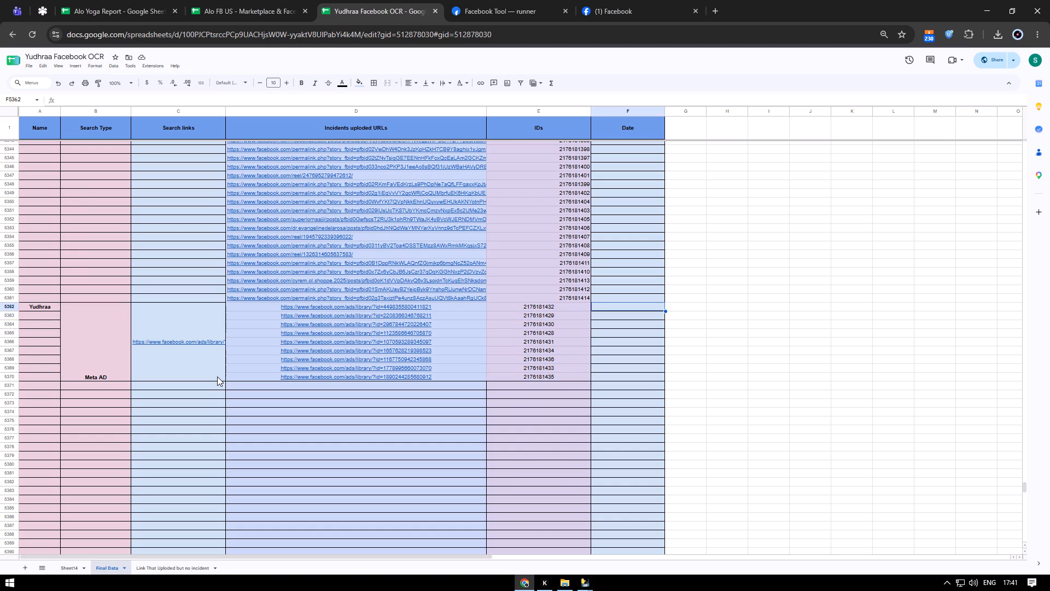
text(29/10/2026)
key(Return)
key(Up)
Change the day of the date in row 5362 to 30.
key(Return)
key(Left)
key(Left)
key(Left)
key(Left)
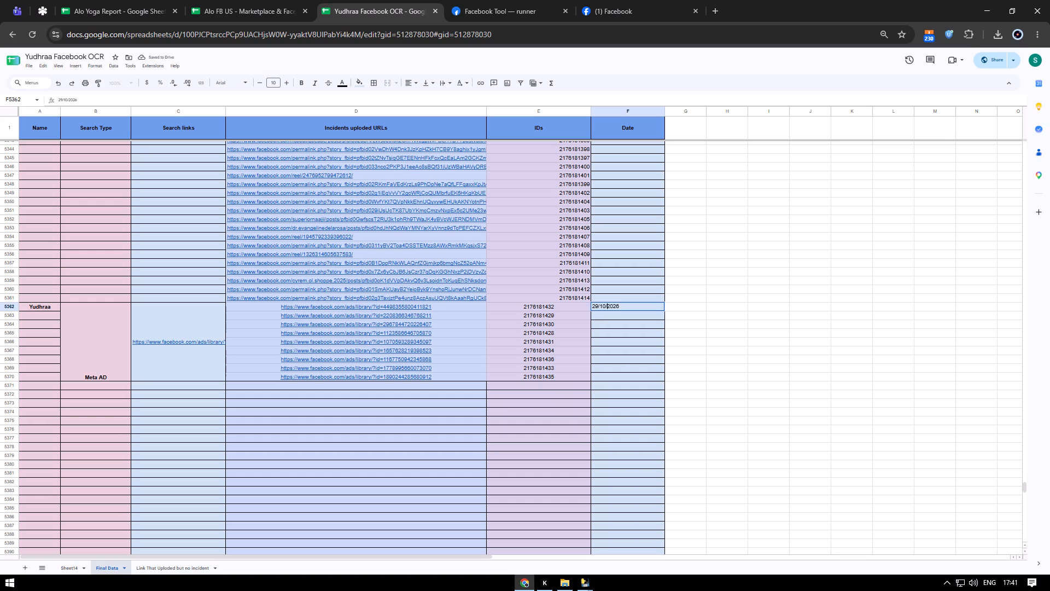
key(Left)
key(Left)
key(Left)
key(Left)
key(ctrl+shift+Left)
text(30)
key(Return)
key(Up)
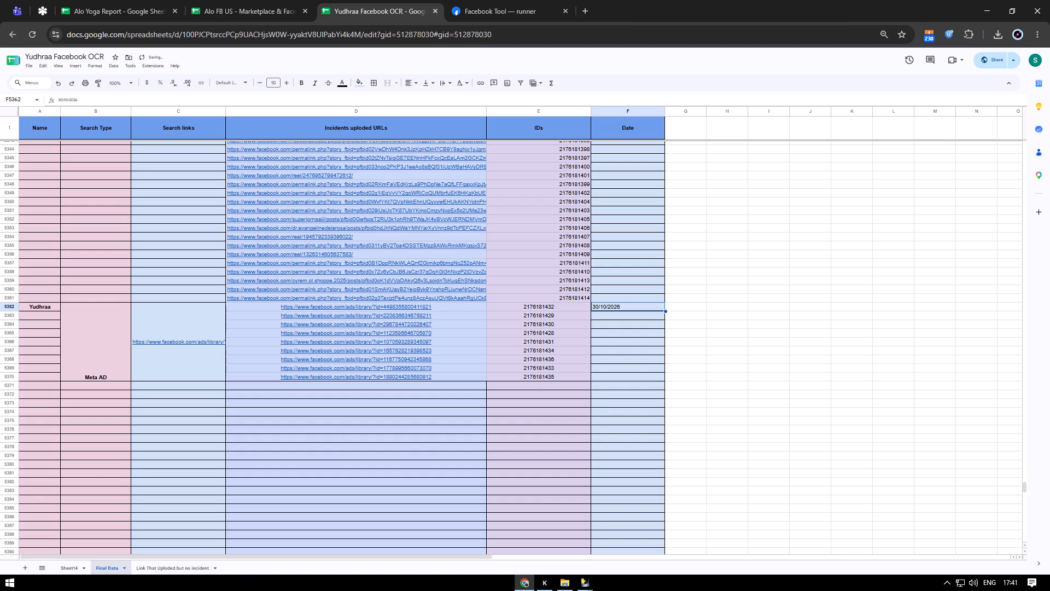
Merge the Date cells of the Meta AD block, rows 5362 to 5370, into one cell.
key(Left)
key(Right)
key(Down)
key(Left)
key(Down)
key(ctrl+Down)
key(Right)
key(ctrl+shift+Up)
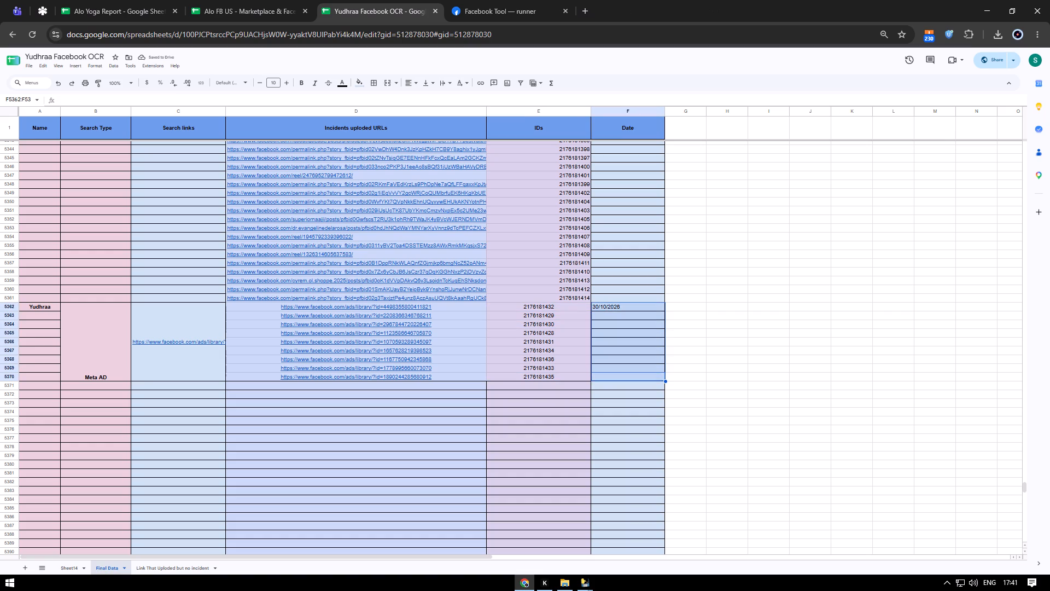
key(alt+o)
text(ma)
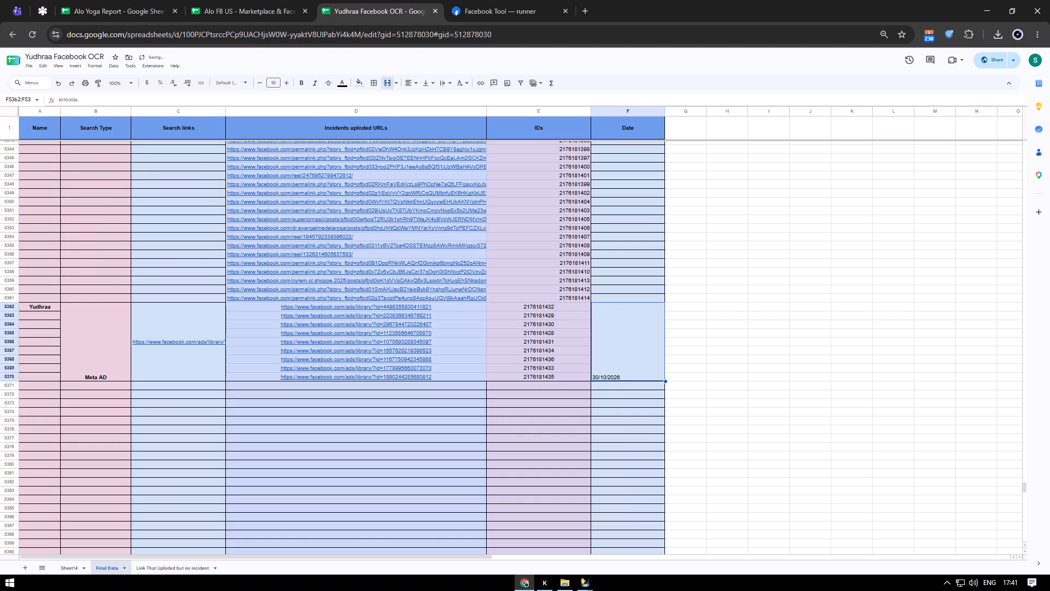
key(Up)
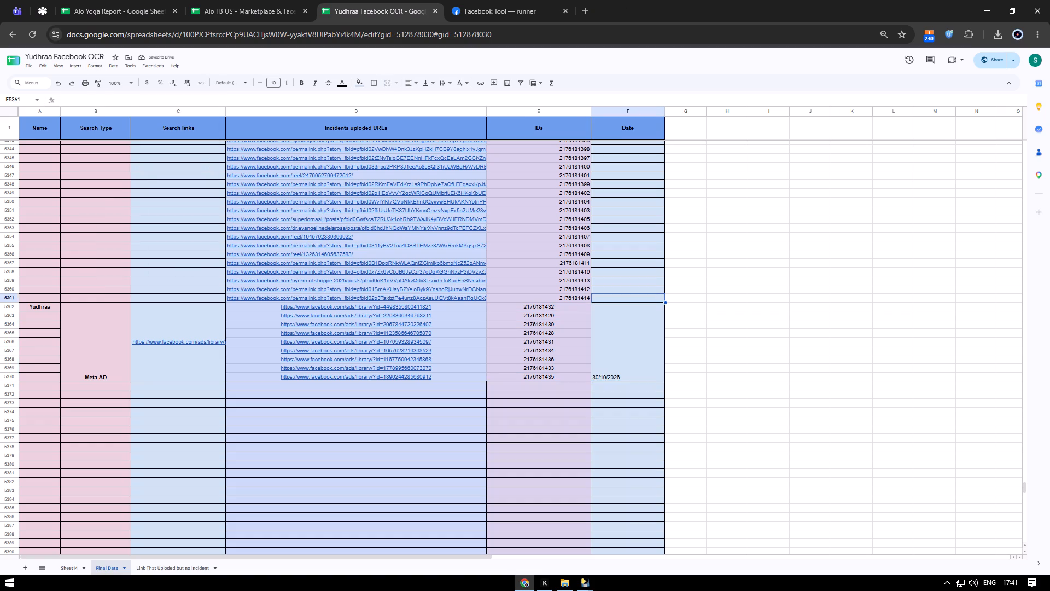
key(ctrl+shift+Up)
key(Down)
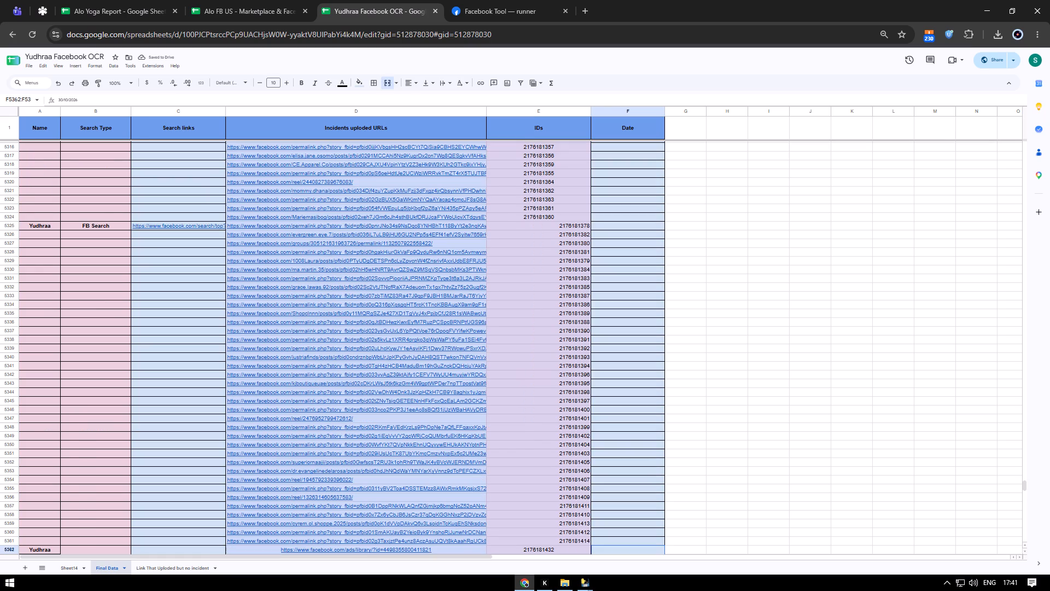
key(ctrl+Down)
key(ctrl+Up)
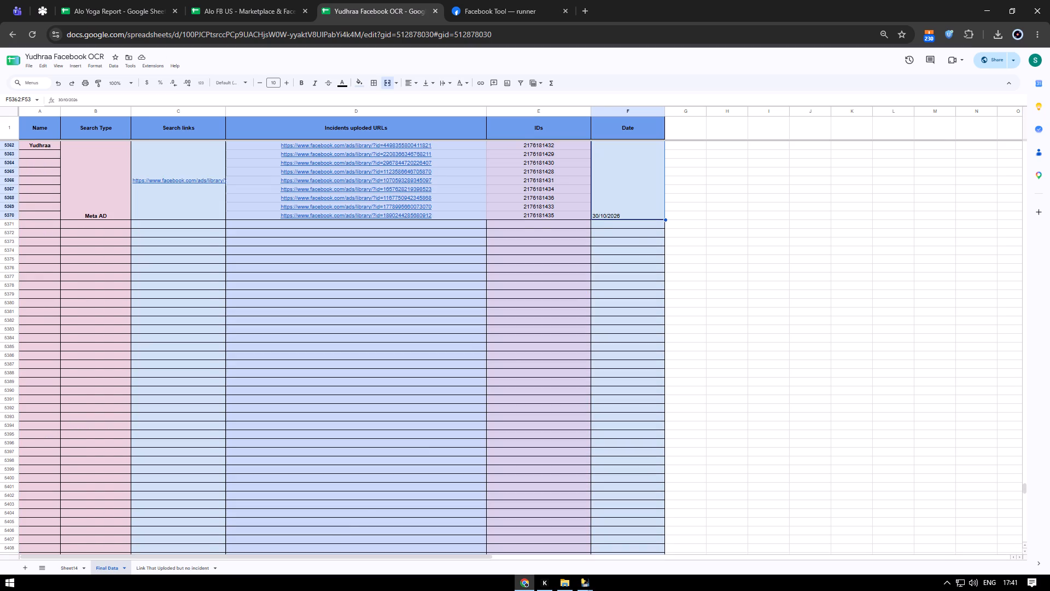
Merge the Search links cells of the FB Search block directly above the Meta AD block, rows 5325 to 5361.
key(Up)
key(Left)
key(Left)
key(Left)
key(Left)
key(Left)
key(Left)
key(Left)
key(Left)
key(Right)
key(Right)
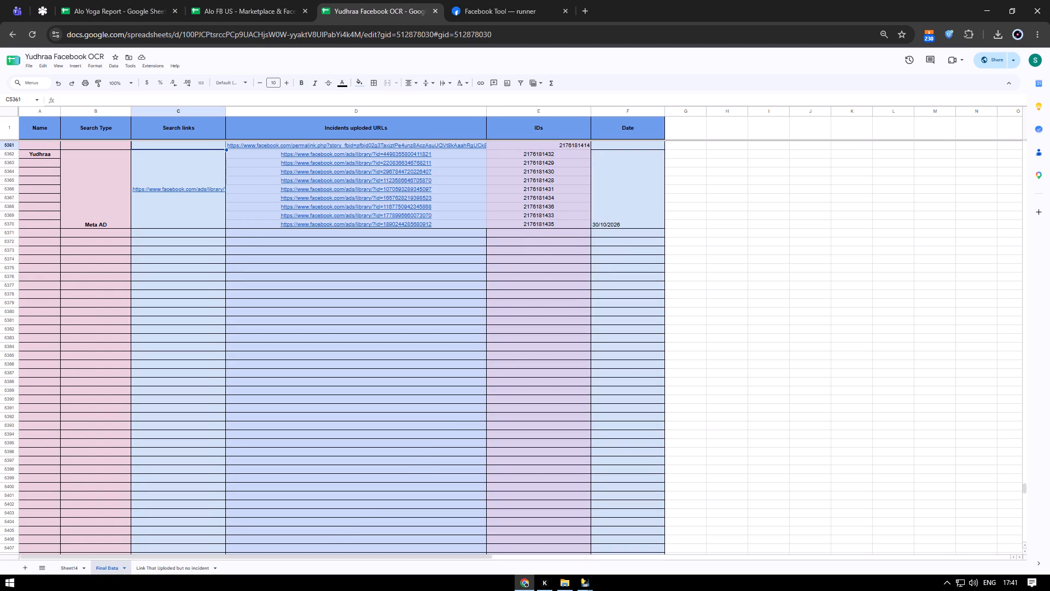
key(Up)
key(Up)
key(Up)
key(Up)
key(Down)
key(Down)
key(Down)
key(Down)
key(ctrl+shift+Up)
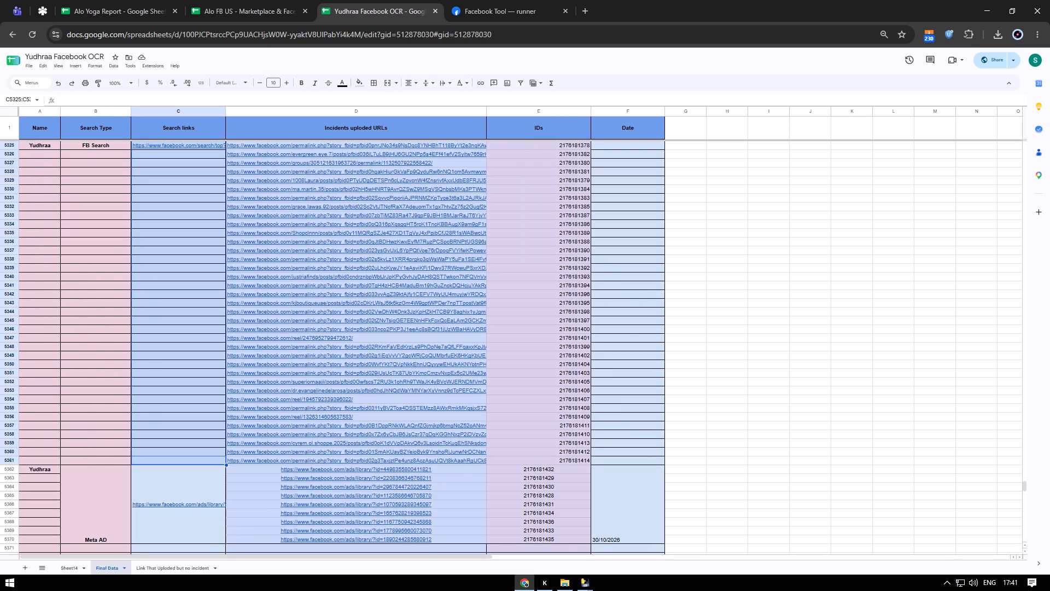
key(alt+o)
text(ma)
Merge the Search Type cells of the same FB Search block, rows 5325 to 5361.
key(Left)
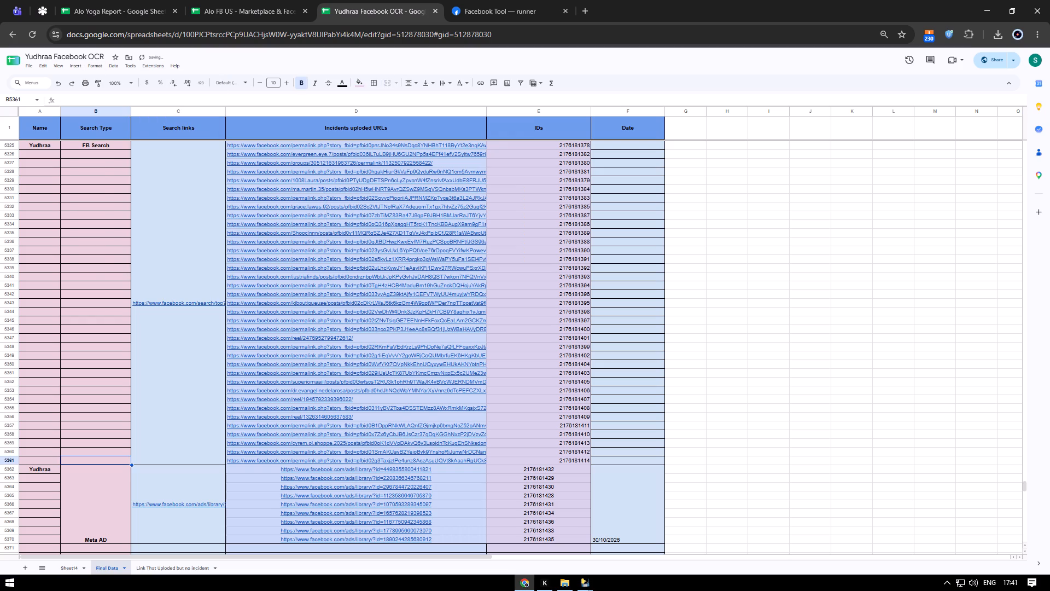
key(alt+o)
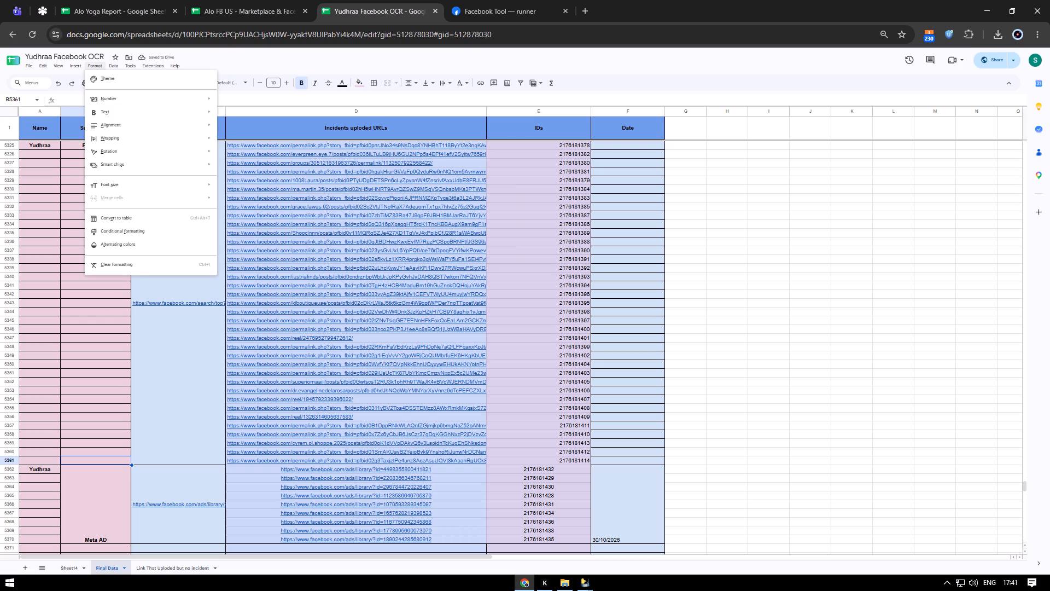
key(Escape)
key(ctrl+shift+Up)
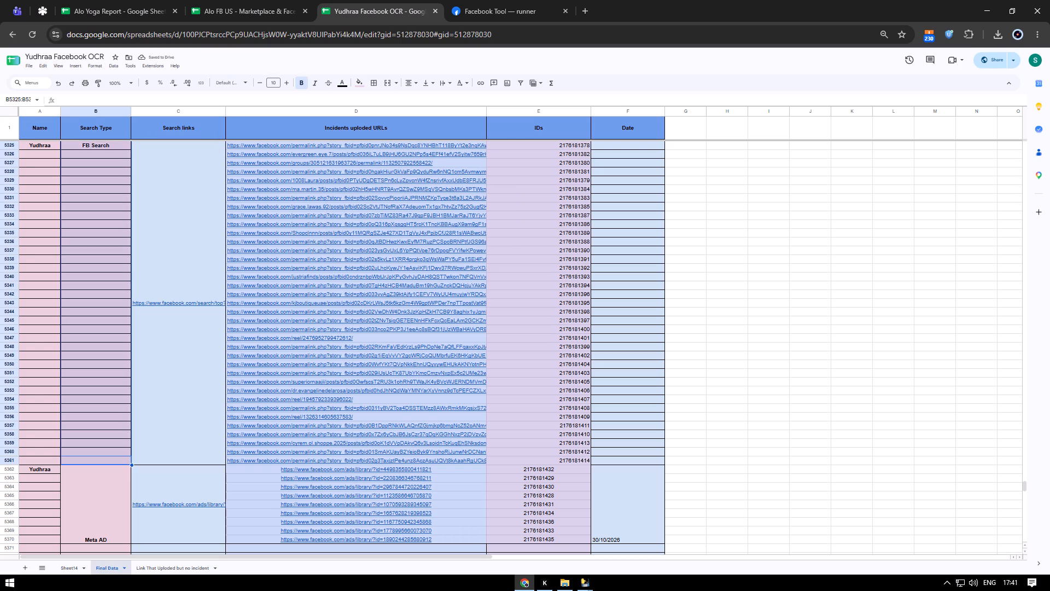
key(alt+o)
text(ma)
Merge the Search Type cells and the Search links cells of the FB Search block in rows 5272 to 5324.
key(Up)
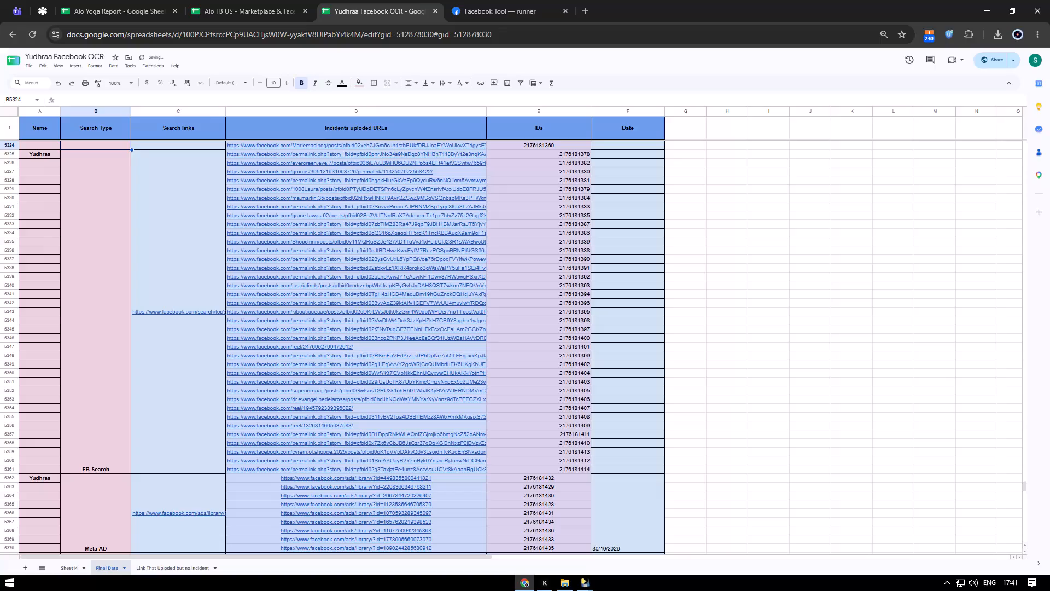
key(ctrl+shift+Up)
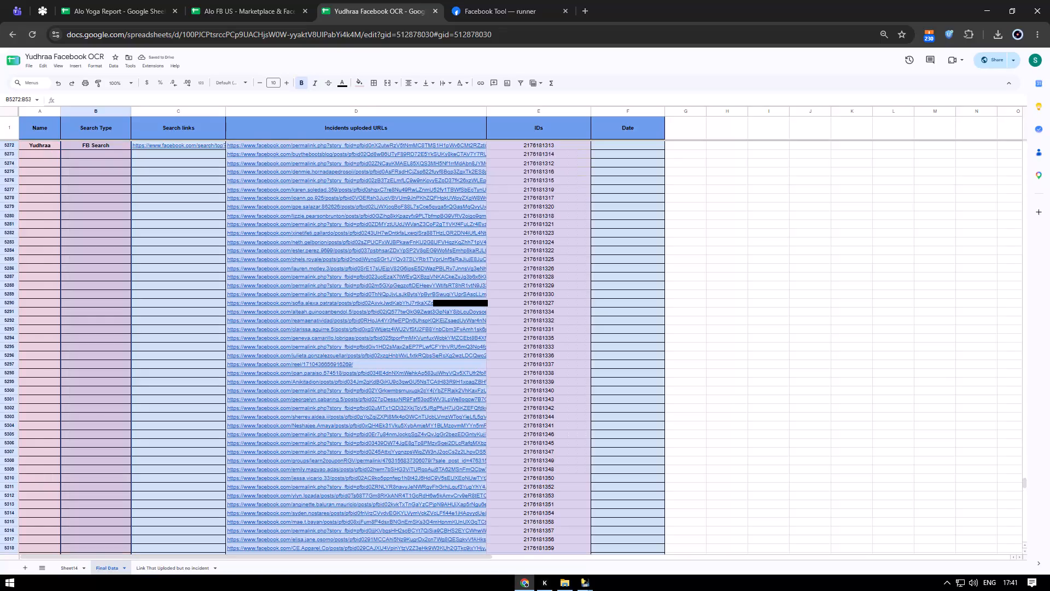
scroll(222, 378, up, 1)
scroll(215, 410, down, 5)
scroll(207, 409, up, 4)
scroll(207, 409, down, 1)
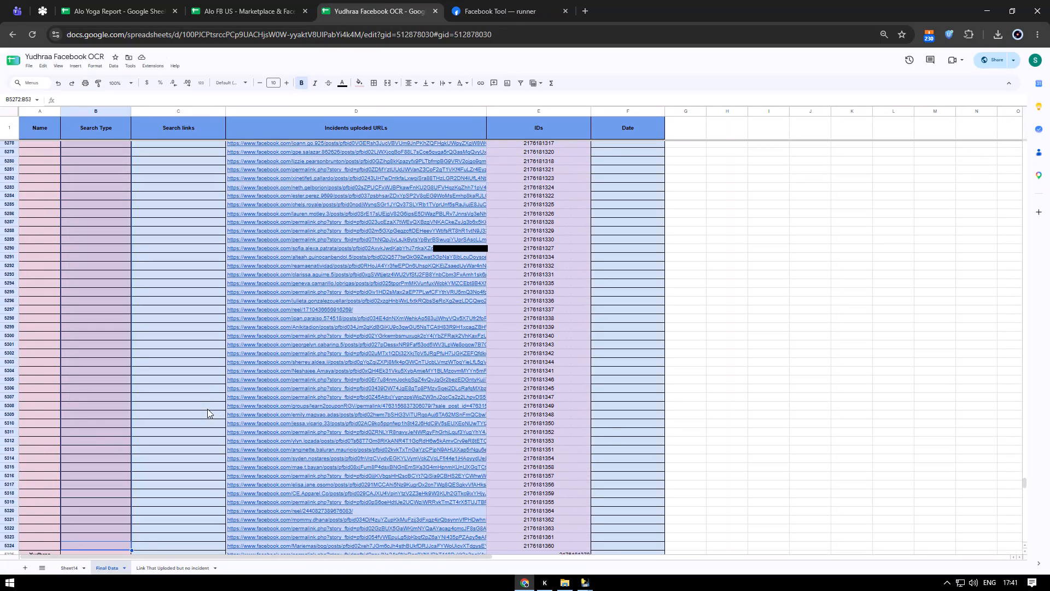
key(alt+o)
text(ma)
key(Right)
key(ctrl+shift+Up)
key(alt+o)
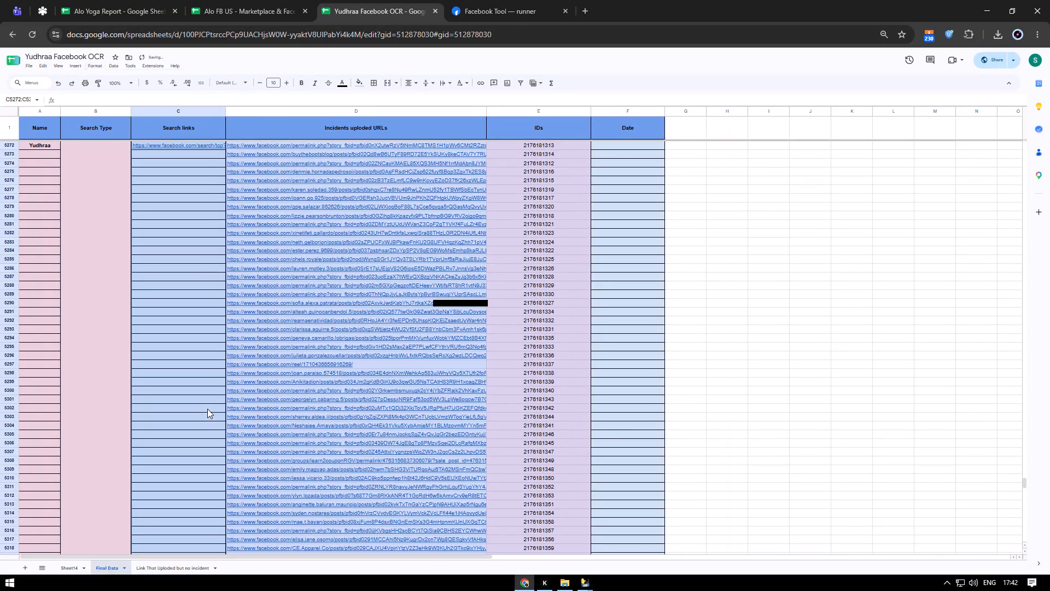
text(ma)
Merge the Search links cells and the Search Type cells of the FB Search block in rows 5229 to 5271.
scroll(306, 386, down, 4)
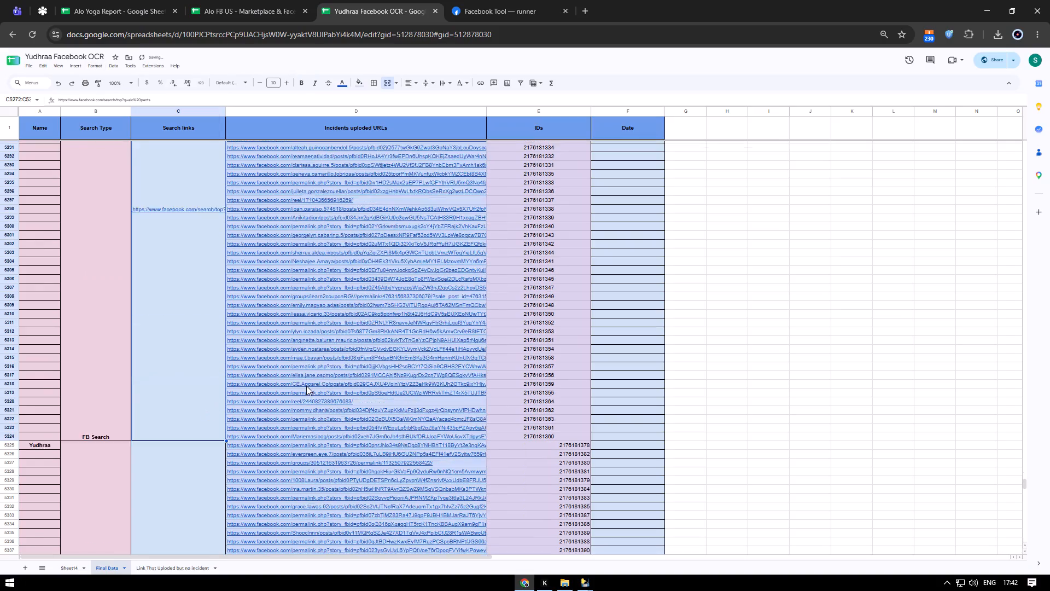
scroll(434, 386, up, 8)
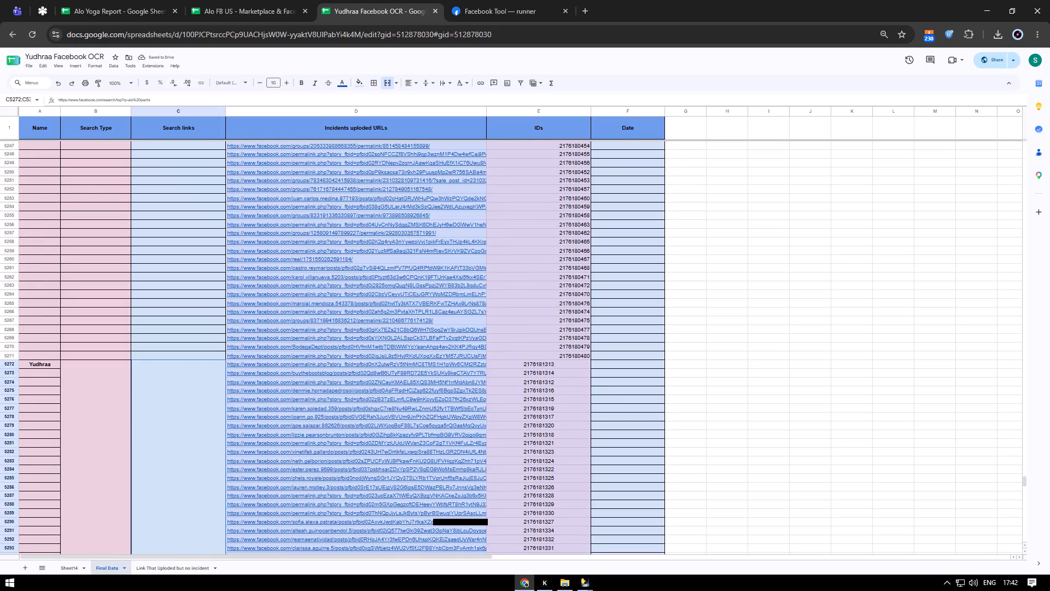
click(194, 359)
key(Up)
key(ctrl+shift+Up)
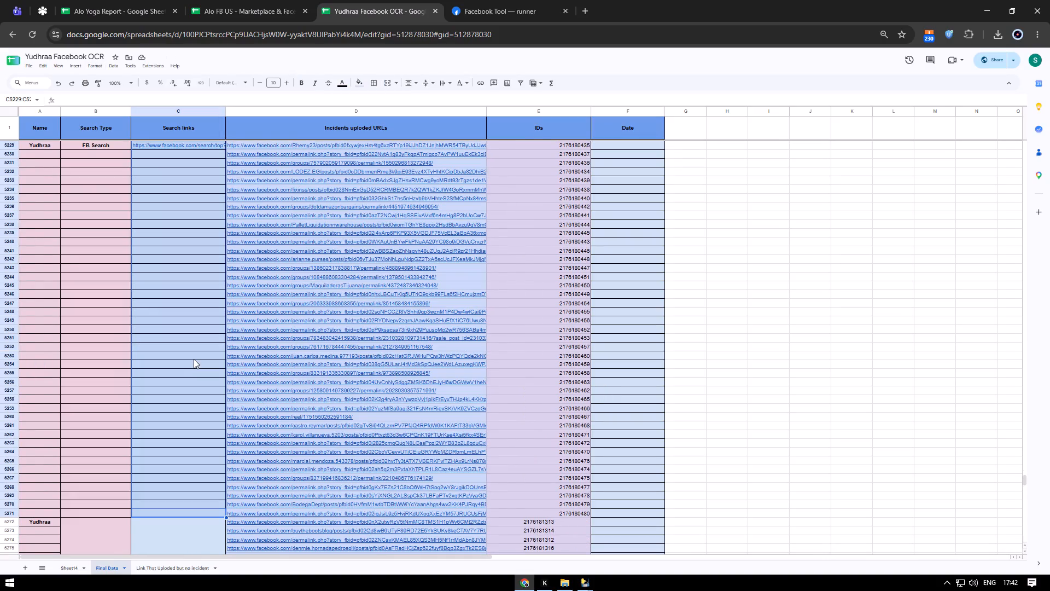
key(alt+o)
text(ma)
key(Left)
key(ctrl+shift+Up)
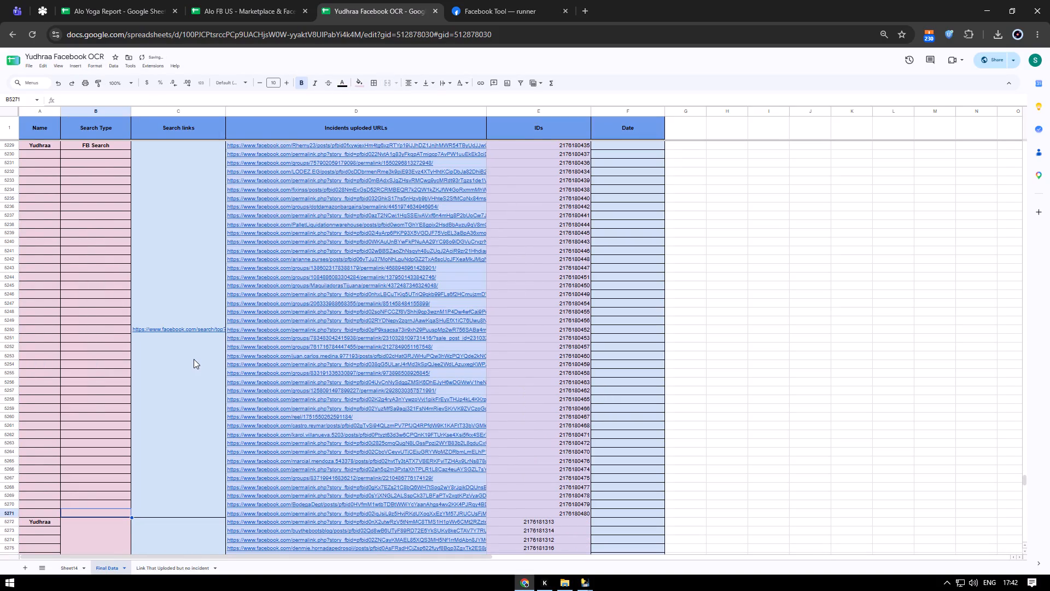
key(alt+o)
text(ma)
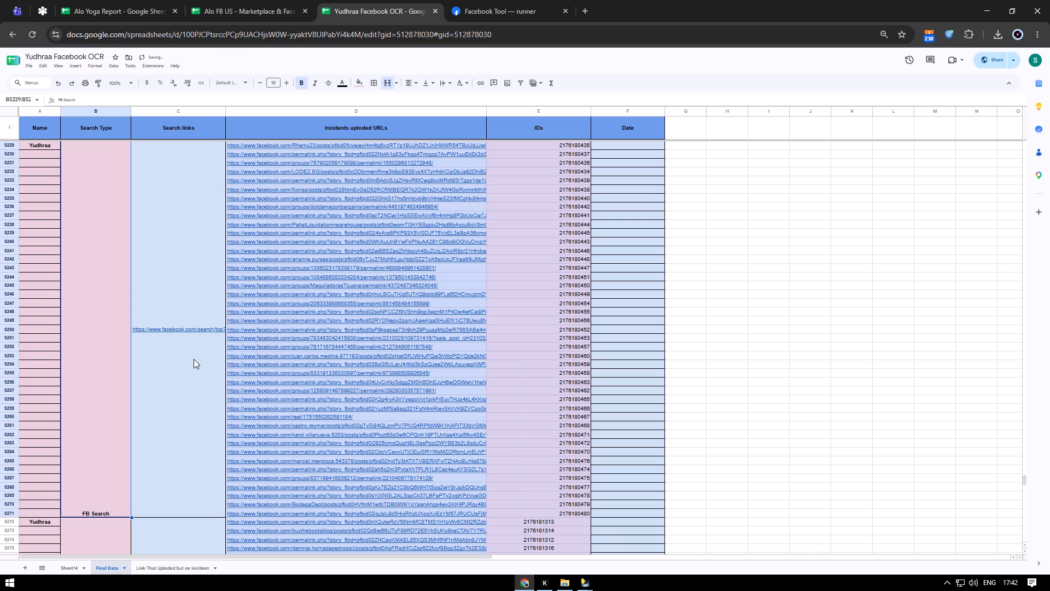
Merge the Search Type cells and the Search links cells of the FB Search block in rows 5183 to 5228.
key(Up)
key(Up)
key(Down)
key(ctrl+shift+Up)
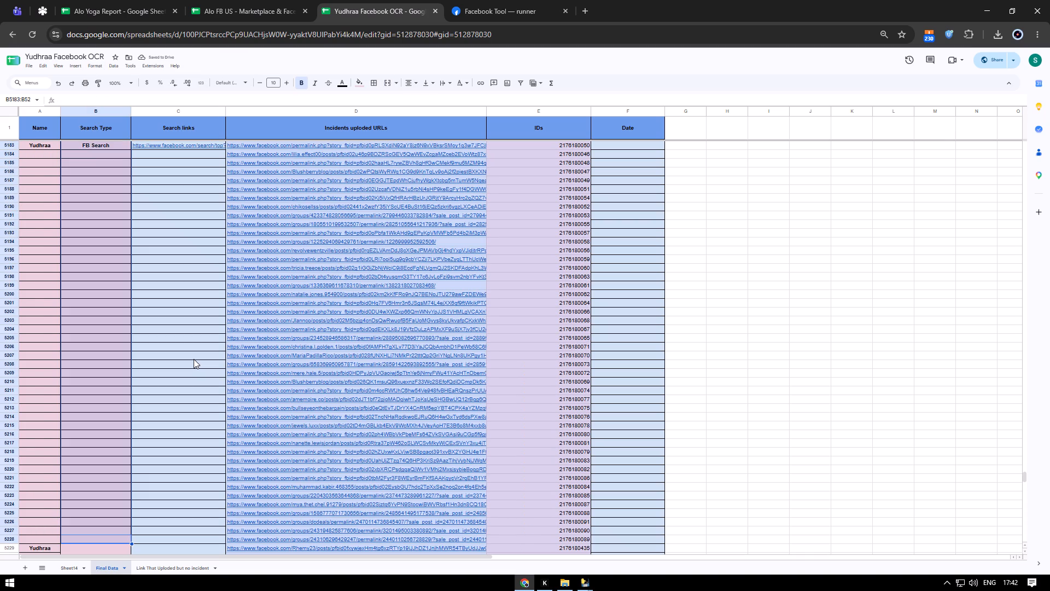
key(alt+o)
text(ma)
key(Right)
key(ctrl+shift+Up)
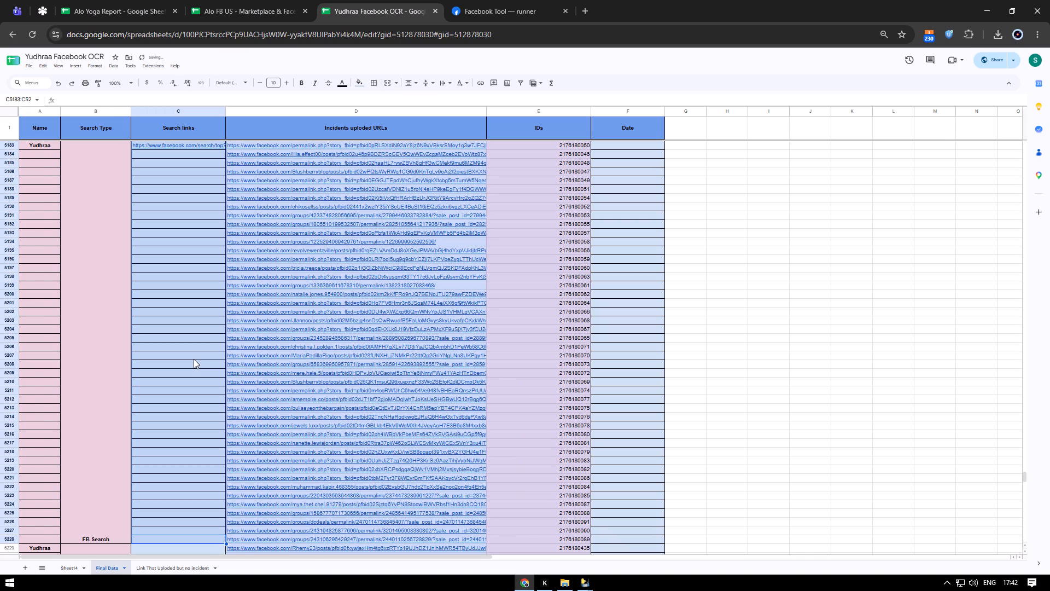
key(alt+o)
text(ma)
Merge the Search links cells of the FB Search block in rows 5153 to 5182.
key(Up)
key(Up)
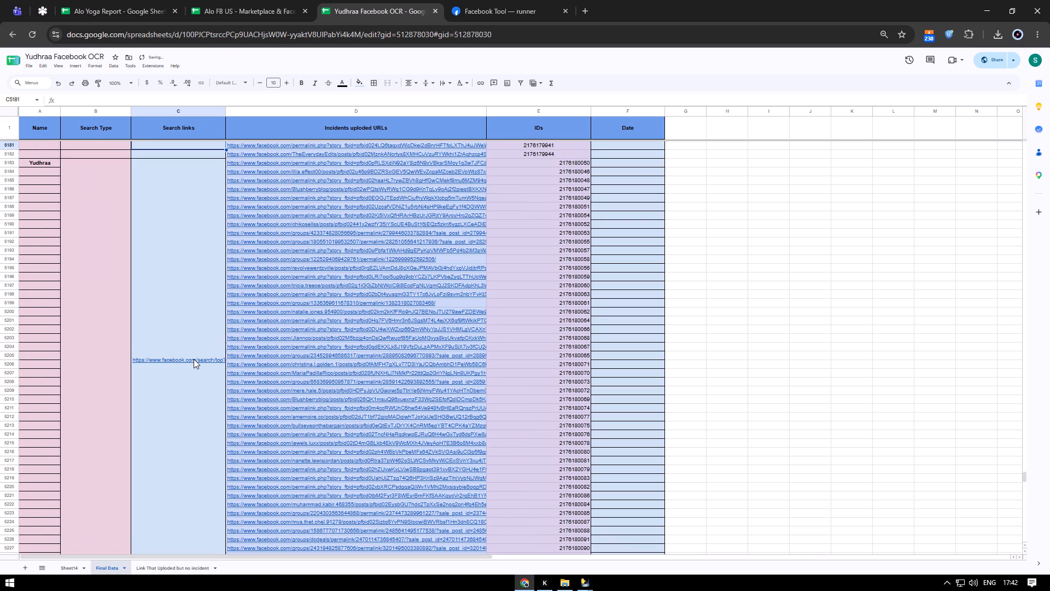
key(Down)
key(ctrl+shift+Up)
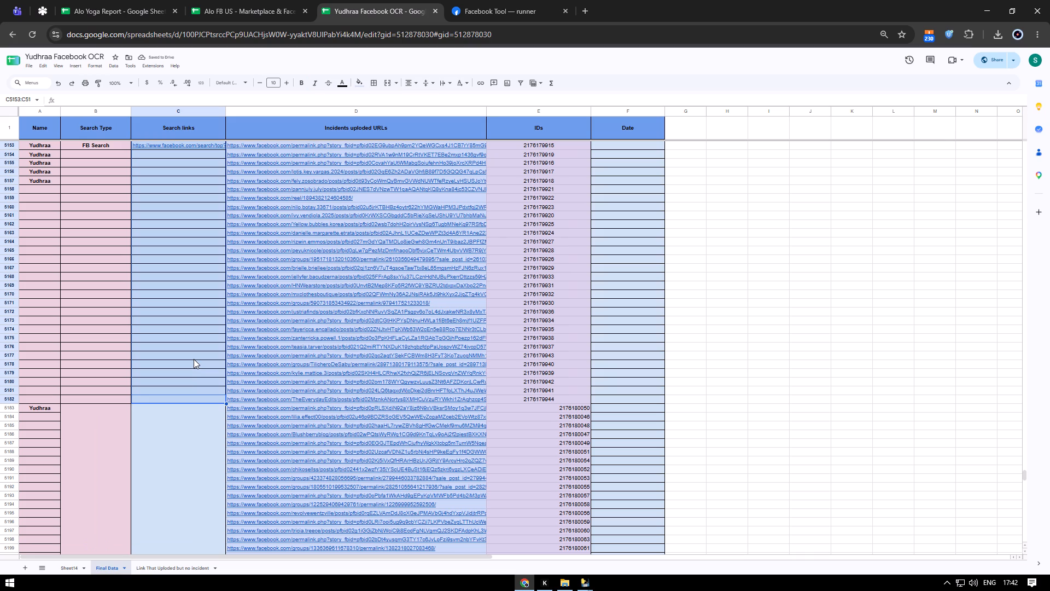
Merge the Search links cells and the Search Type cells of the FB Search block, rows 5153 to 5182.
key(alt+o)
text(ma)
key(Left)
key(ctrl+shift+Up)
key(alt+o)
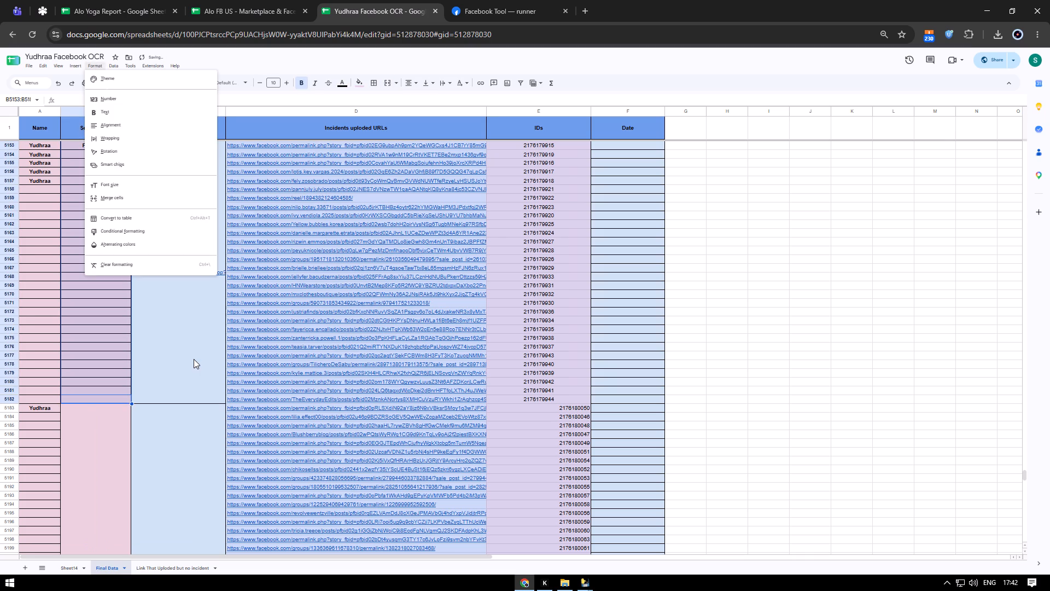
text(ma)
key(Up)
key(Up)
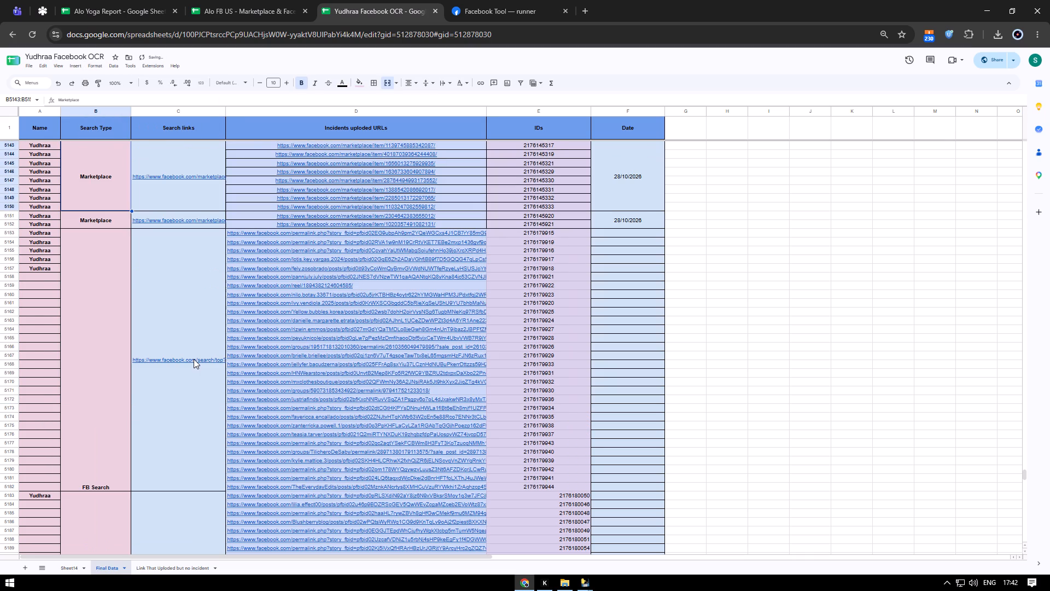
Copy the merged Search links cell of the FB Search block at row 5153 and paste it into the Date column.
key(Down)
key(Down)
key(Right)
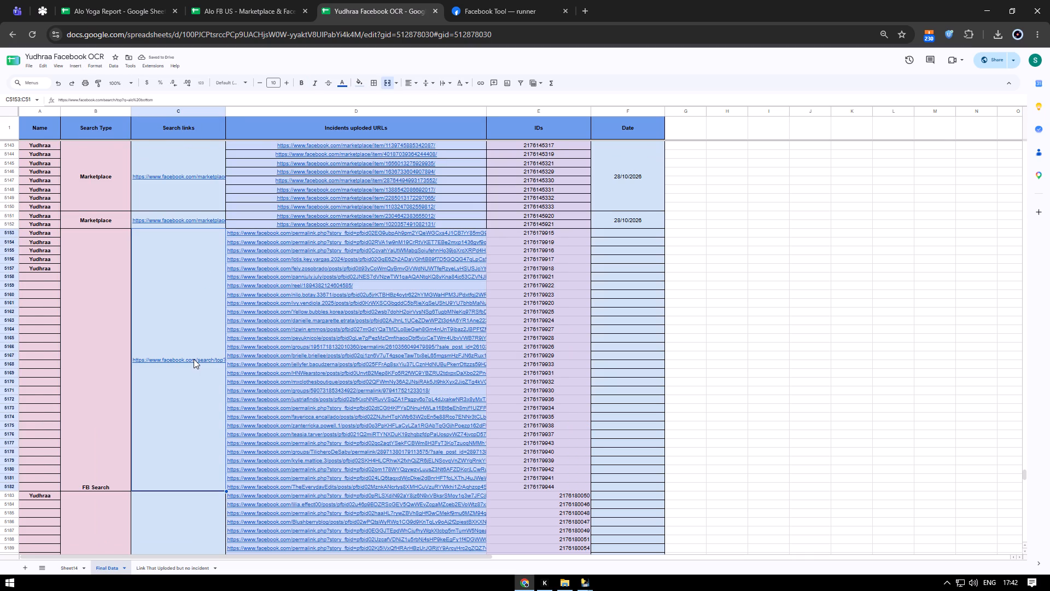
key(ctrl+c)
key(Right)
key(Right)
key(Right)
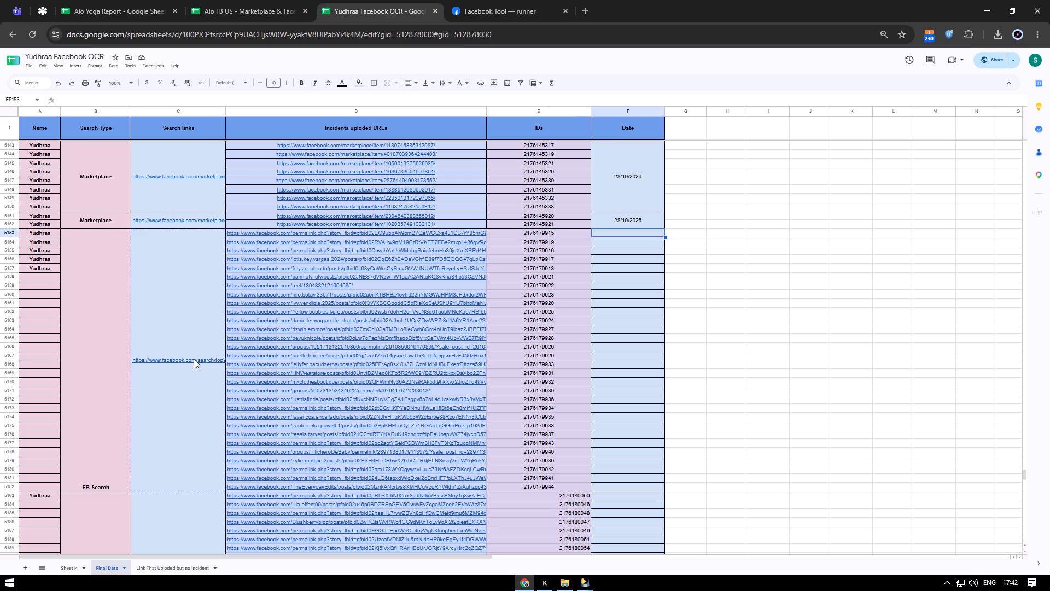
key(ctrl+v)
key(Left)
key(Left)
key(Down)
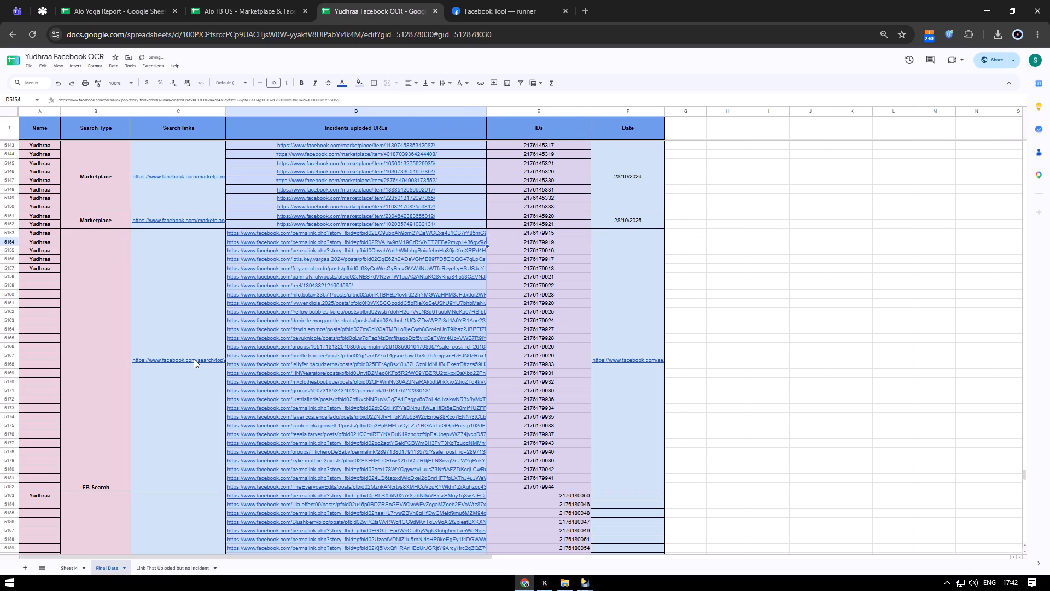
Copy the merged Search links cell of the FB Search block at row 5183 and paste it into the Date column.
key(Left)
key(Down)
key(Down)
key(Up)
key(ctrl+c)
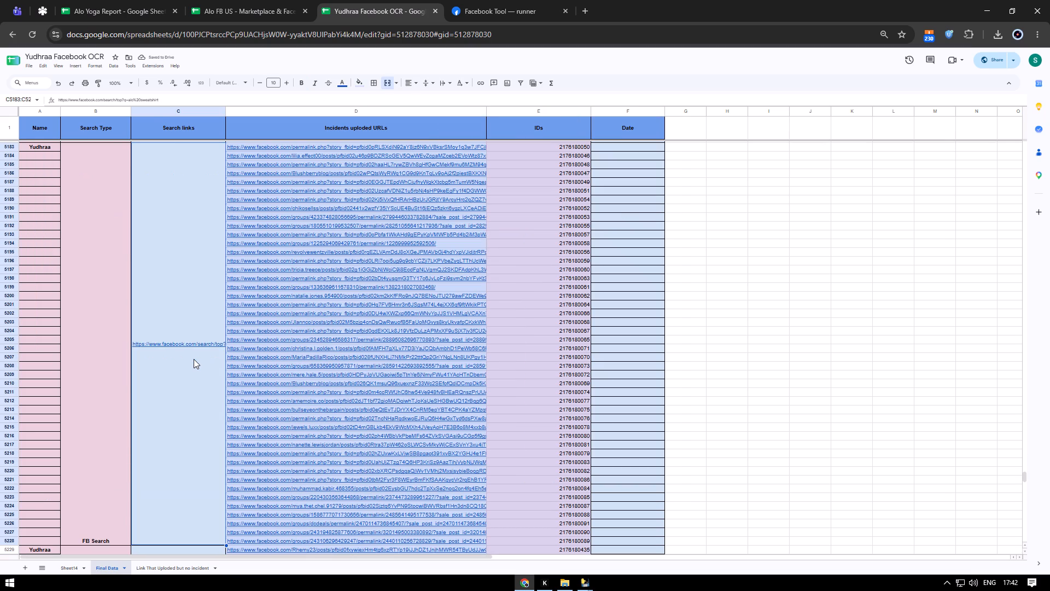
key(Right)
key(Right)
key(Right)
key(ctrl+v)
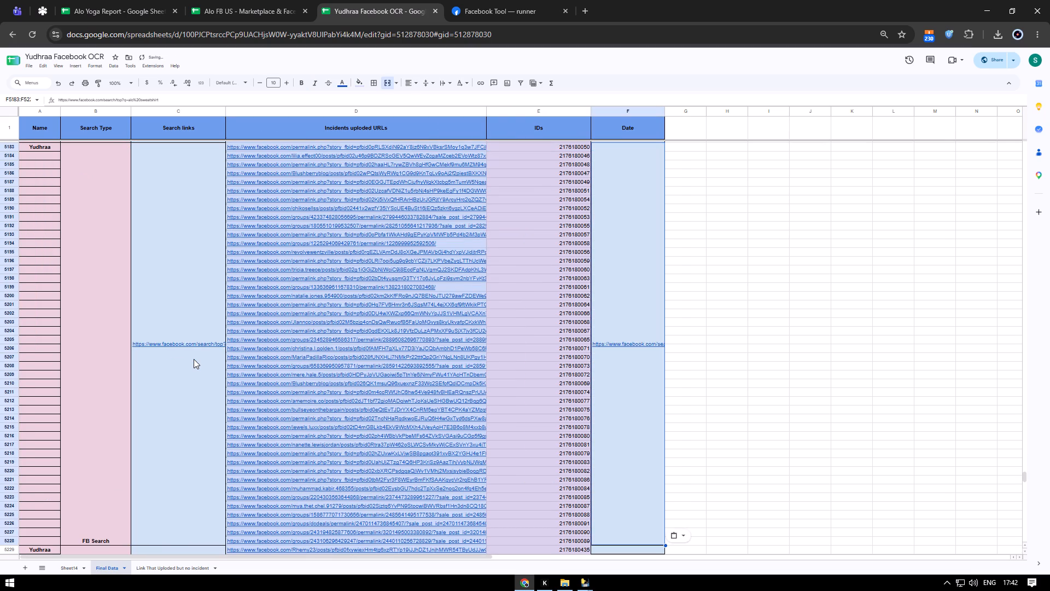
Copy the merged Search links cell of the FB Search block at row 5229 and paste it into the Date column.
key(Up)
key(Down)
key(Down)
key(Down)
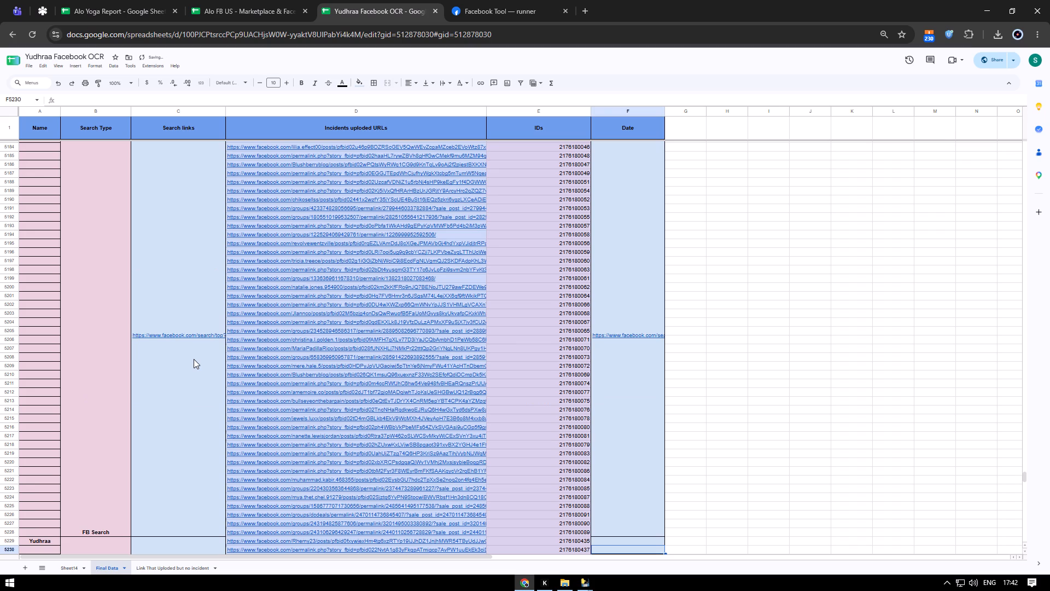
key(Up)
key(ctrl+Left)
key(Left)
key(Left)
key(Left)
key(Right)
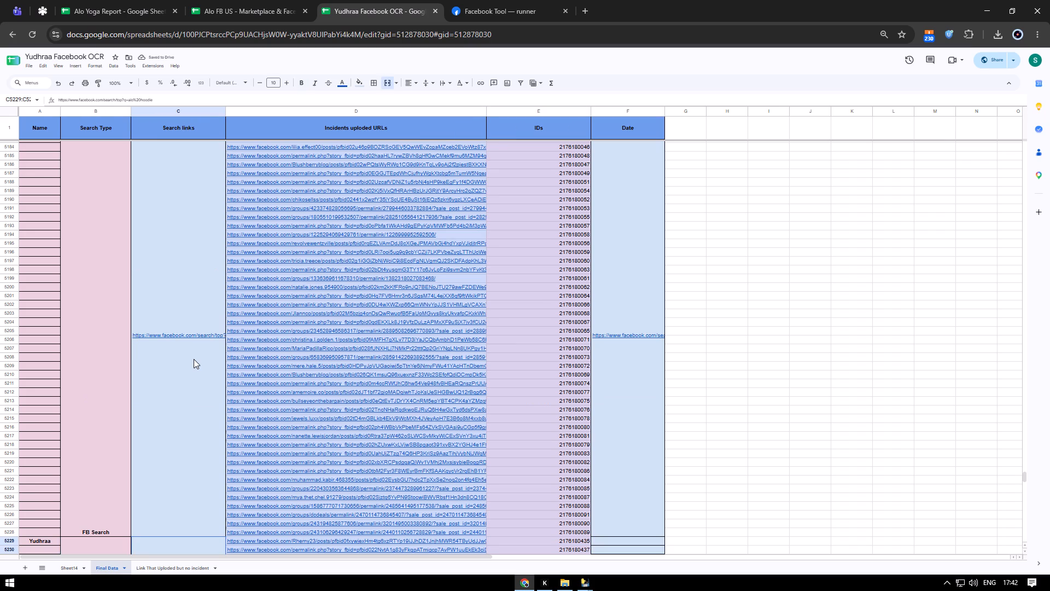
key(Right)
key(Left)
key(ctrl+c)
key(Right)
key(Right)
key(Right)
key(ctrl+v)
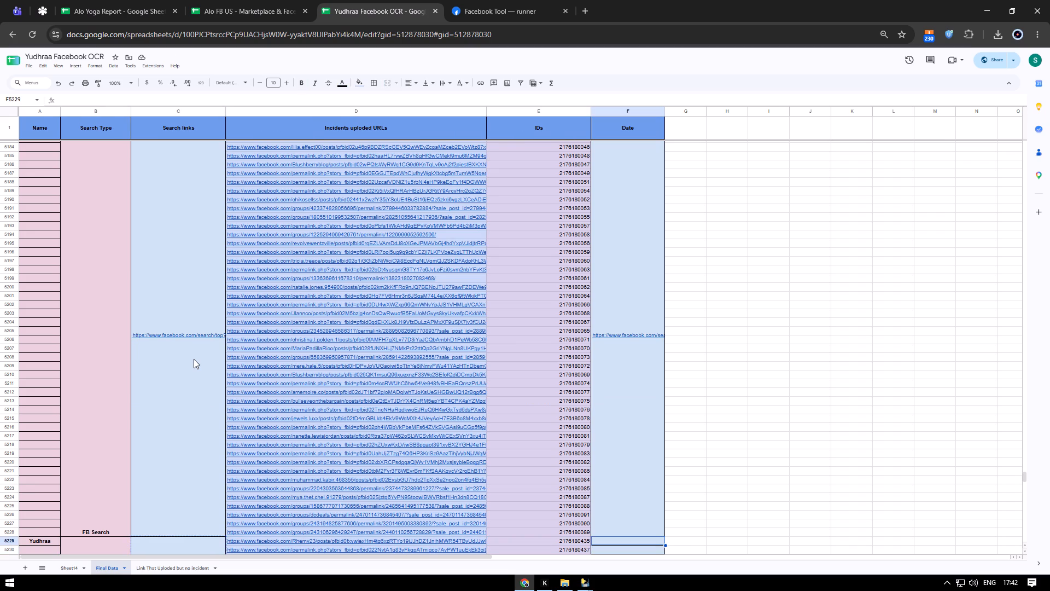
Copy the merged Search links cell of the FB Search block at row 5272 and paste it into the Date column.
scroll(233, 352, down, 6)
scroll(138, 383, down, 1)
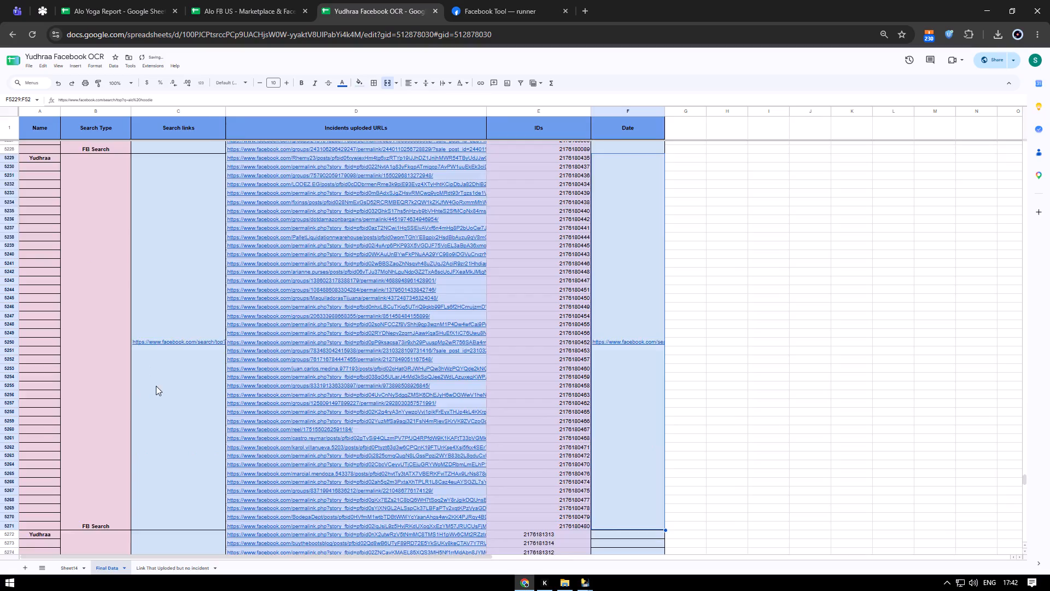
scroll(156, 386, down, 3)
click(185, 402)
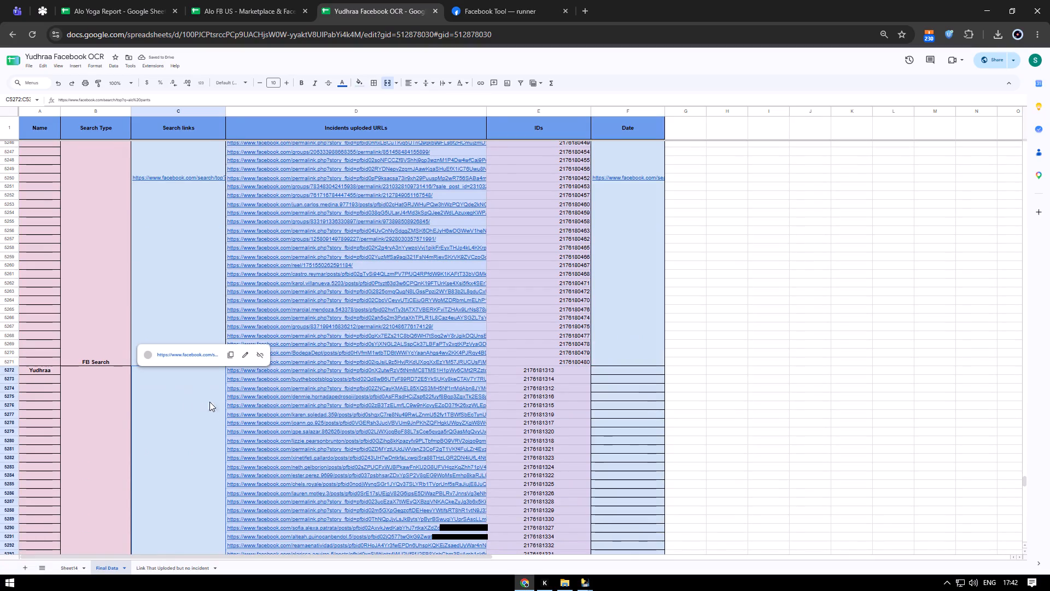
key(ctrl+c)
click(633, 369)
key(ctrl+v)
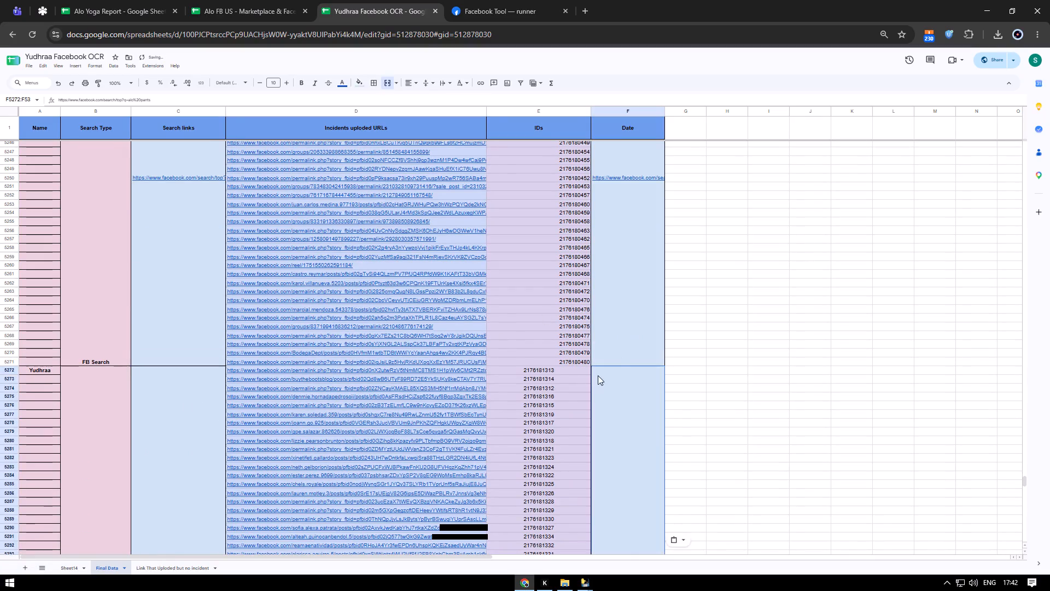
Copy the merged Search links cell of the FB Search block at row 5325 and paste it into the Date column.
scroll(576, 377, down, 6)
scroll(527, 369, down, 3)
click(198, 367)
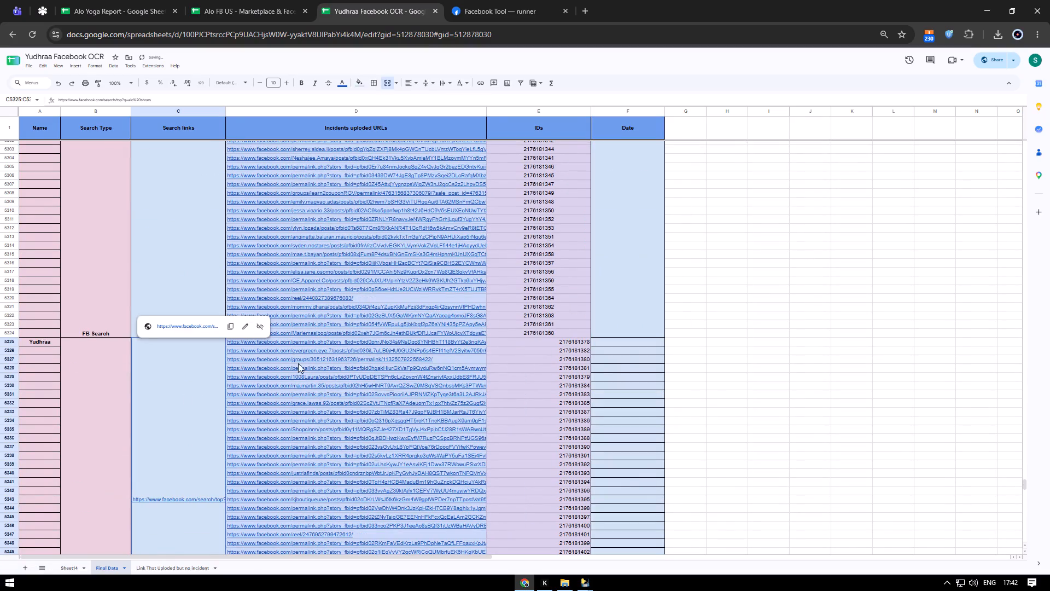
key(ctrl+c)
click(648, 341)
key(ctrl+v)
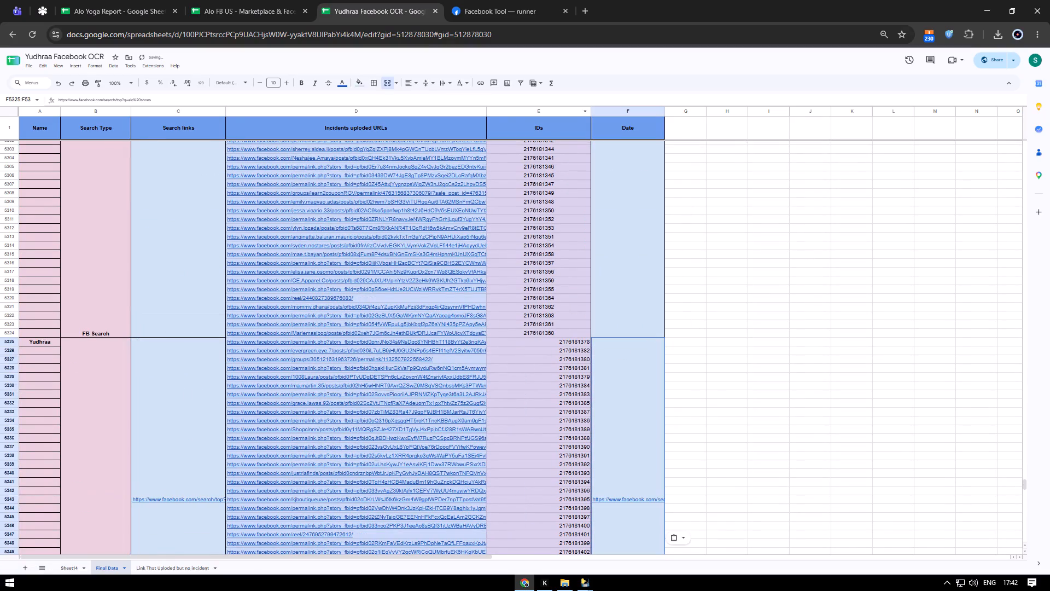
Switch to the Facebook Tool runner and download the extracted Alo Yoga marketplace posts as CSV.
click(485, 0)
click(499, 342)
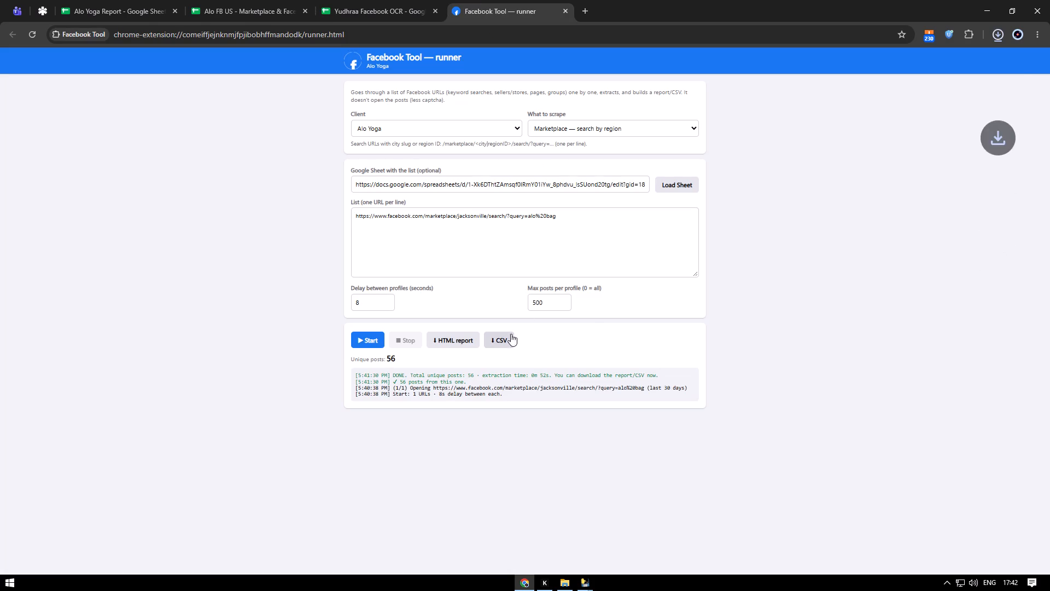
Switch to the two finished FB-OCR console windows and close them.
key(alt+Tab)
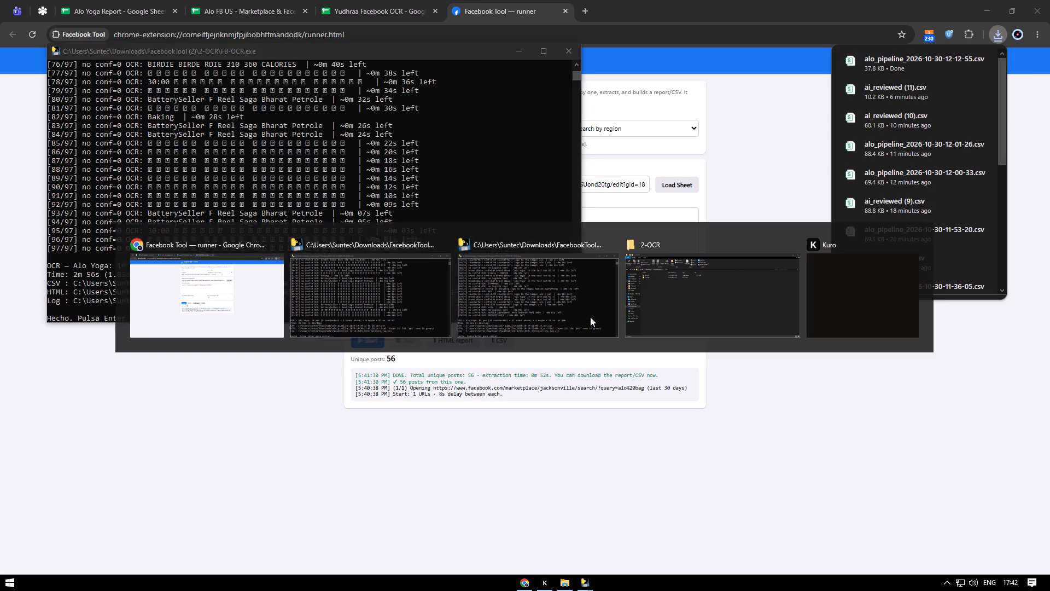
key(Return)
key(alt+Tab)
key(alt+Tab)
key(alt+Tab)
key(alt+Tab)
key(alt+Tab)
key(Return)
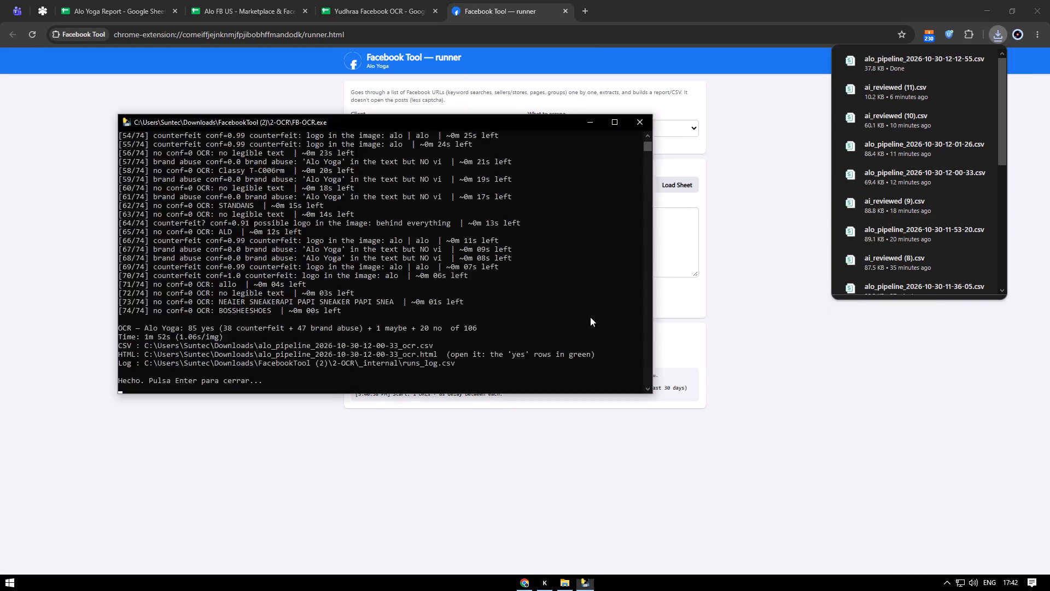
Switch to the 2-OCR folder in File Explorer and launch the FB-OCR application.
key(alt+Tab)
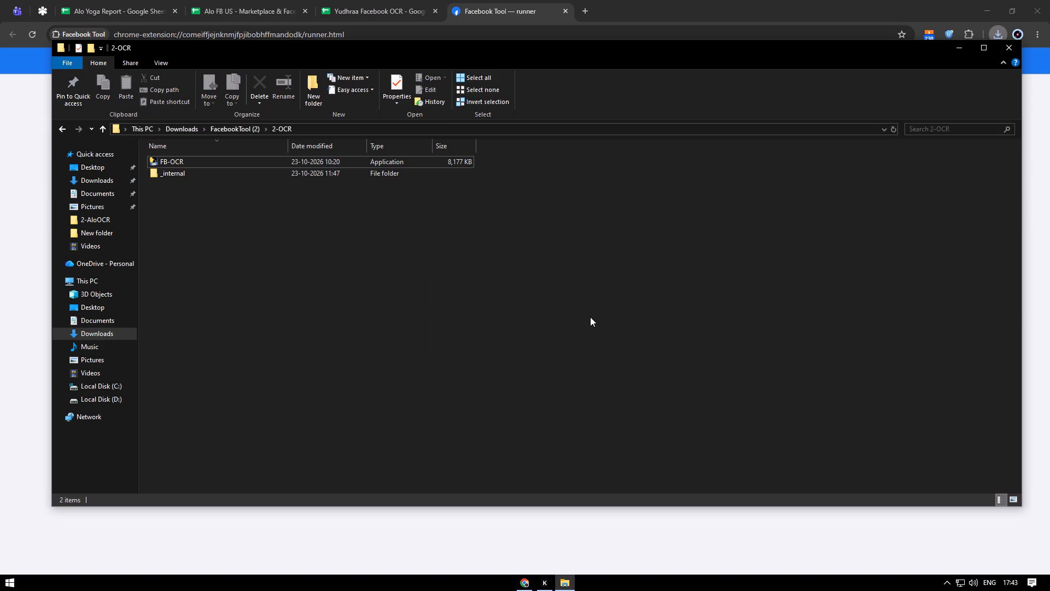
key(Down)
key(Up)
key(Return)
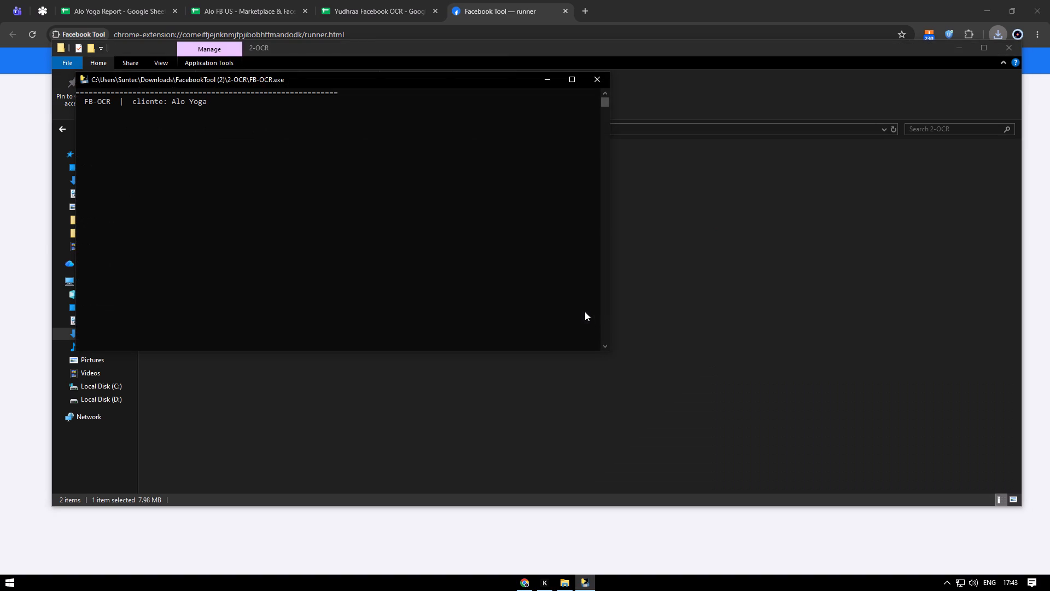
Back in the Yudhraa Facebook OCR sheet, copy the date text 30/10/2026 from the Meta AD block into the Date cell at row 5325.
key(alt+Tab)
key(alt+Tab)
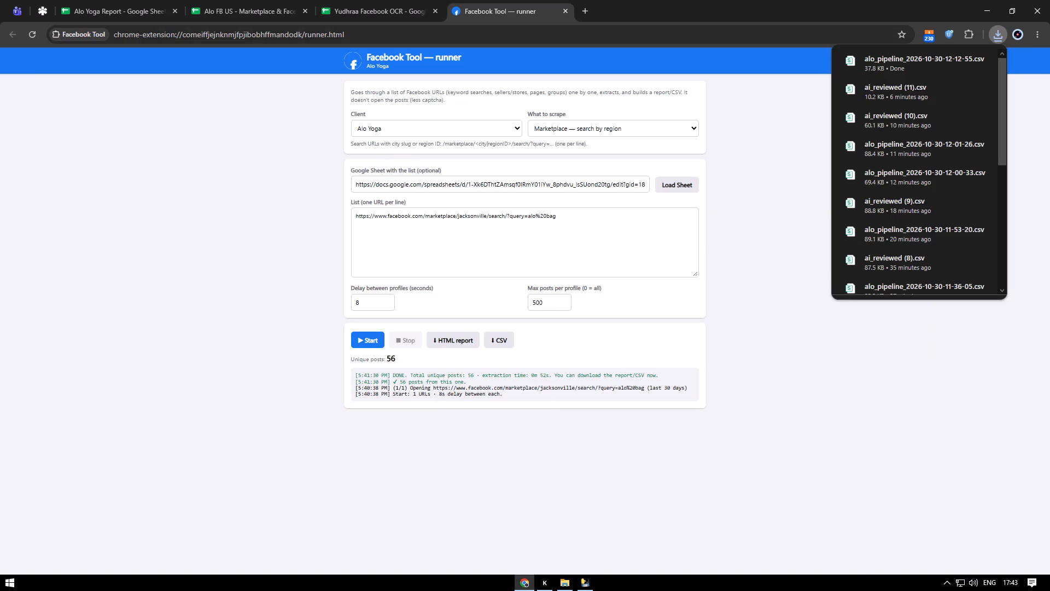
click(352, 0)
scroll(490, 309, down, 5)
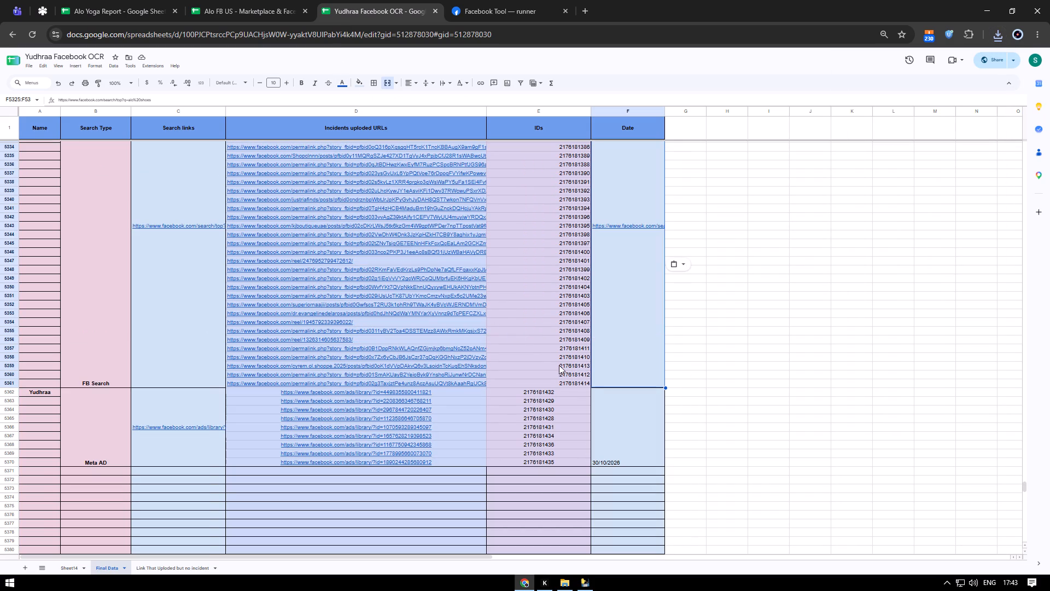
click(623, 424)
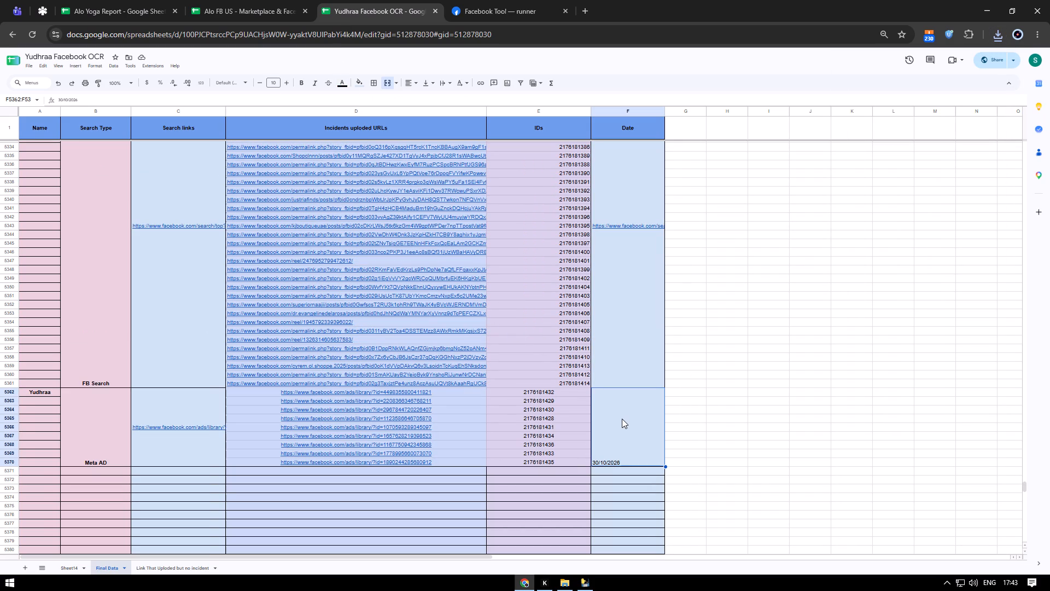
key(Return)
key(ctrl+shift+Left)
key(ctrl+shift+Left)
key(ctrl+shift+Left)
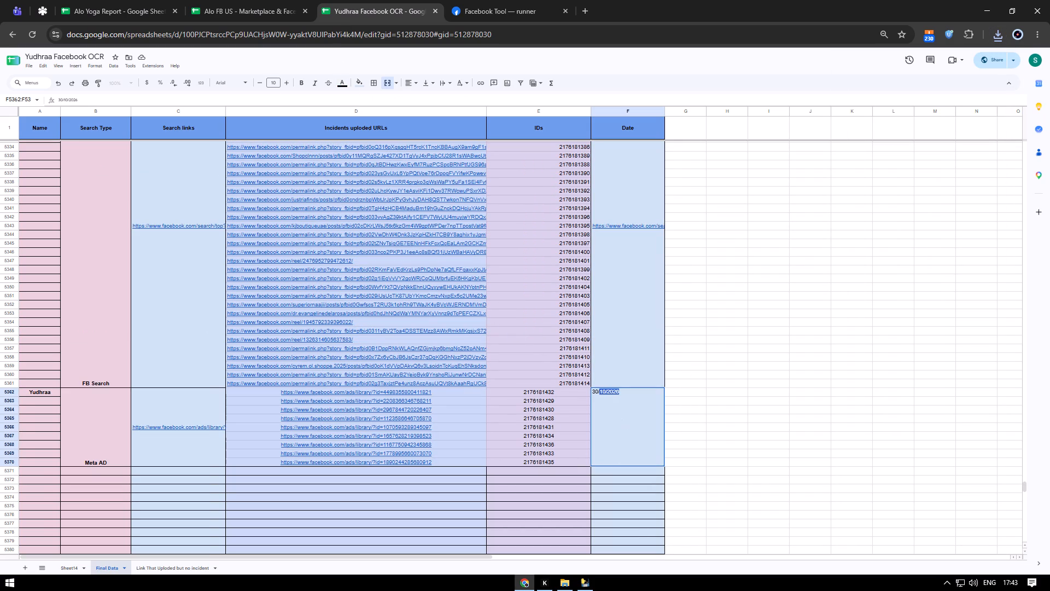
key(ctrl+shift+Left)
key(ctrl+shift+Left)
key(ctrl+c)
key(ctrl+c)
key(ctrl+c)
key(ctrl+c)
key(ctrl+c)
key(ctrl+c)
key(ctrl+c)
key(ctrl+c)
key(Return)
key(Up)
key(ctrl+v)
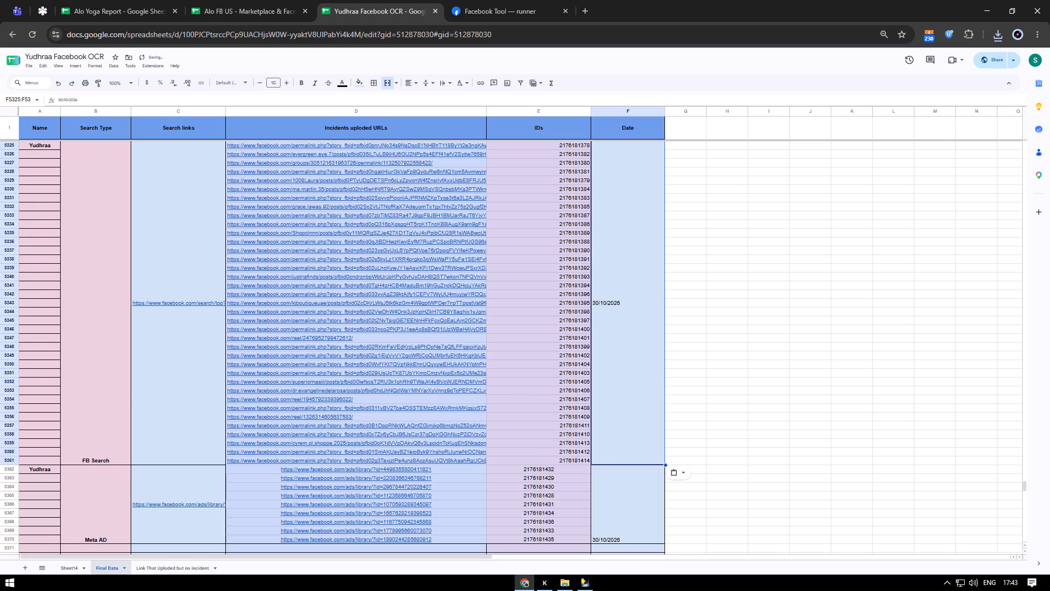
Paste the date 30/10/2026 into the merged Date cells of the FB Search blocks at rows 5272, 5229, 5183 and 5153.
key(Up)
key(ctrl+v)
key(Up)
key(ctrl+v)
key(Up)
key(ctrl+v)
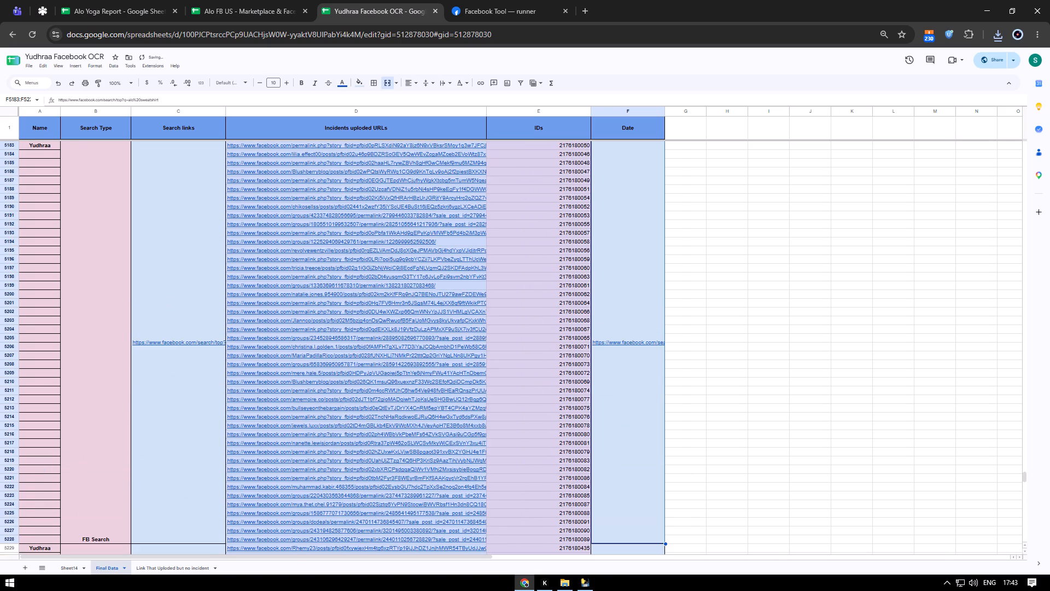
key(Up)
key(ctrl+v)
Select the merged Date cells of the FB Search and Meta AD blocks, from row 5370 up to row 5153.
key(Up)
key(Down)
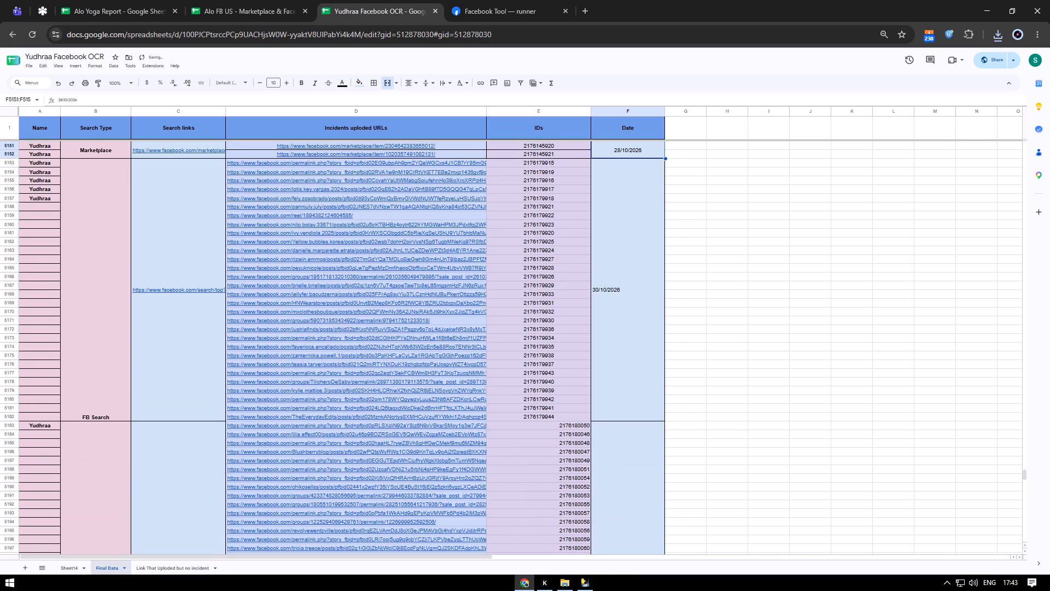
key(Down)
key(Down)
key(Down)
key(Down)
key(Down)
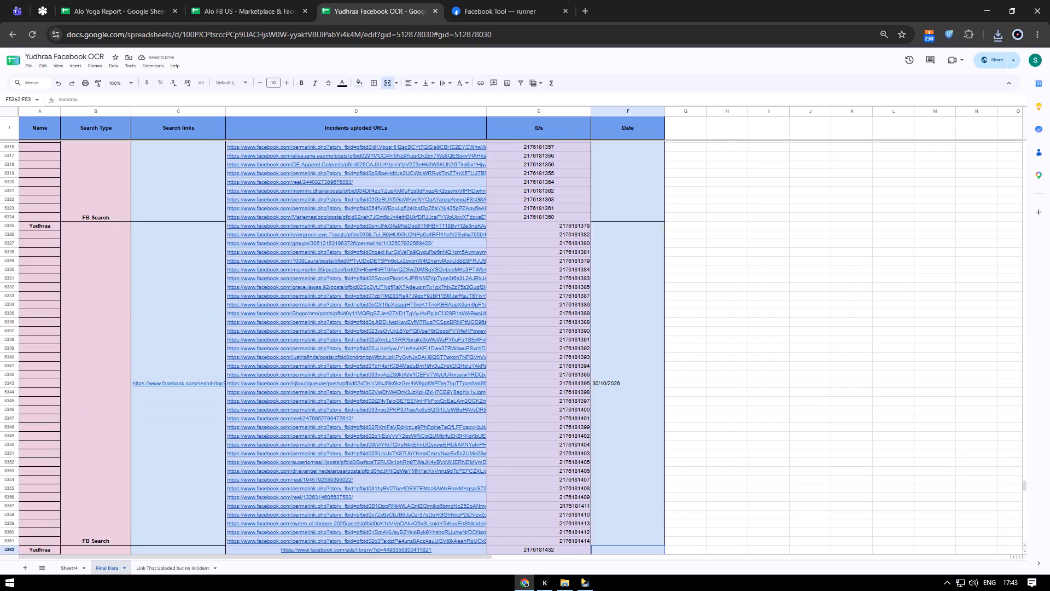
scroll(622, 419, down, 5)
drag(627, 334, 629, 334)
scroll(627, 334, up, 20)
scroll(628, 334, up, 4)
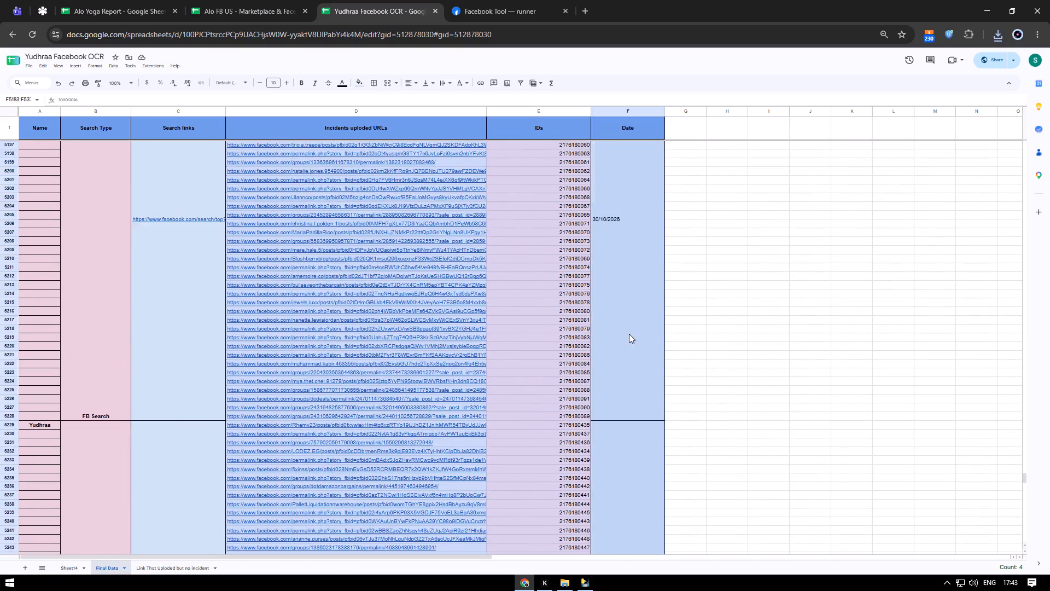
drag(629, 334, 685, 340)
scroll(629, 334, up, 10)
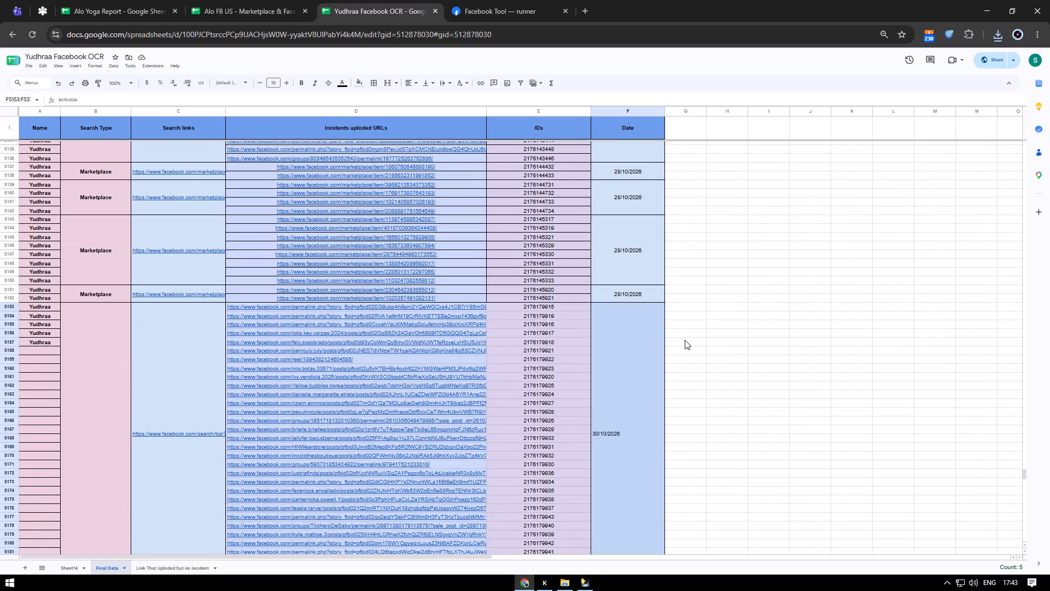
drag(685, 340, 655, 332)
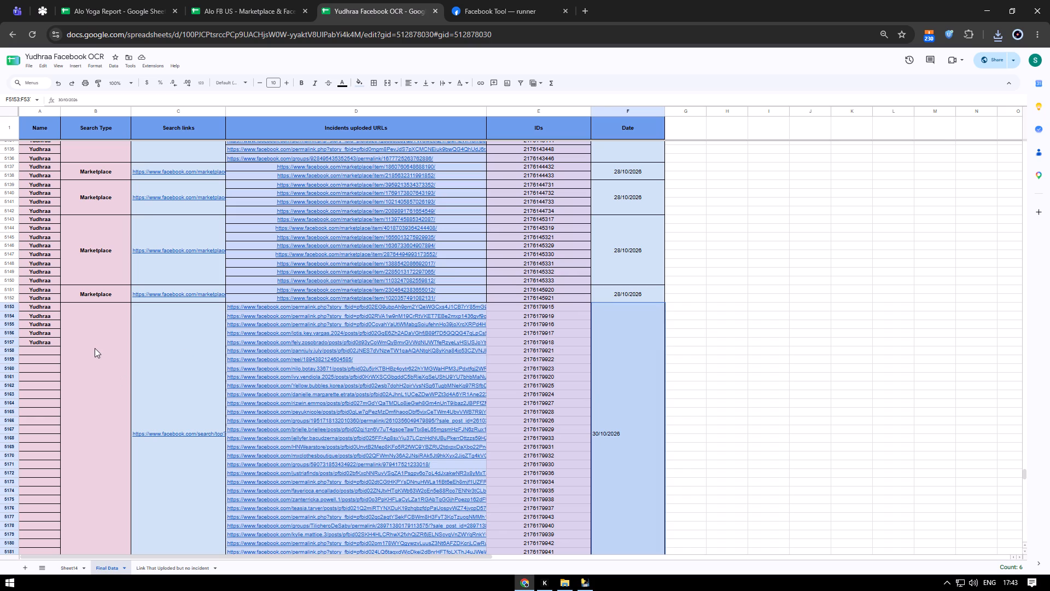
Centre the Search Type and Date cells of the 30/10/2026 FB Search and Meta AD blocks vertically and horizontally, starting at row 5153.
ctrl+drag(95, 358, 93, 416)
ctrl+scroll(96, 423, down, 7)
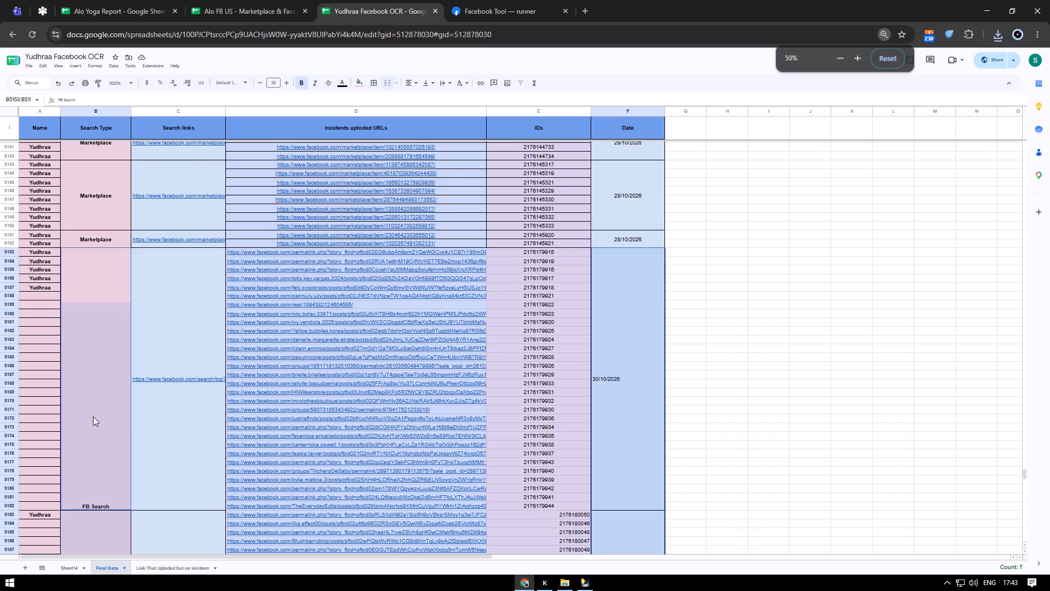
ctrl+drag(93, 416, 86, 407)
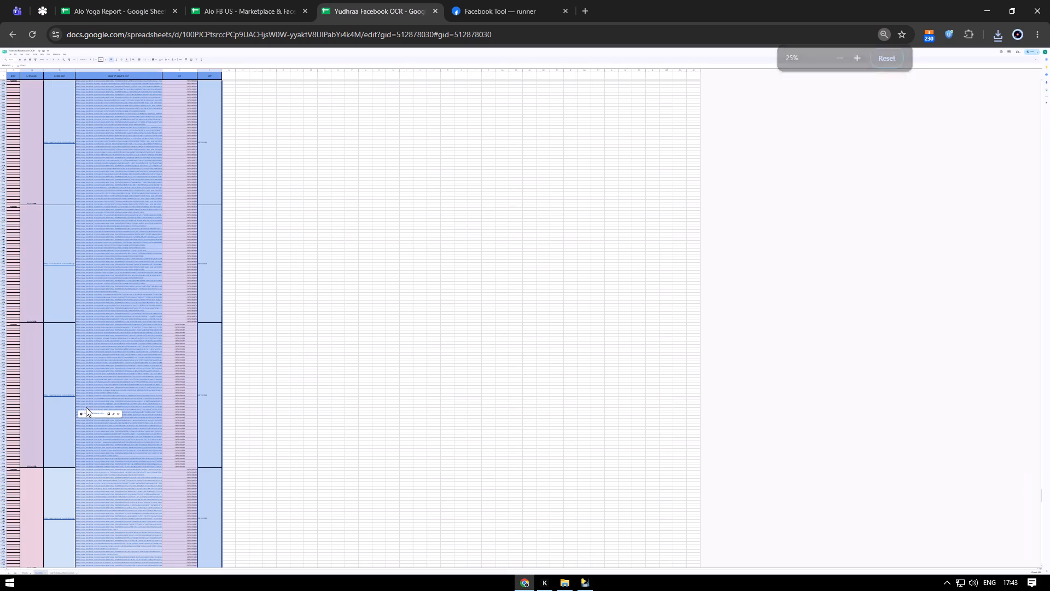
ctrl+drag(86, 407, 41, 386)
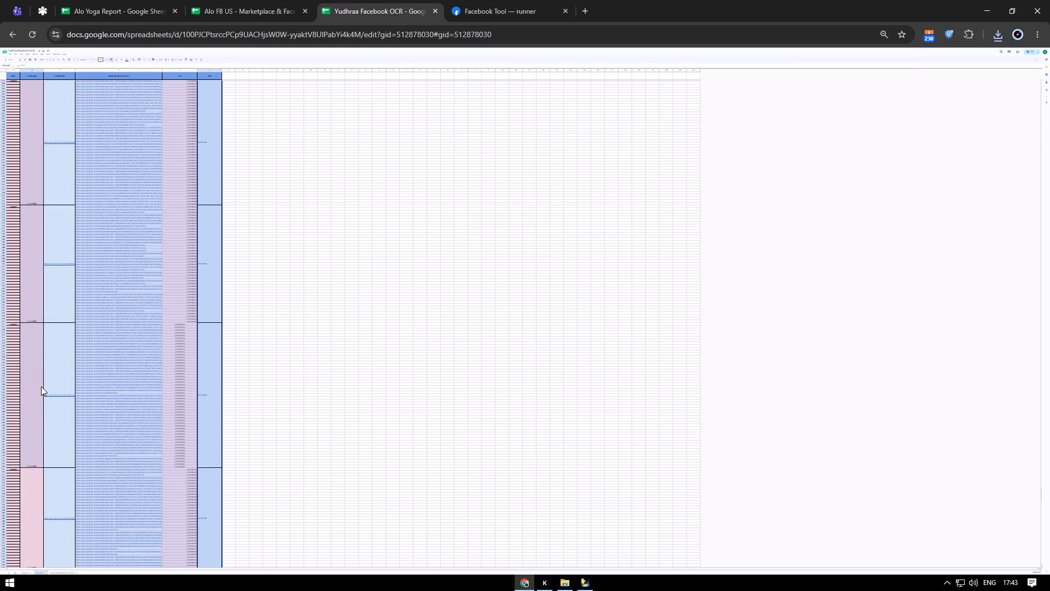
ctrl+drag(41, 386, 31, 569)
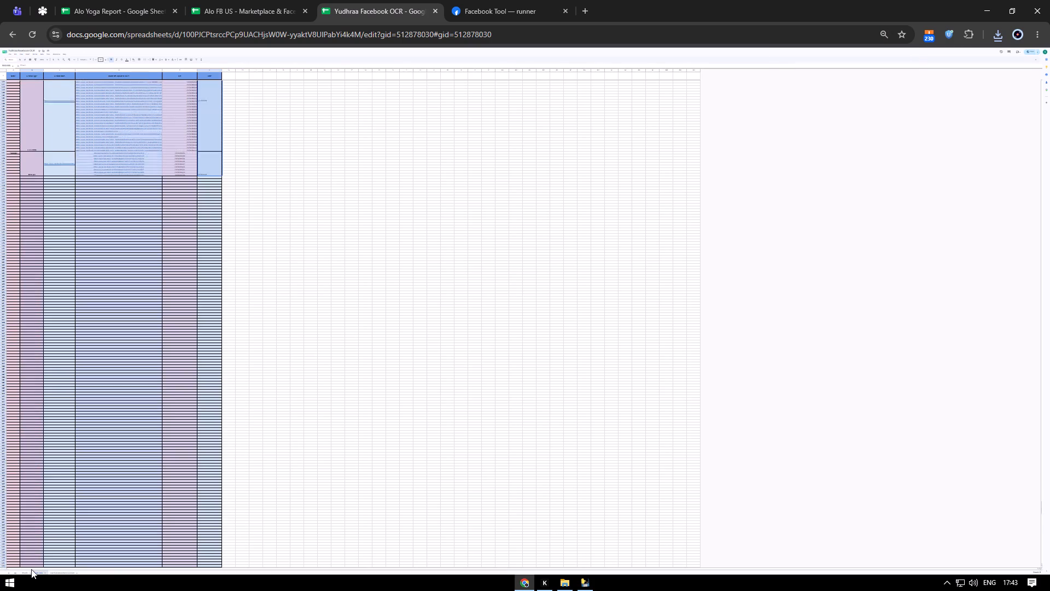
ctrl+drag(31, 569, 37, 327)
click(353, 0)
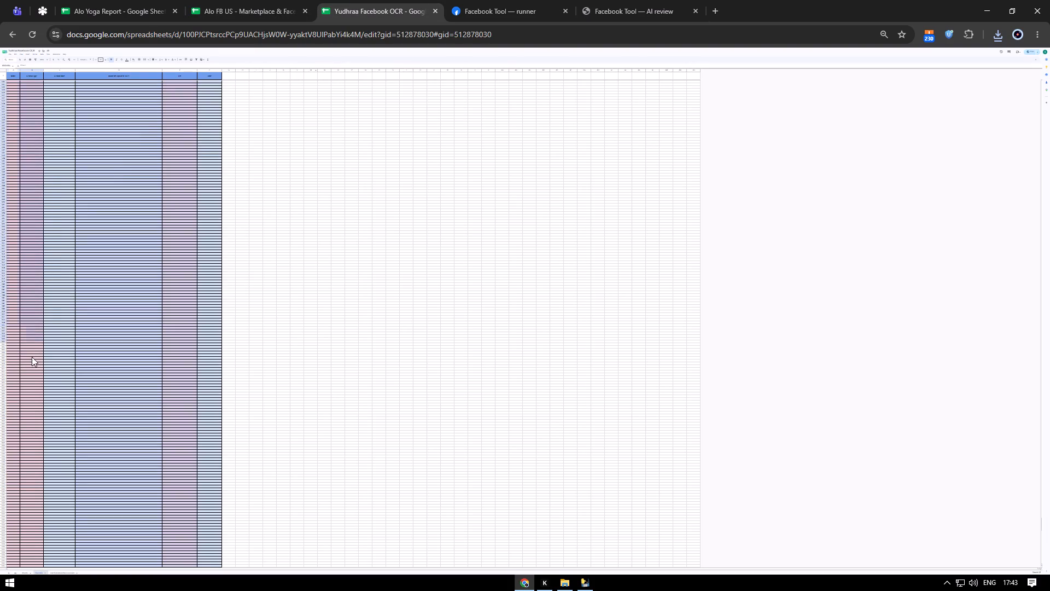
scroll(39, 301, up, 13)
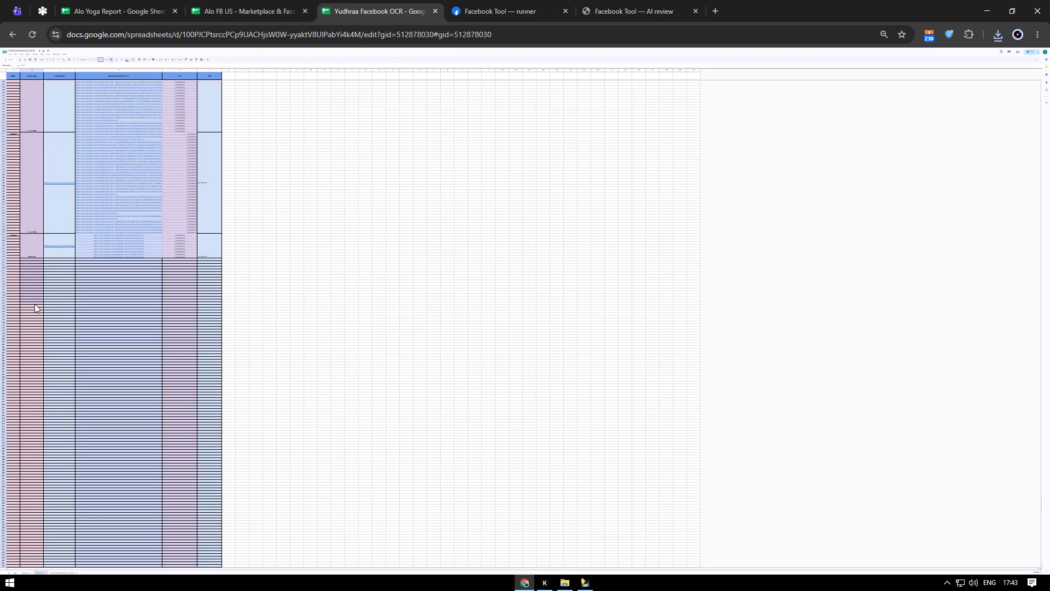
click(30, 250)
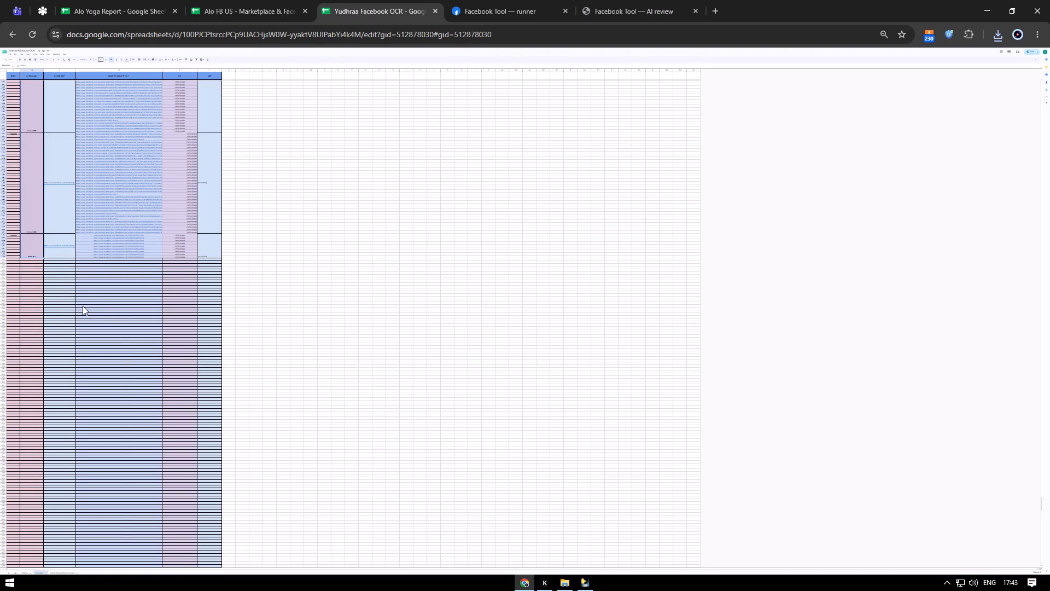
scroll(78, 311, up, 3)
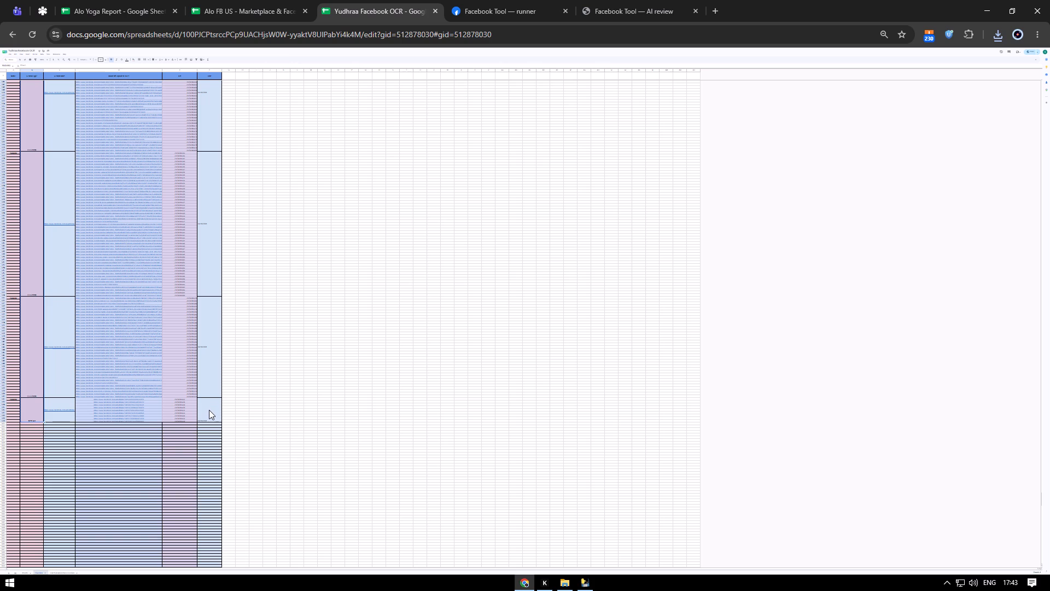
ctrl+click(209, 410)
ctrl+click(204, 376)
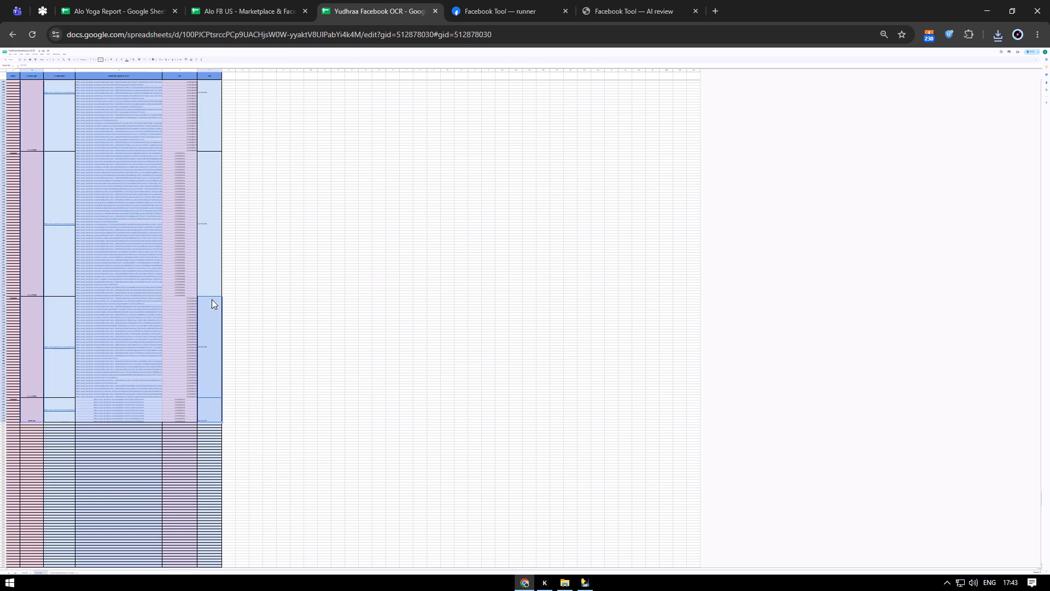
ctrl+drag(212, 275, 229, 213)
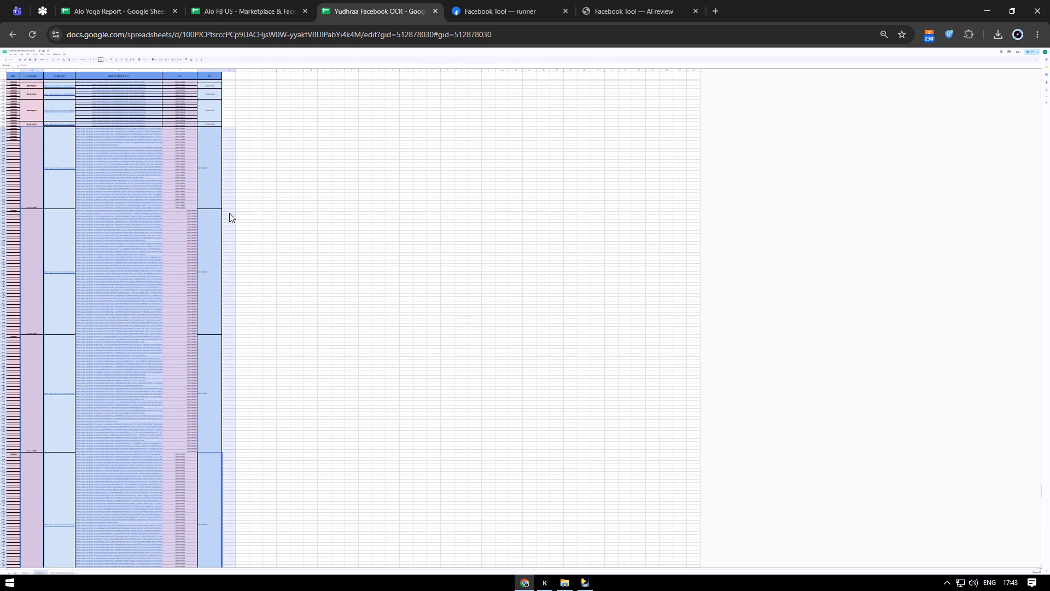
ctrl+drag(229, 213, 206, 165)
ctrl+scroll(156, 110, up, 3)
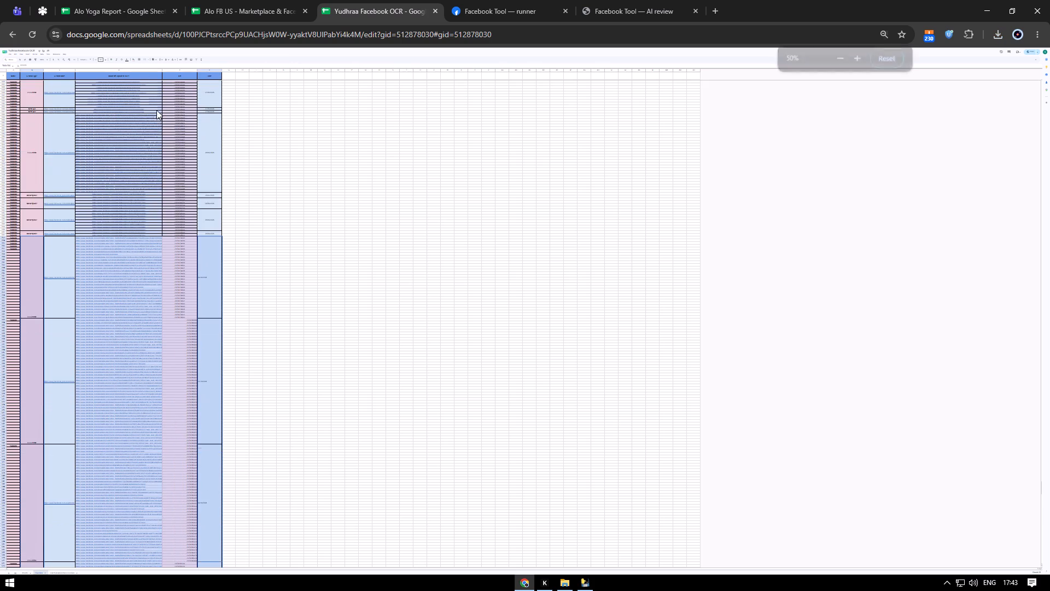
click(382, 79)
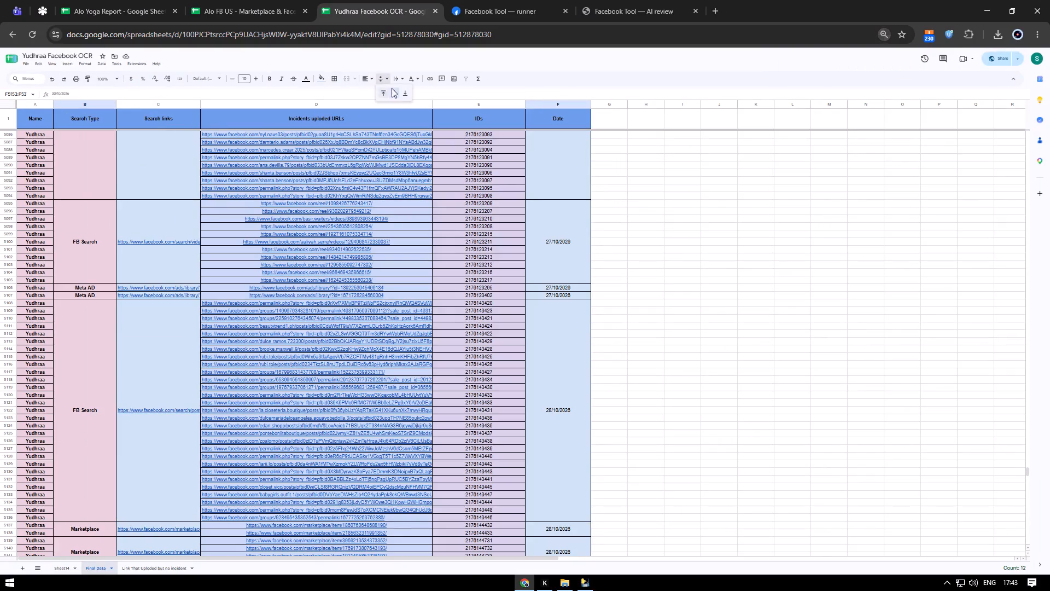
click(395, 92)
click(369, 80)
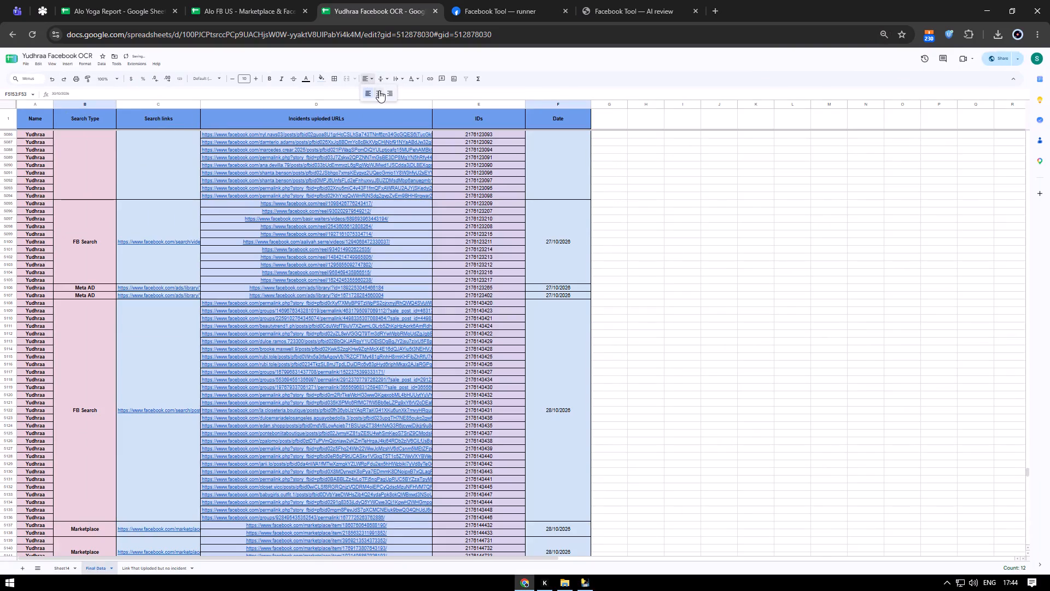
click(379, 90)
Check the Search Type and Date alignment across the FB Search blocks from row 5153 downward.
scroll(407, 305, down, 11)
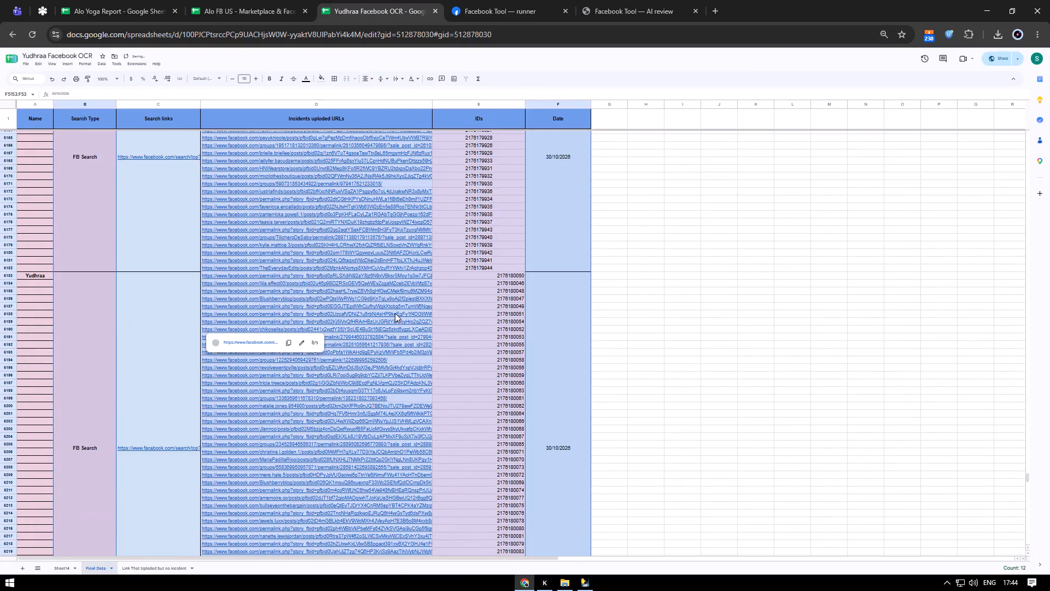
scroll(399, 326, down, 19)
scroll(400, 328, up, 4)
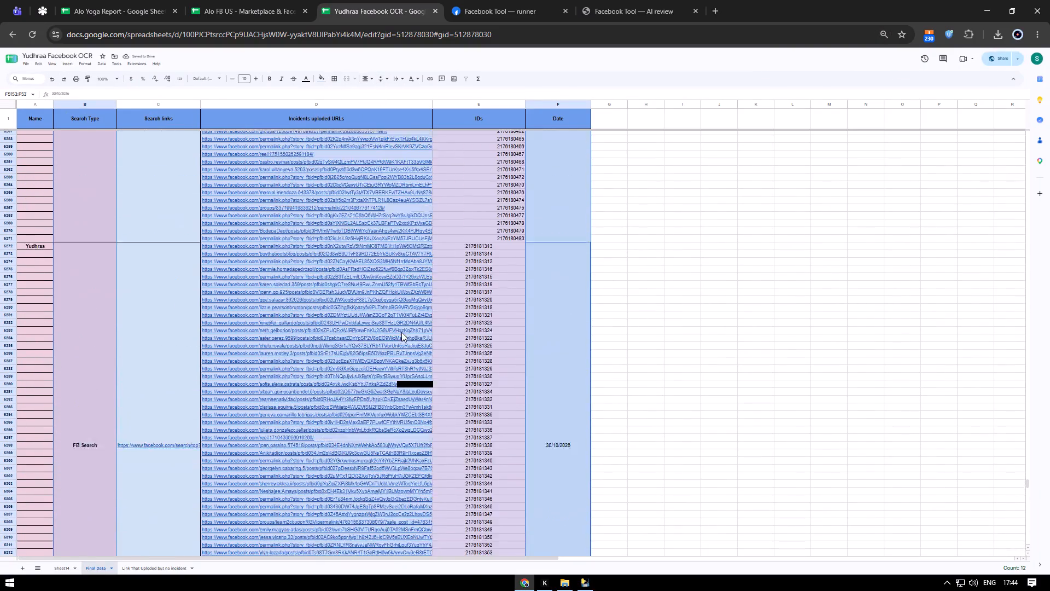
scroll(401, 332, up, 15)
scroll(404, 338, up, 6)
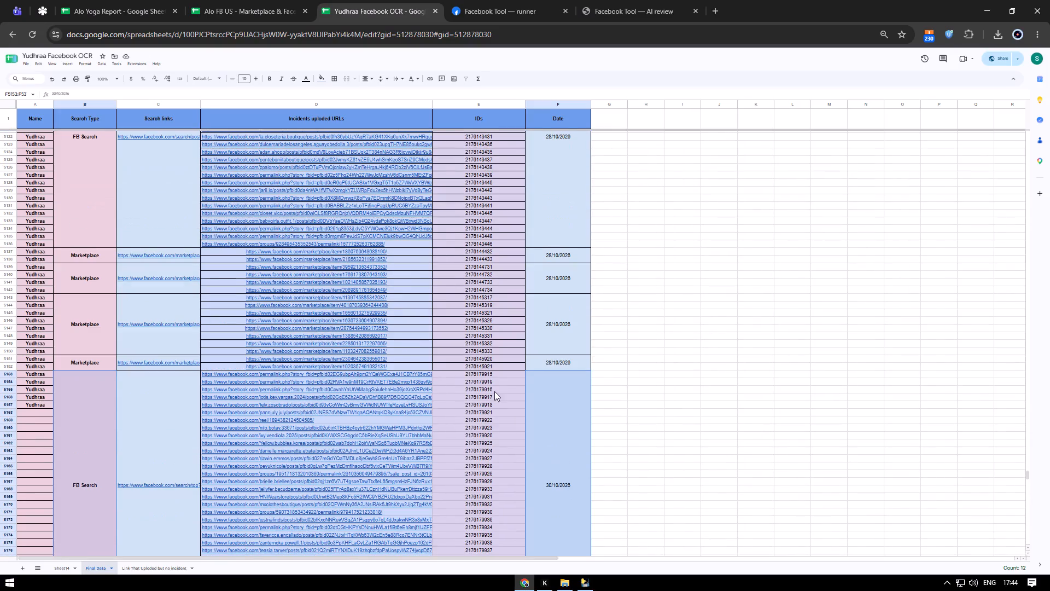
Copy the name Yudhraa from the Name cell at row 5156 and paste it down that column to the sheet's last row.
click(498, 378)
scroll(473, 359, down, 2)
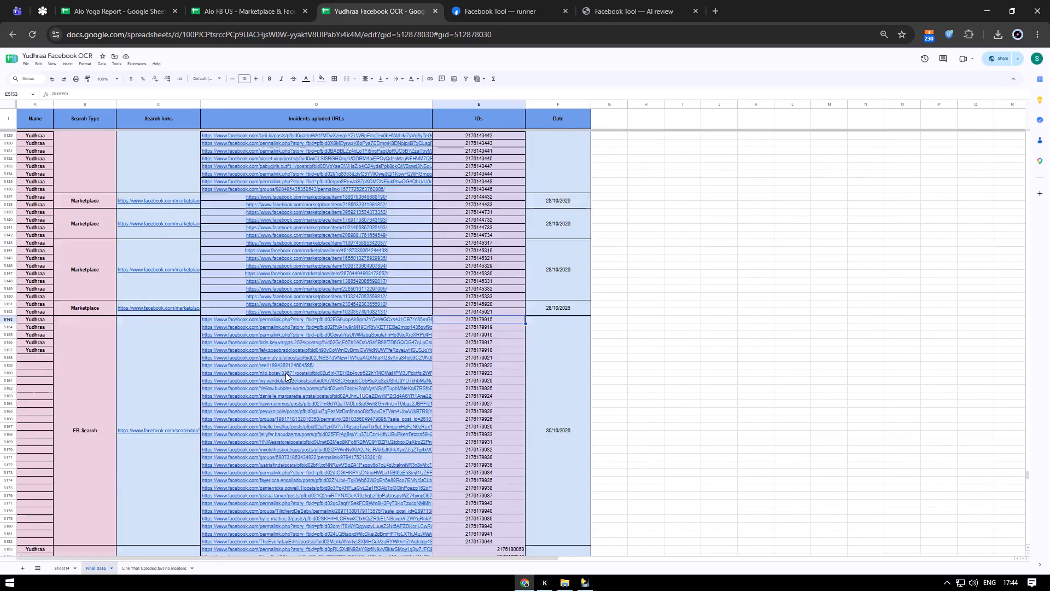
scroll(285, 373, down, 2)
click(28, 180)
key(ctrl+c)
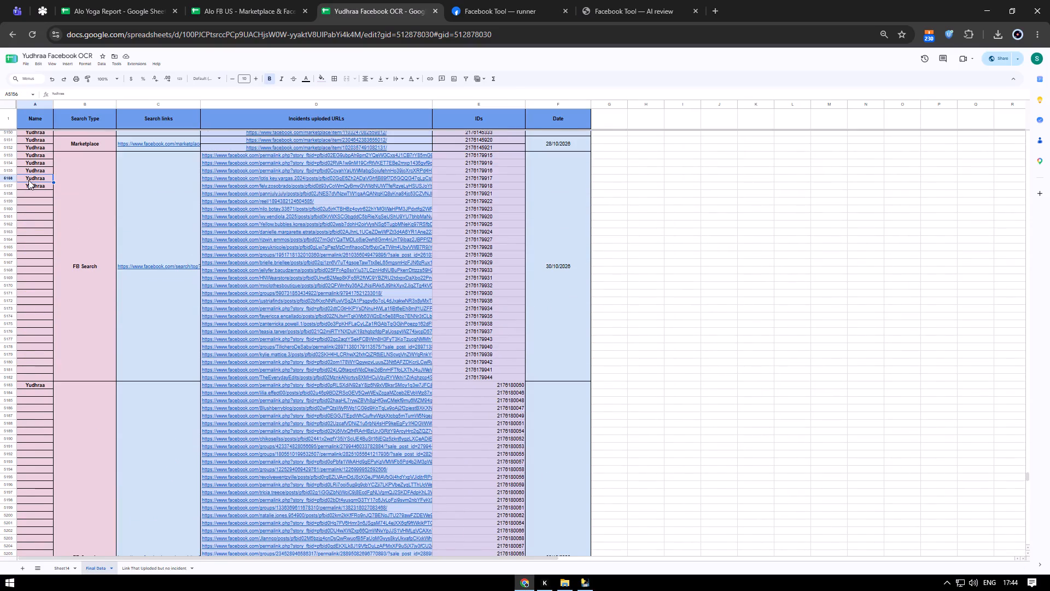
key(ctrl+shift+Down)
key(ctrl+shift+Down)
key(ctrl+shift+Down)
key(ctrl+shift+Down)
key(ctrl+shift+Down)
key(ctrl+shift+Down)
key(ctrl+shift+Down)
key(ctrl+shift+Down)
key(ctrl+shift+Down)
key(ctrl+shift+Down)
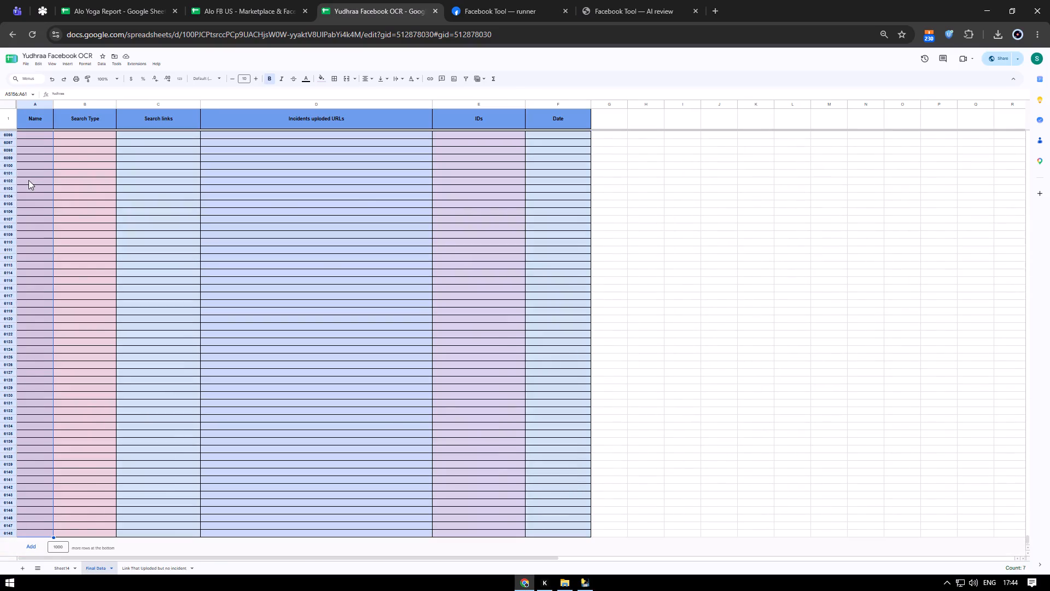
key(ctrl+v)
key(Up)
key(Right)
key(ctrl+Down)
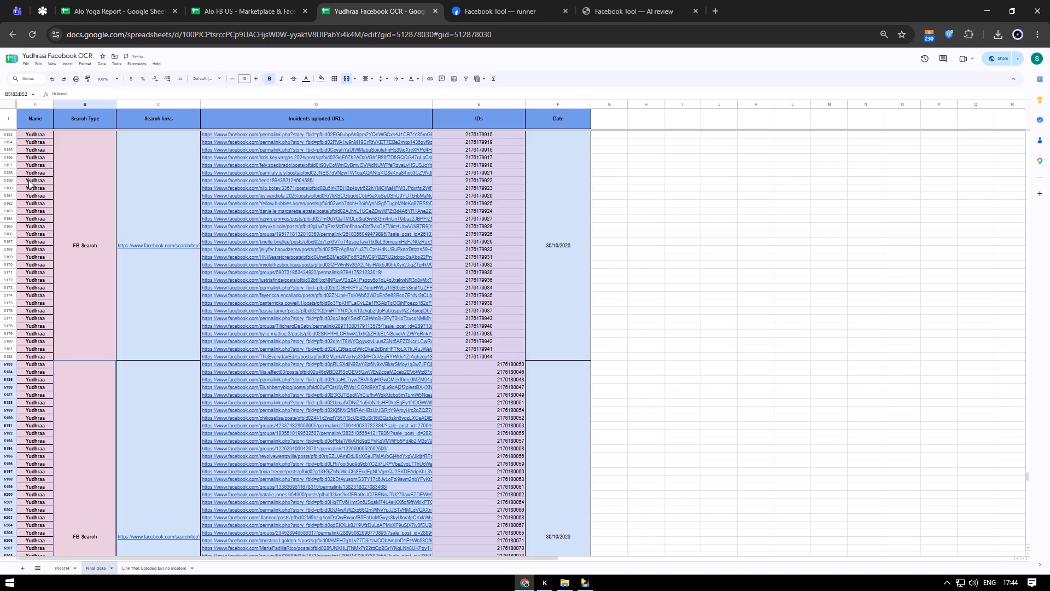
key(Up)
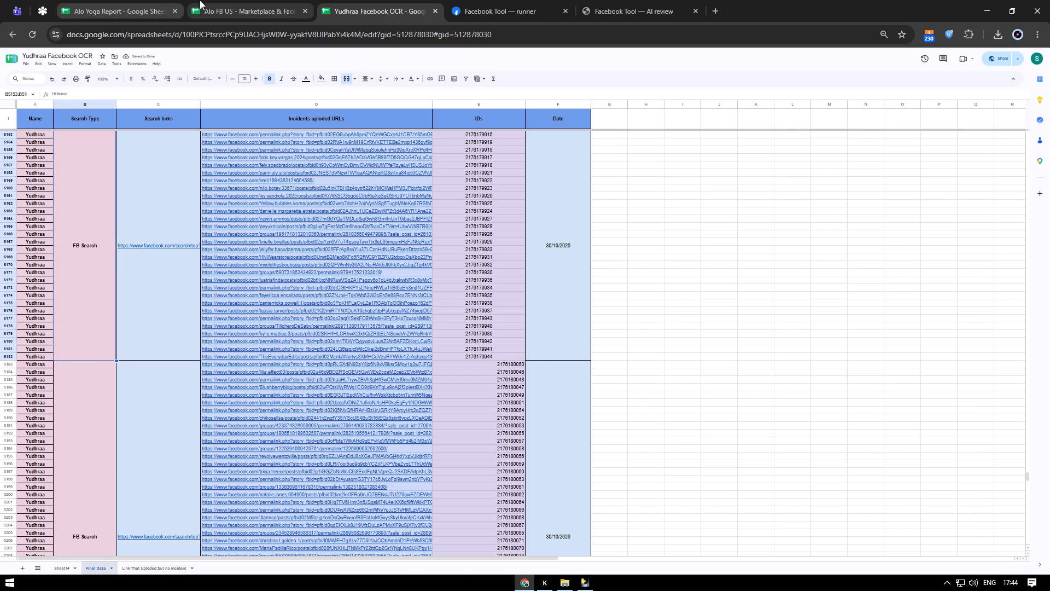
Switch to the Alo FB US spreadsheet.
click(220, 0)
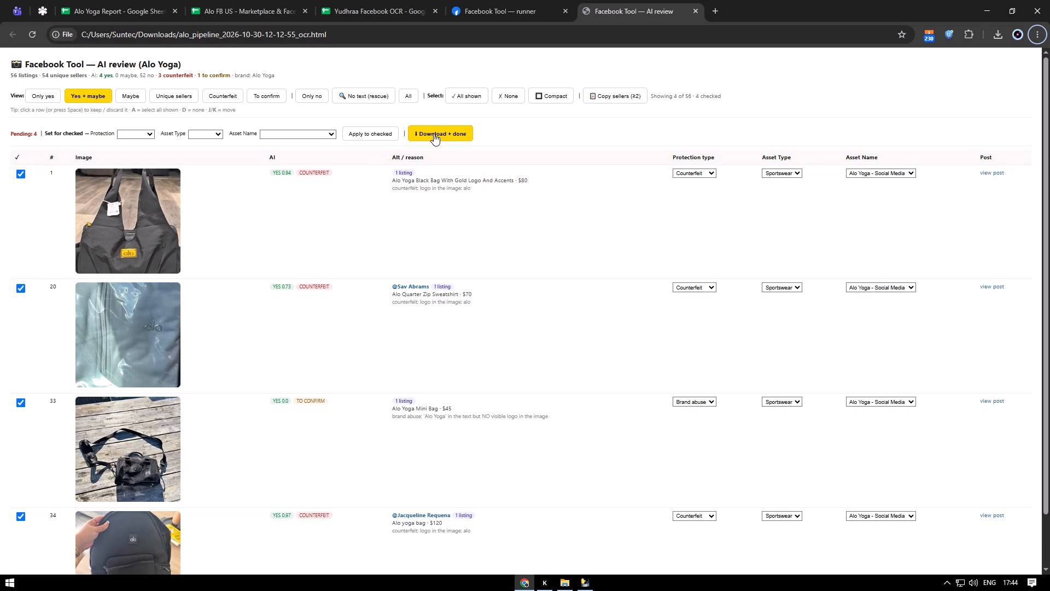
Download the four checked Alo Yoga listings from the AI review and move them to done.
click(434, 134)
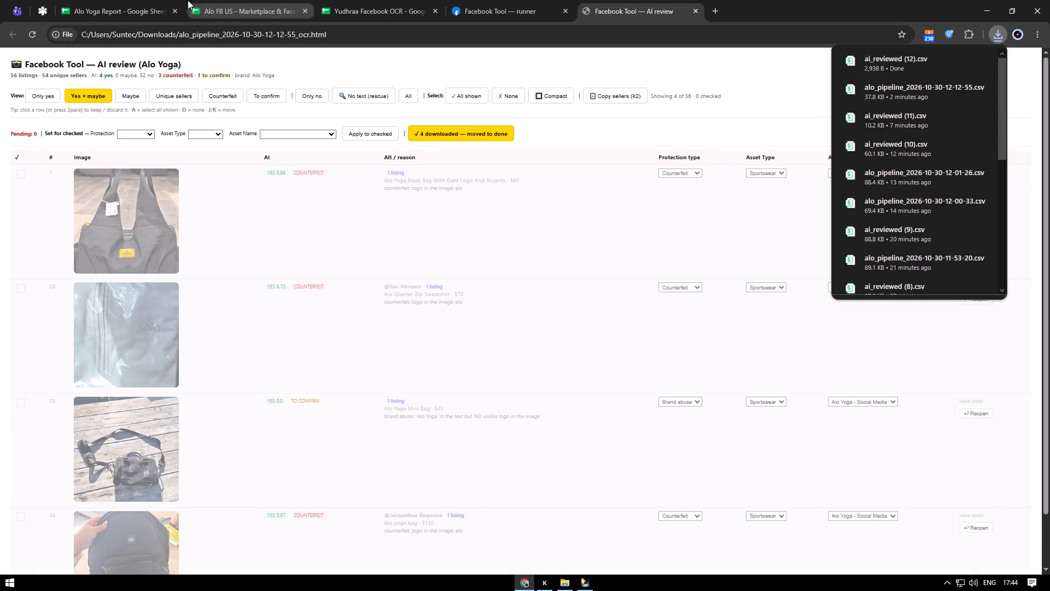
In the Final Data sheet of Yudhraa Facebook OCR, enter Marketplace as the Search Type at row 5371, just below the Meta AD block.
click(336, 0)
scroll(184, 408, down, 8)
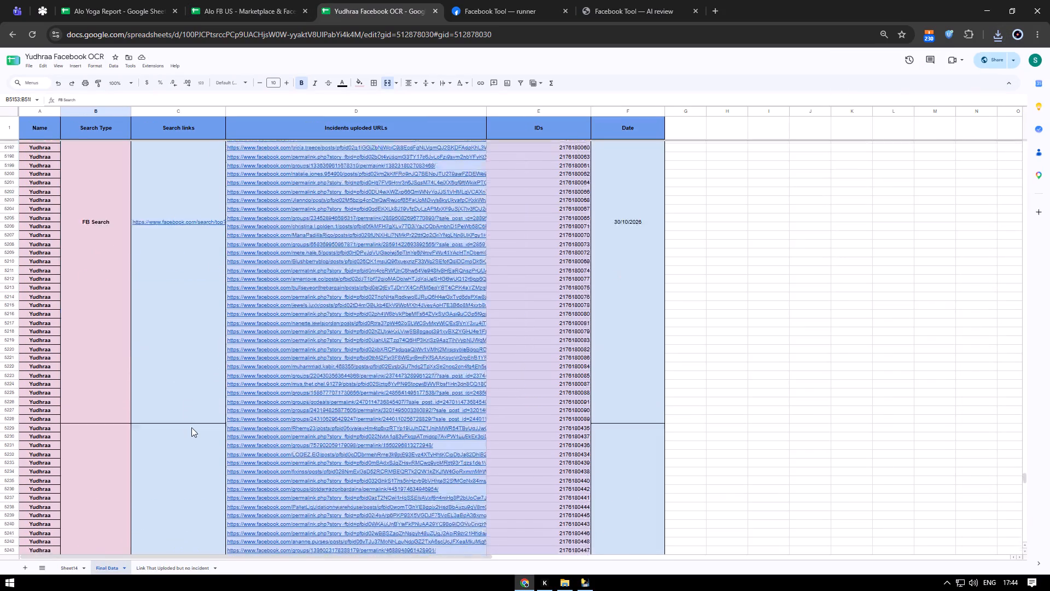
scroll(191, 427, down, 16)
click(261, 414)
key(ctrl+Down)
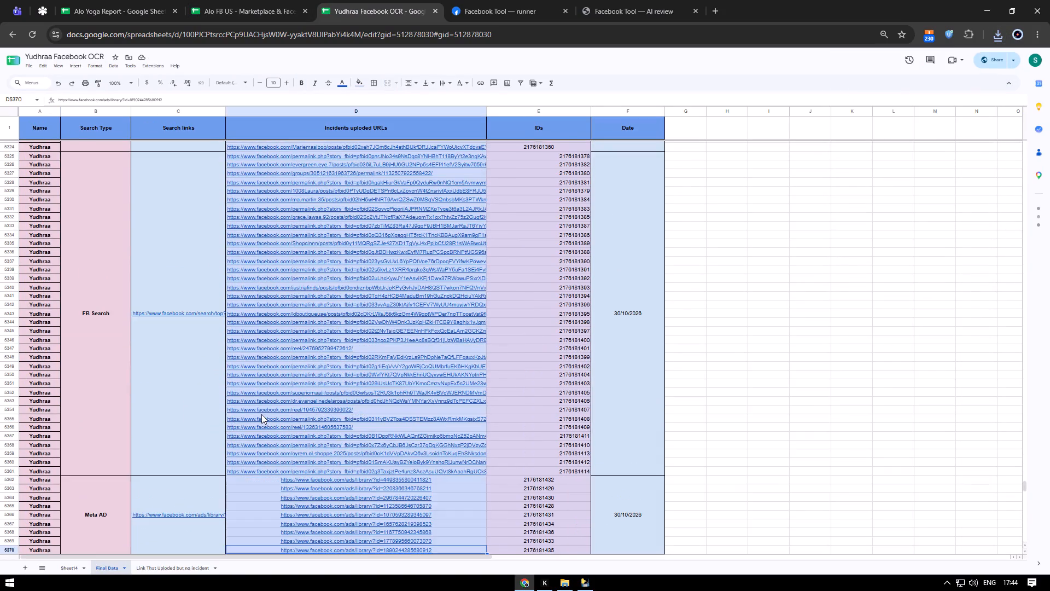
scroll(262, 414, down, 4)
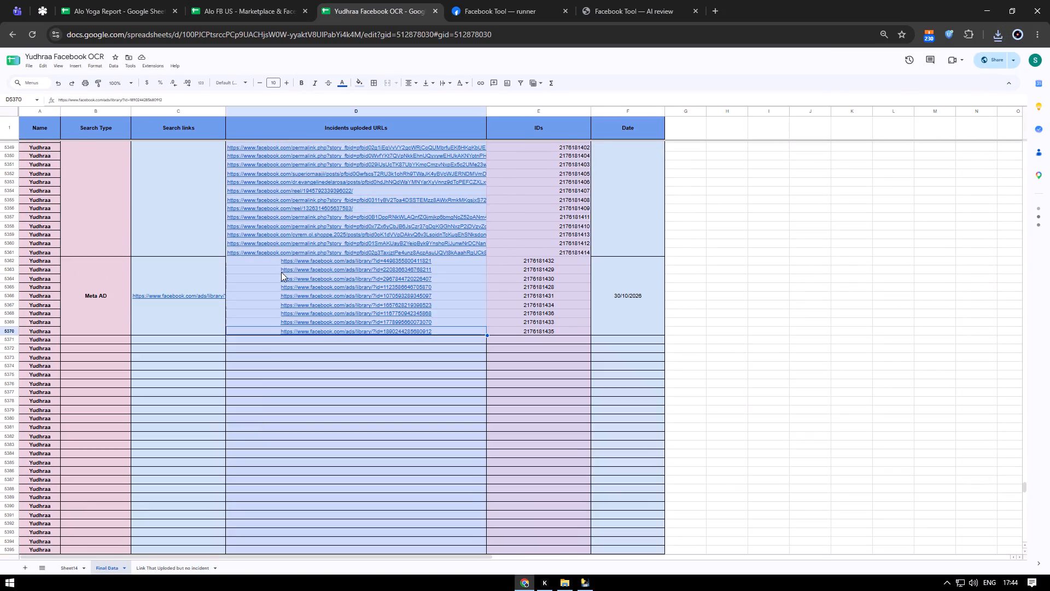
click(191, 340)
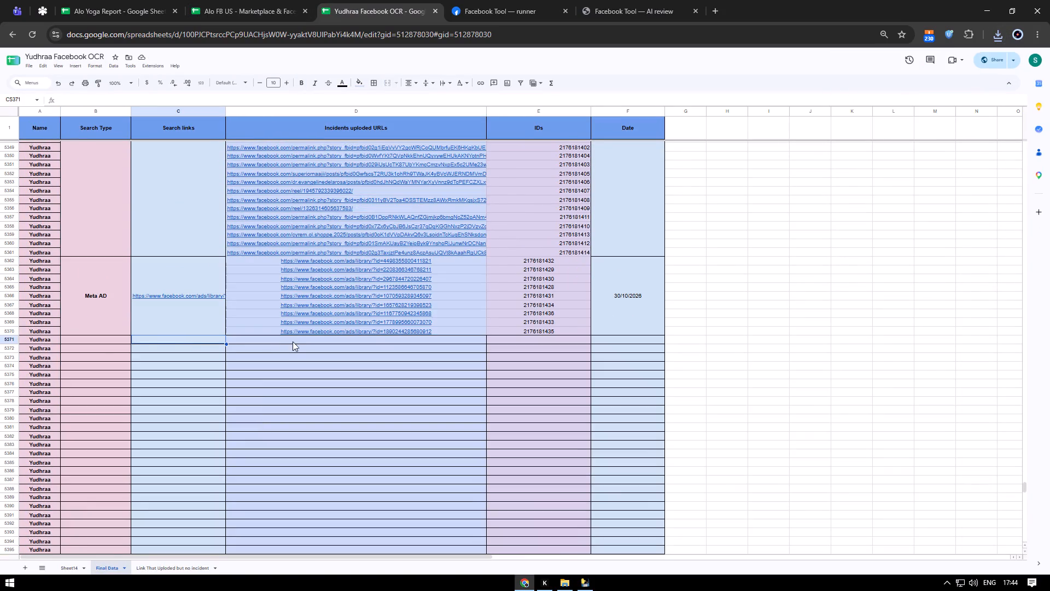
click(98, 340)
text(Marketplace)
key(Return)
Paste the previously copied Yudhraa cell into the Date column of the Marketplace row, 5371.
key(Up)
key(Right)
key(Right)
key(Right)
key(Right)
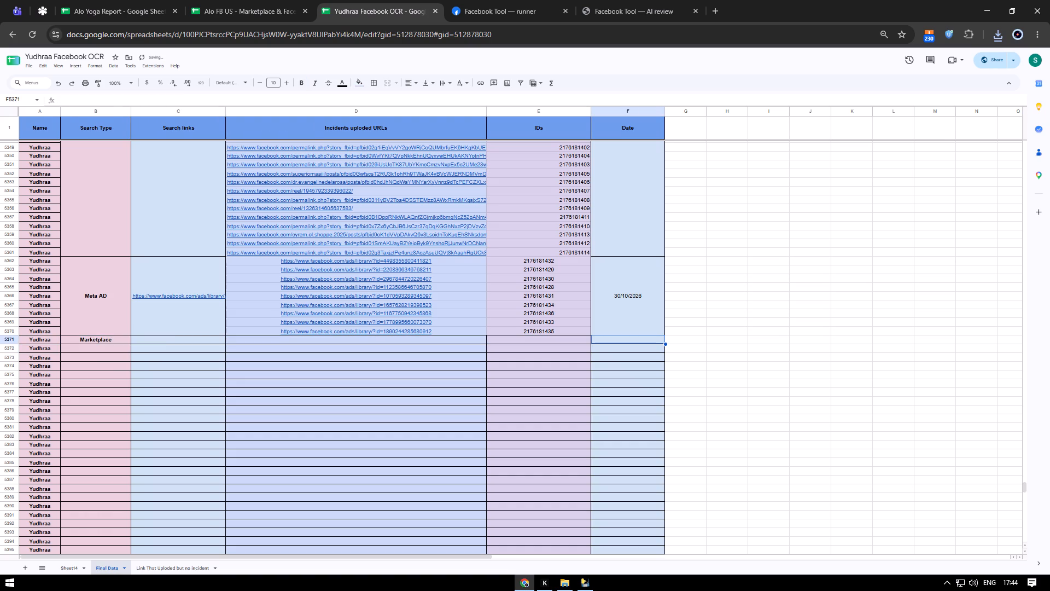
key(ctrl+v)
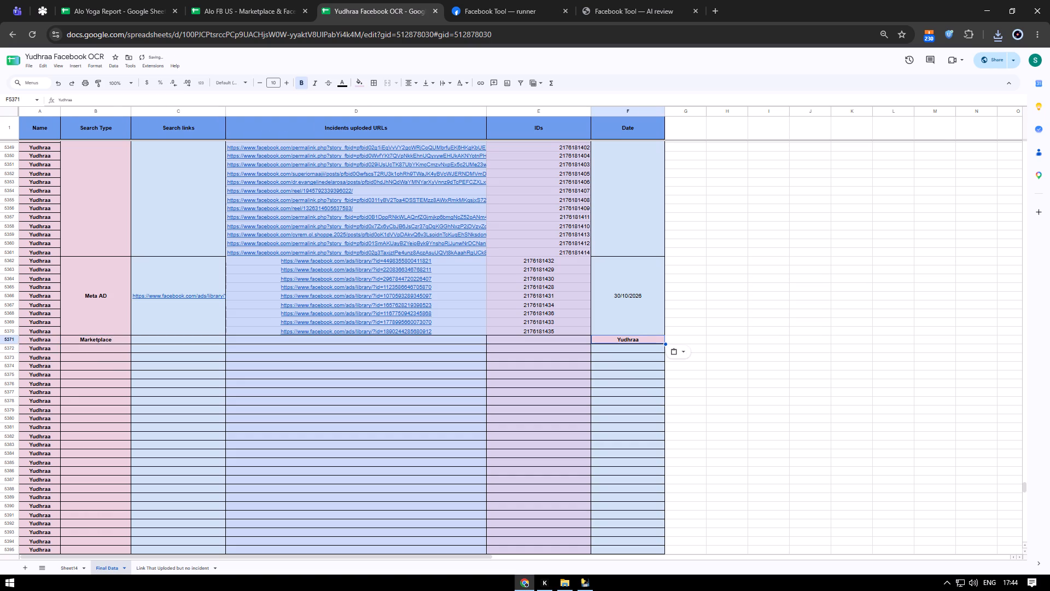
Undo the paste in the Date cell of the Marketplace row 5371 and enter 30/10/2026 there, centred.
key(ctrl+z)
key(3)
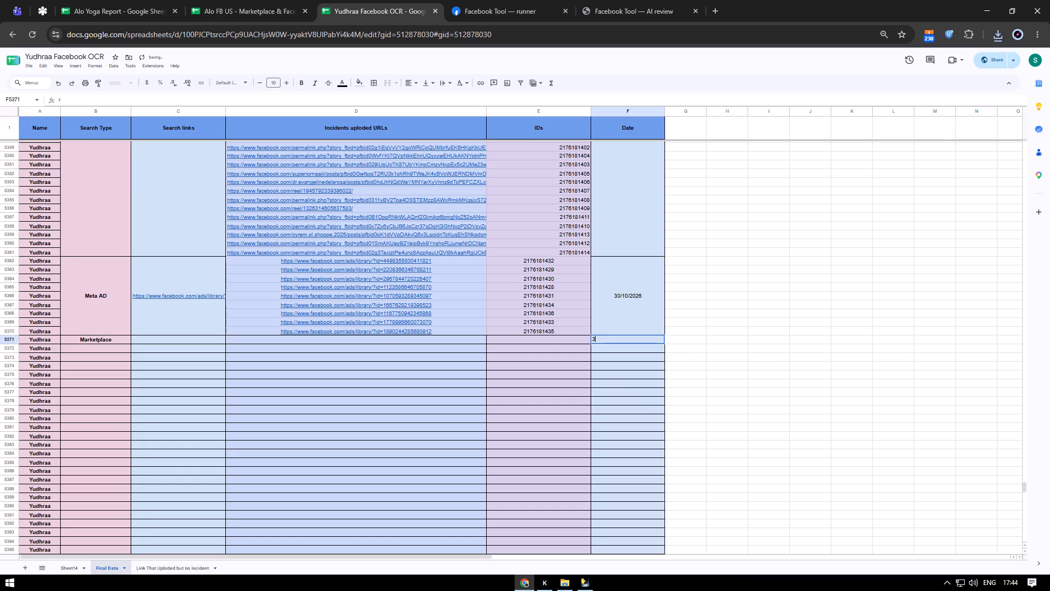
text(0/10/2026)
key(Return)
key(Up)
key(ctrl+shift+e)
key(Left)
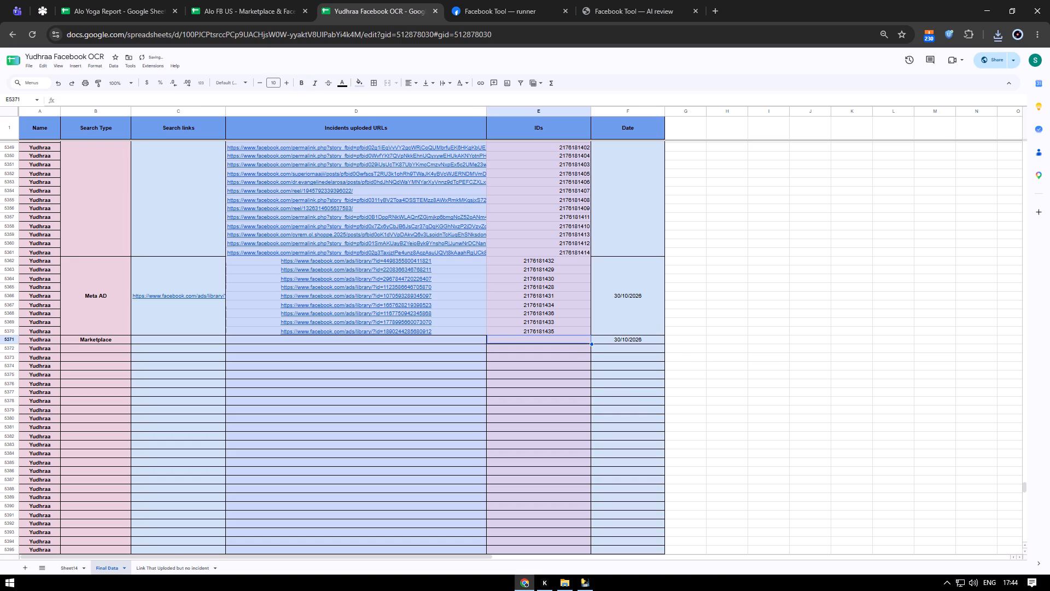
Remove the filter from Sheet14 and clear all of the sheet's data.
key(alt+Down)
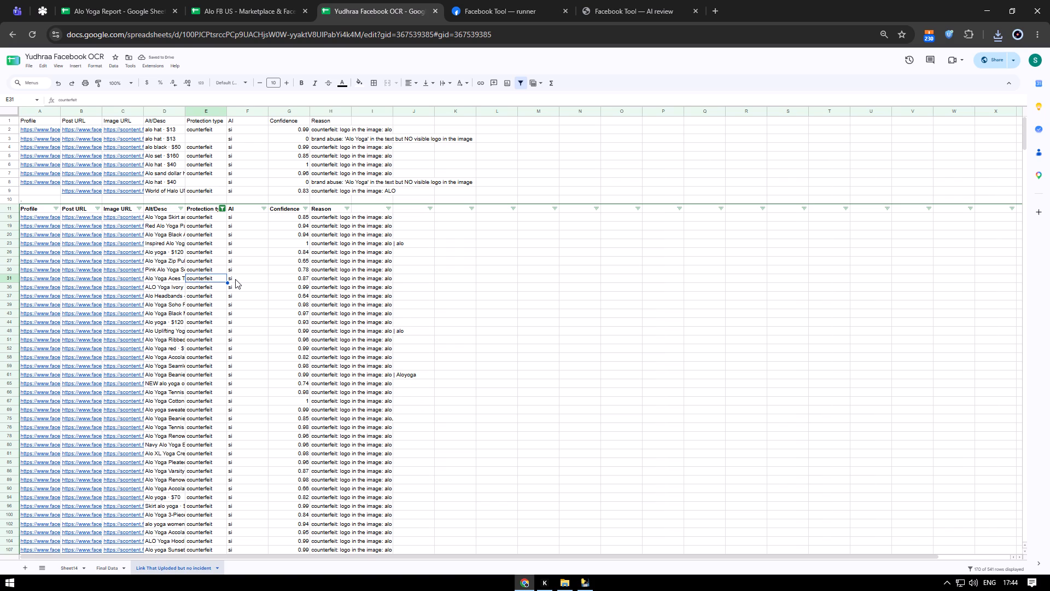
key(alt+Up)
key(alt+Up)
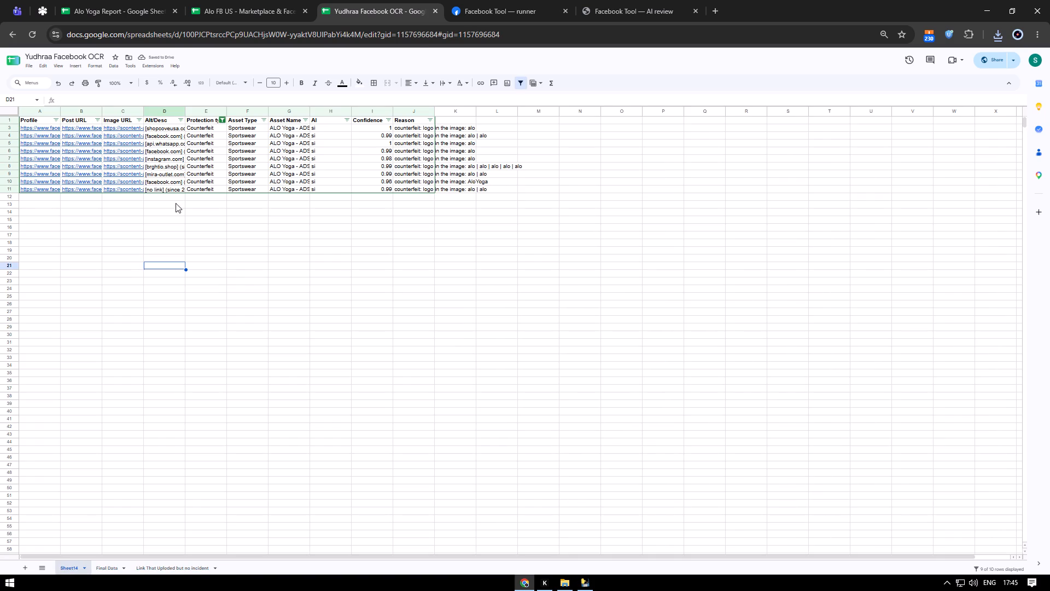
click(5, 112)
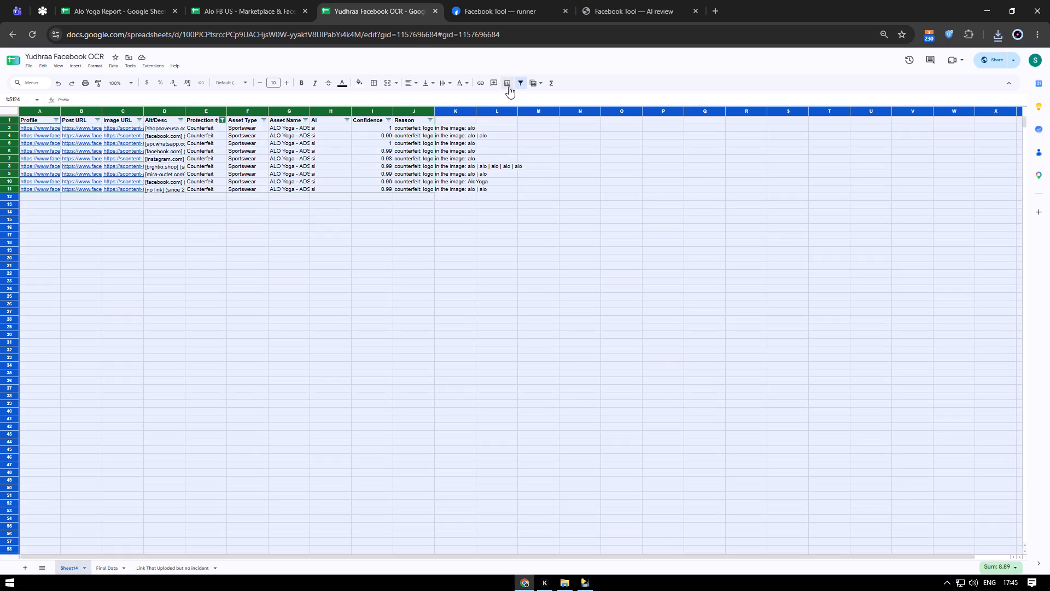
click(520, 83)
key(Delete)
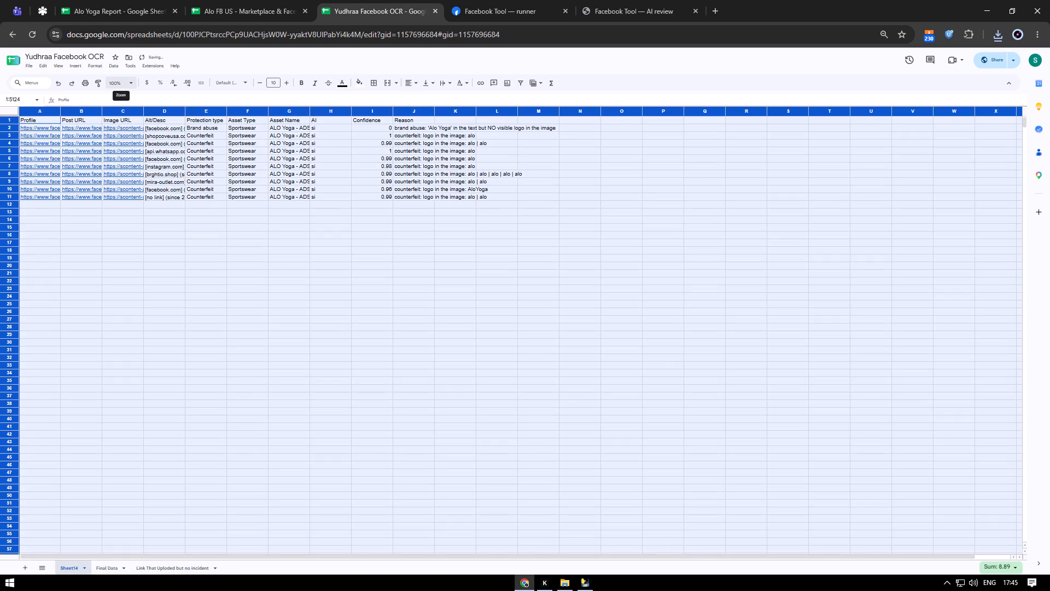
key(Up)
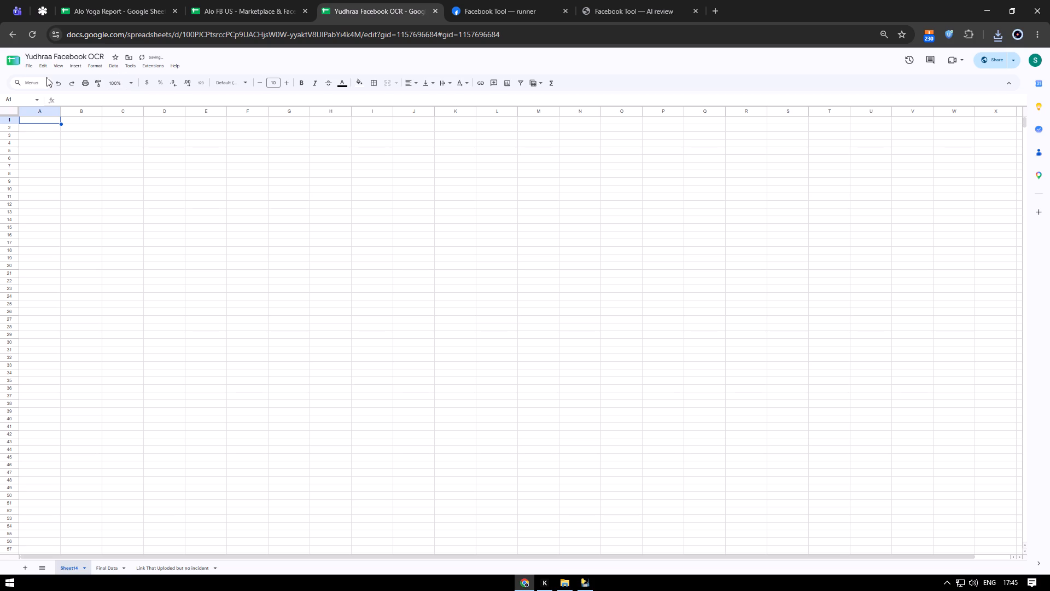
Import the uploaded file ai_reviewed (12) from Downloads, appending it to the current sheet.
click(25, 65)
click(27, 66)
click(45, 106)
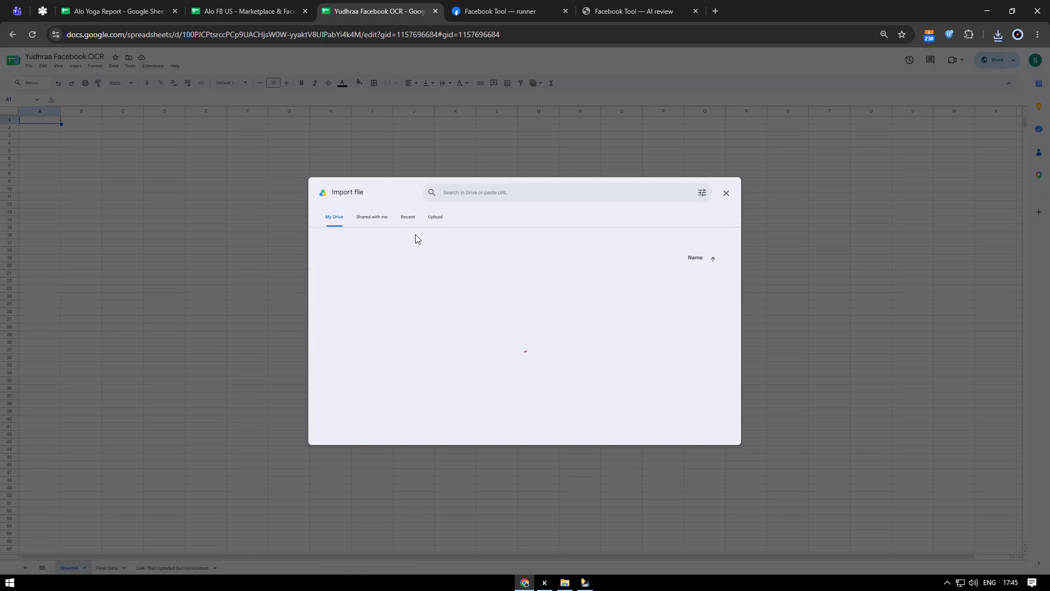
click(430, 218)
click(517, 351)
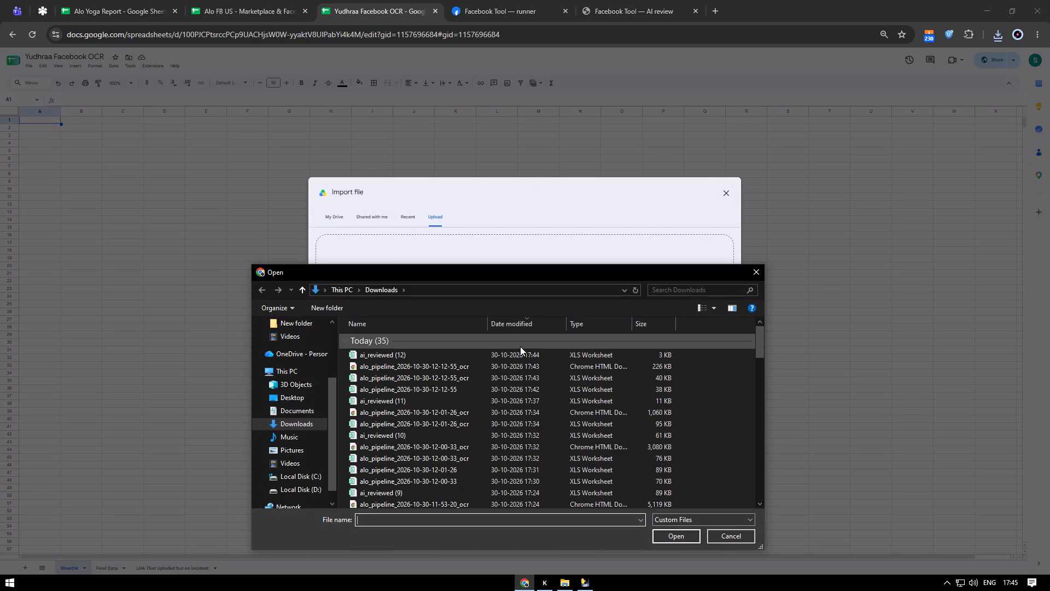
double_click(504, 356)
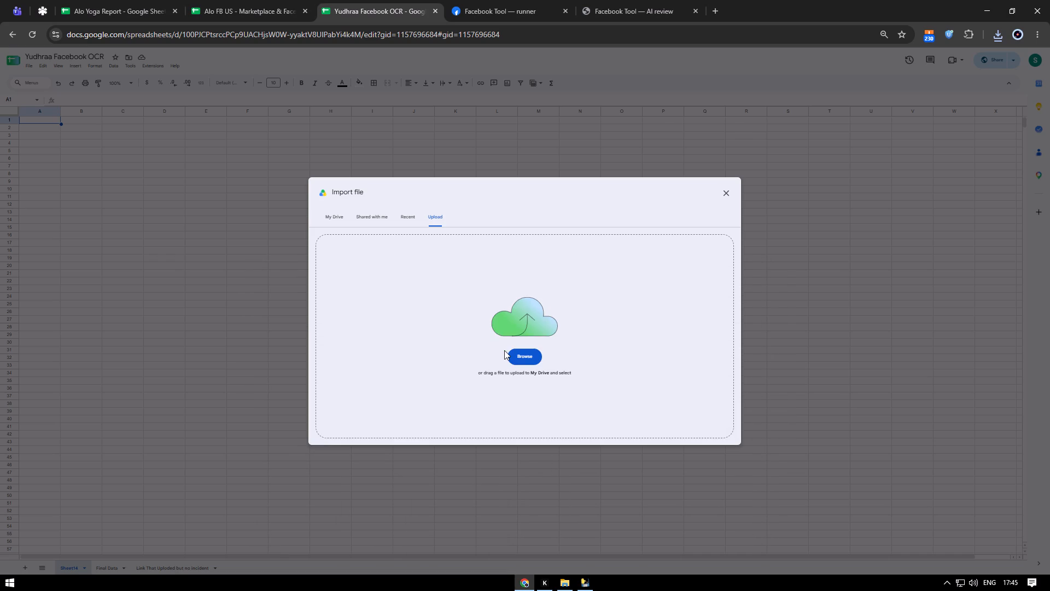
click(474, 312)
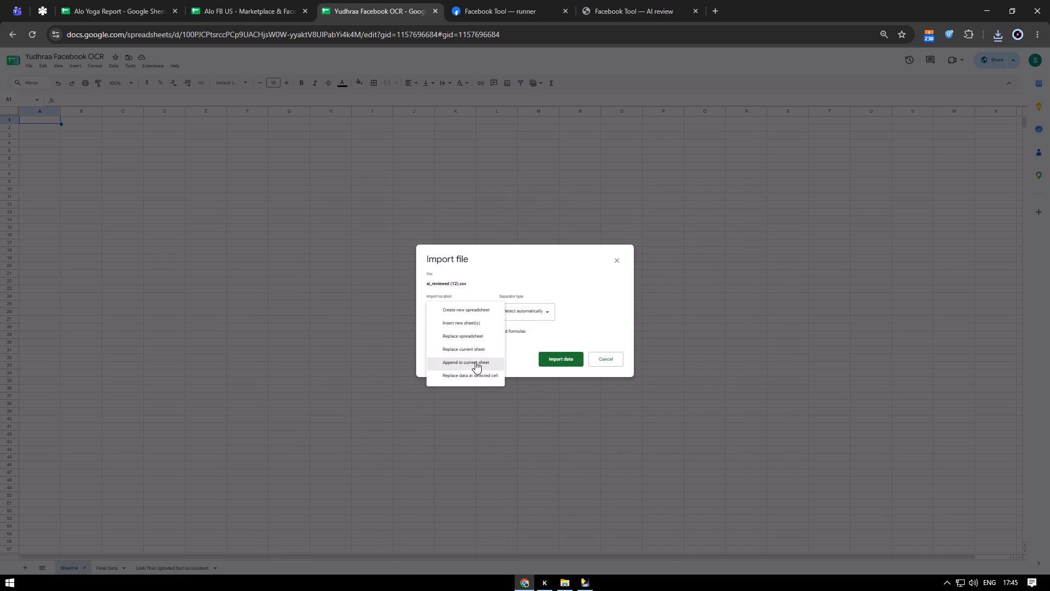
click(475, 362)
click(576, 361)
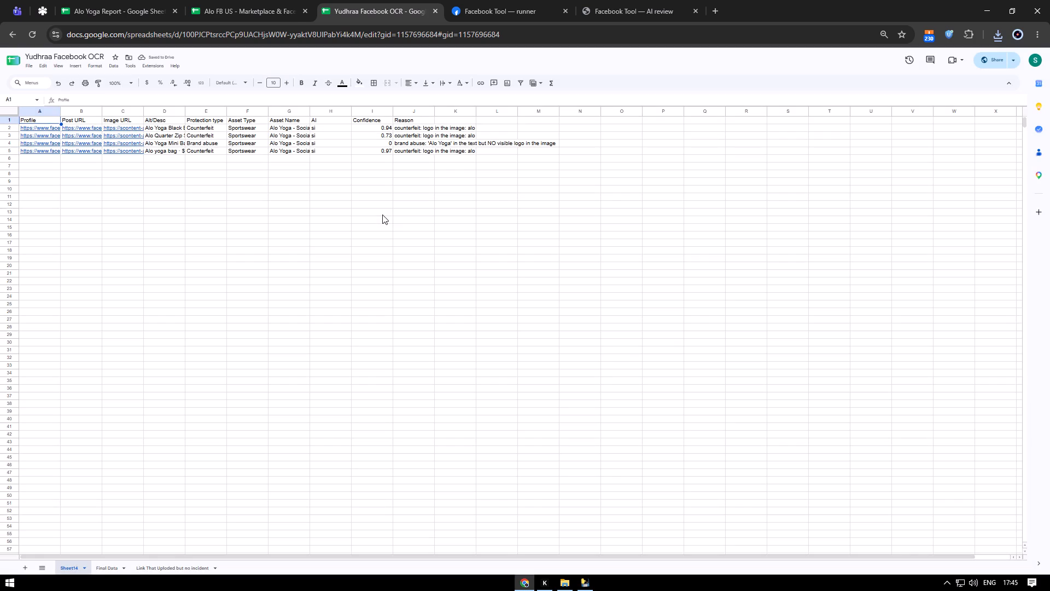
Add a filter to the header row of the imported data, from Profile to Reason.
key(Down)
key(ctrl+shift+Down)
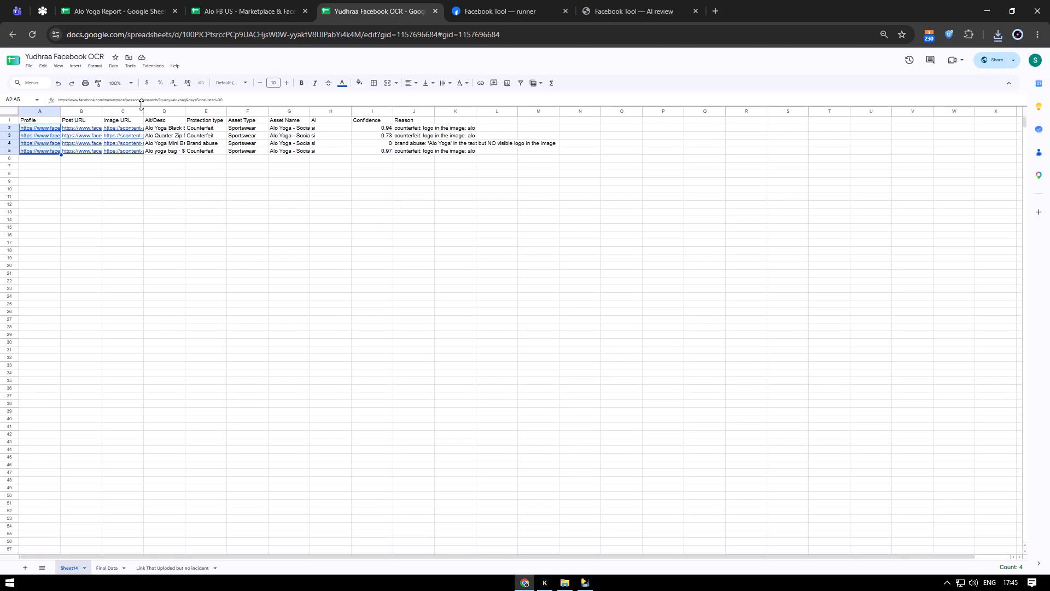
key(Up)
key(Up)
key(ctrl+shift+Right)
key(alt+d)
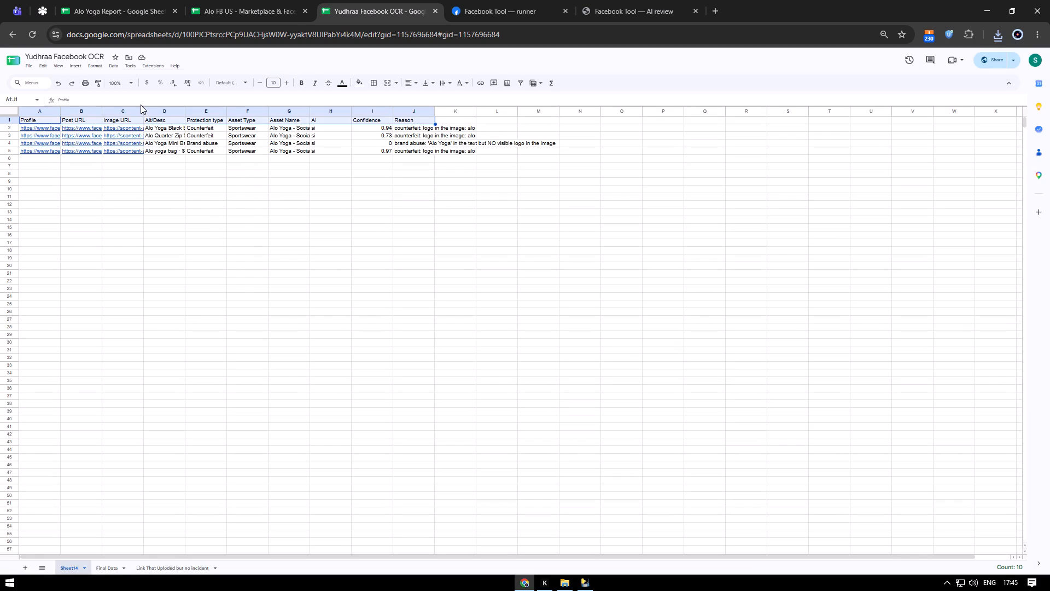
key(alt+f)
key(Down)
key(Right)
key(Right)
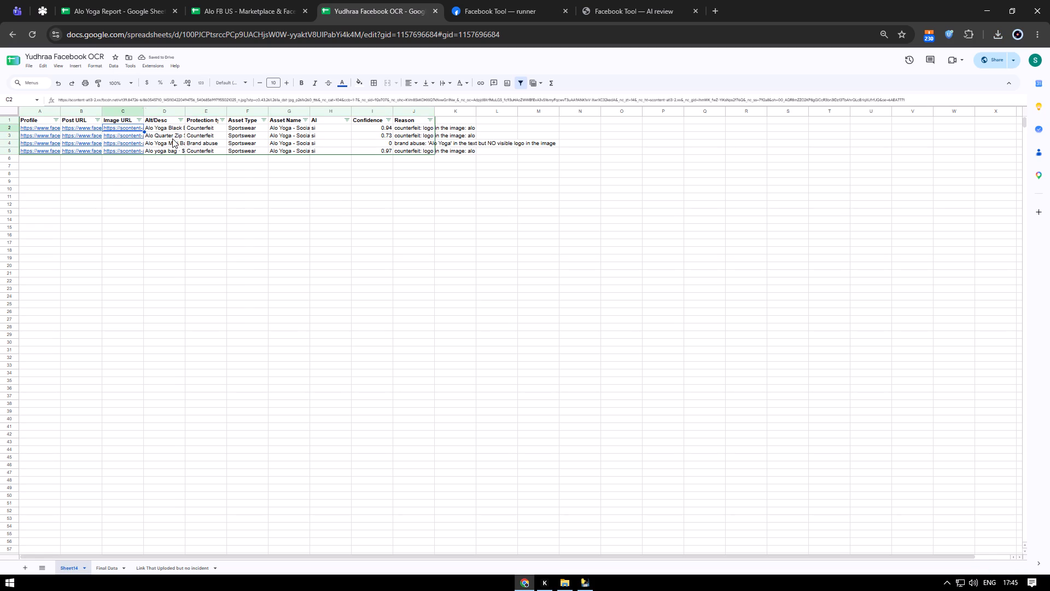
Open the filter options of the Protection type column.
click(221, 118)
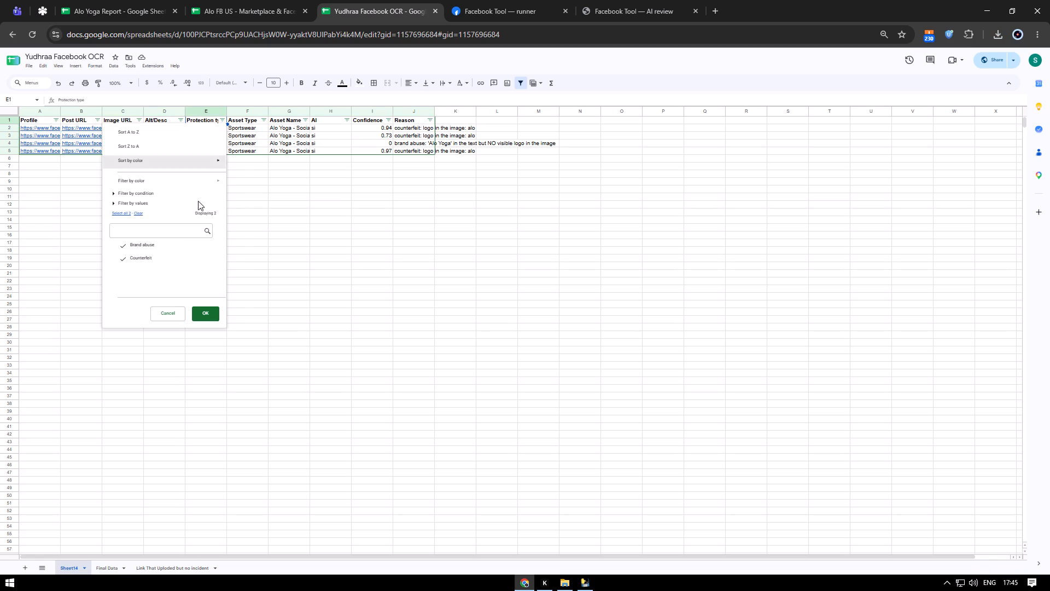
Filter the Protection type column to show only Counterfeit rows, excluding Brand abuse.
click(177, 248)
click(206, 310)
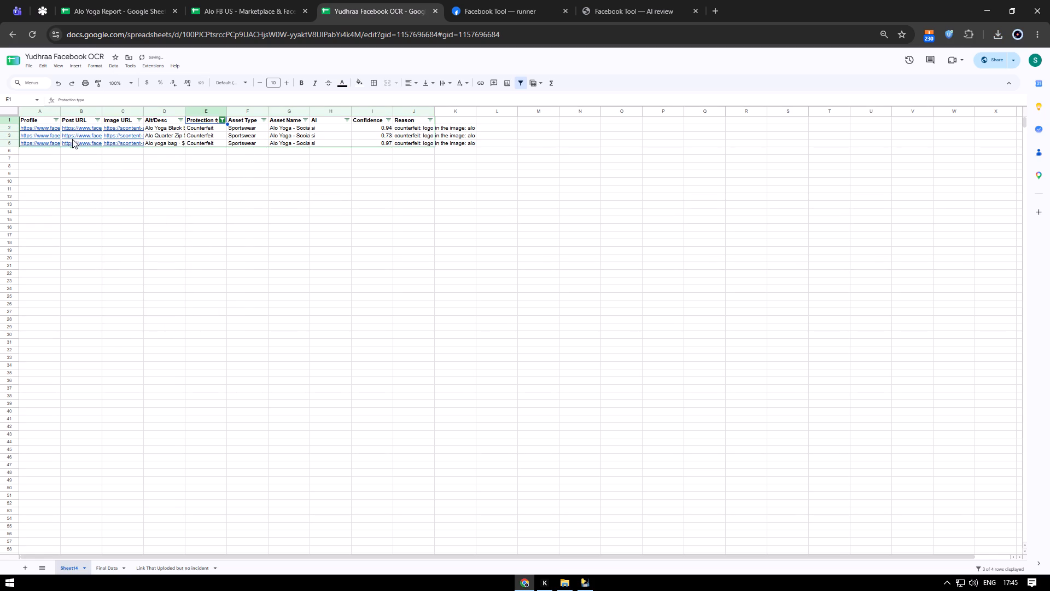
Copy the filtered Post URLs and paste them as multiple detection links in a new incident on the Red Points portal.
click(71, 126)
key(ctrl+shift+Down)
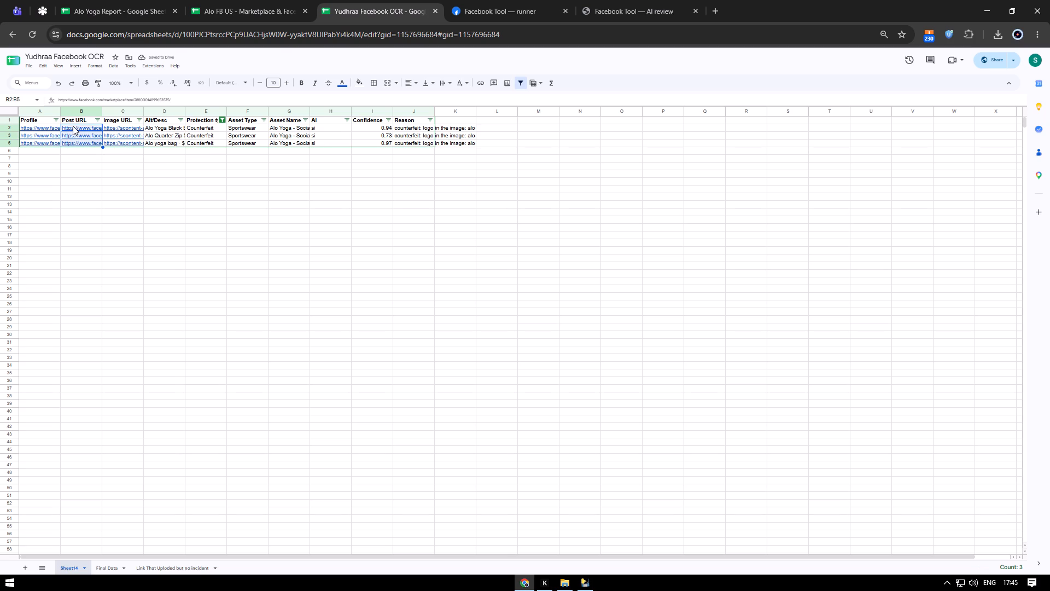
key(ctrl+c)
key(ctrl+c)
key(ctrl+c)
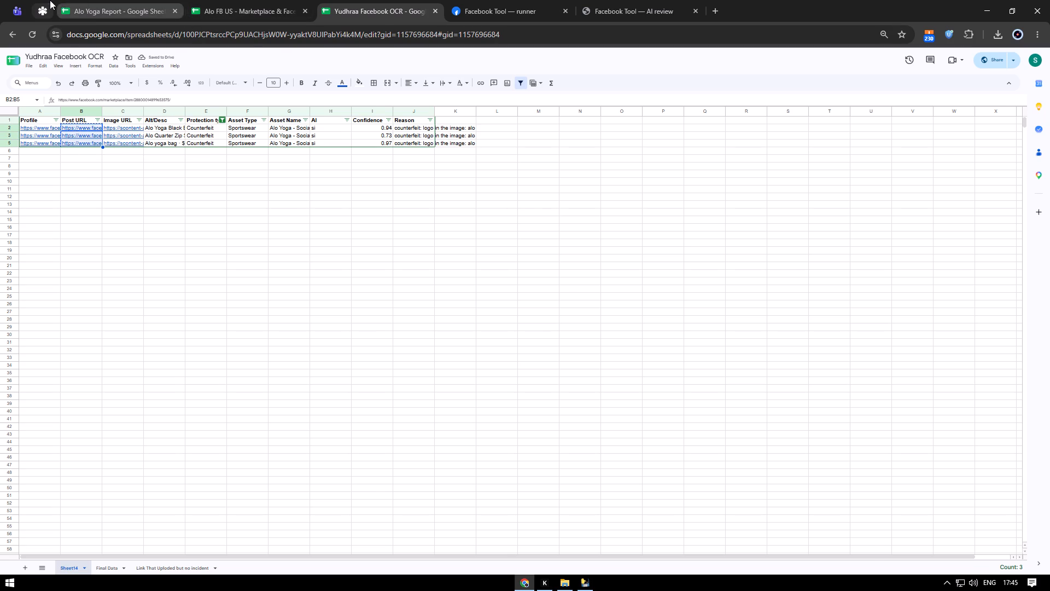
click(50, 0)
click(947, 554)
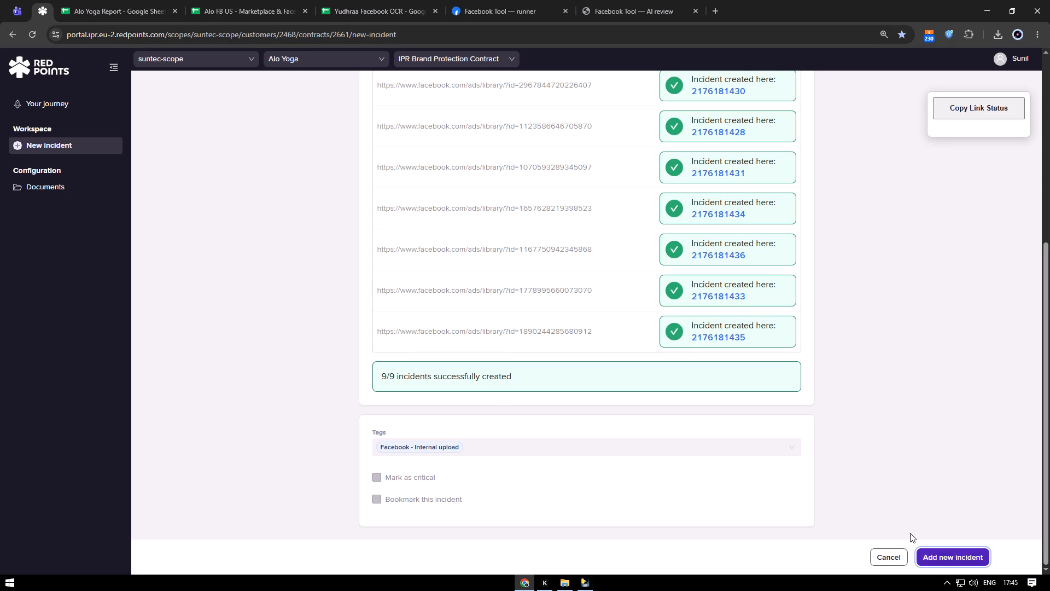
scroll(570, 434, up, 4)
click(387, 260)
click(447, 334)
key(ctrl+v)
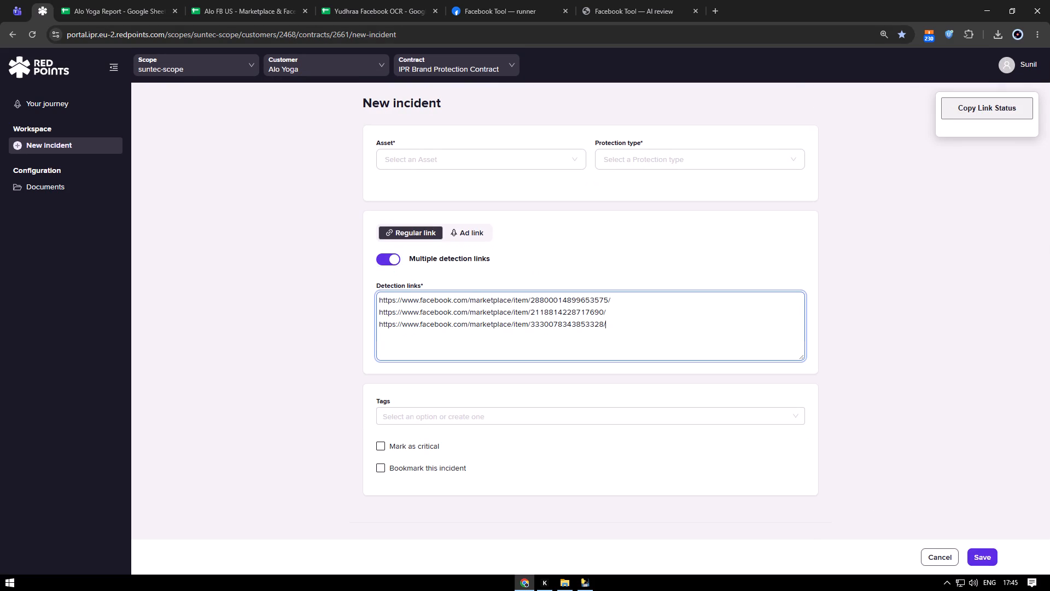
Set the incident's asset to Alo Yoga - Social Media Facebook and its protection type to Product counterfeit.
click(471, 164)
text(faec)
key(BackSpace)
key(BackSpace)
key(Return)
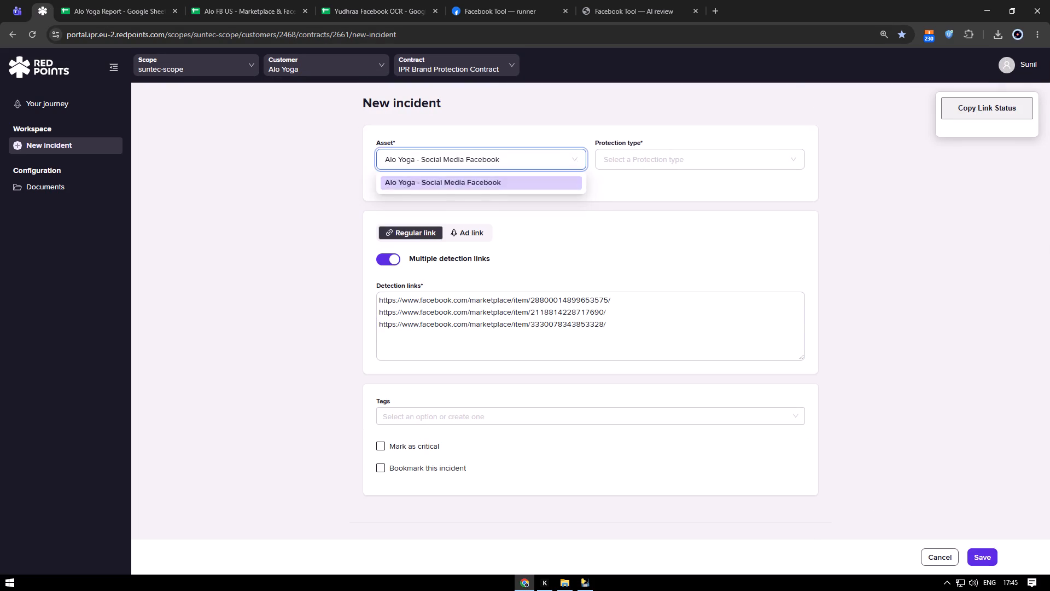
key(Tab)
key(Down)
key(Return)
Add the tag Facebook - Internal upload and save the new incident.
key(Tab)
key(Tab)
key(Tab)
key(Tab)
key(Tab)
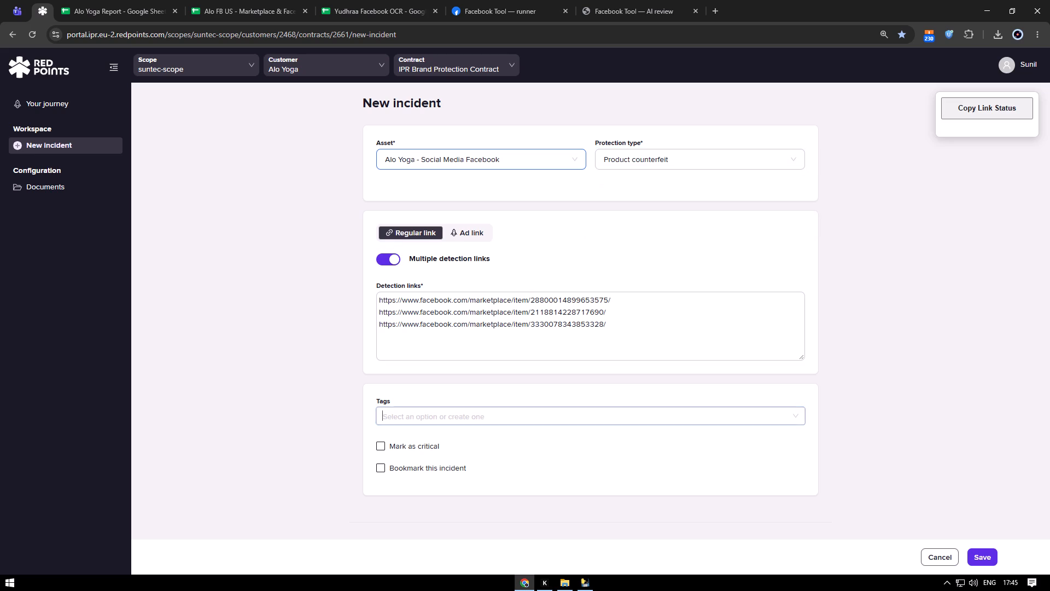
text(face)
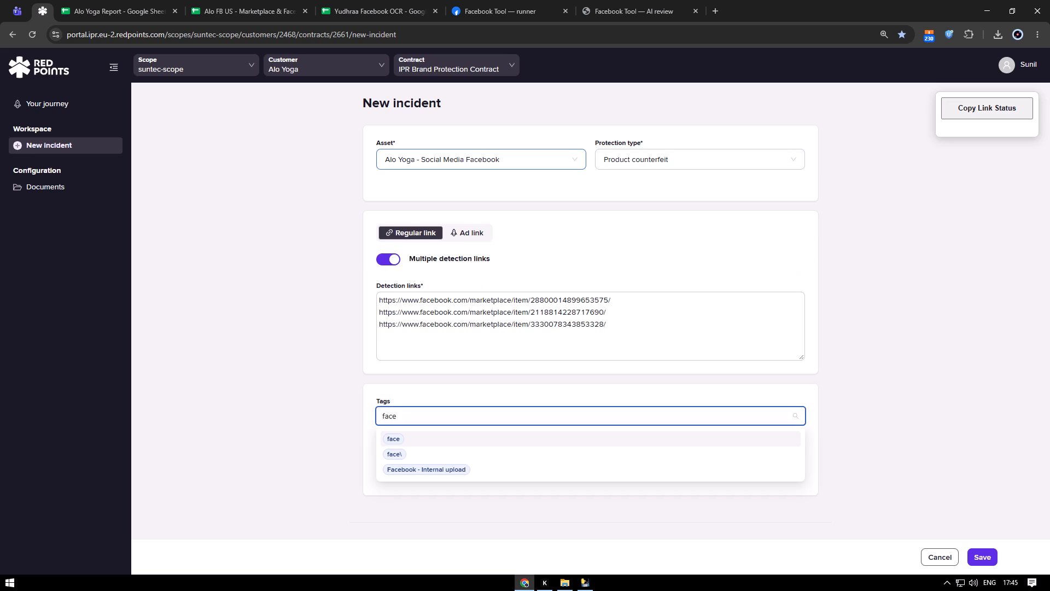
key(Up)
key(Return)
click(868, 294)
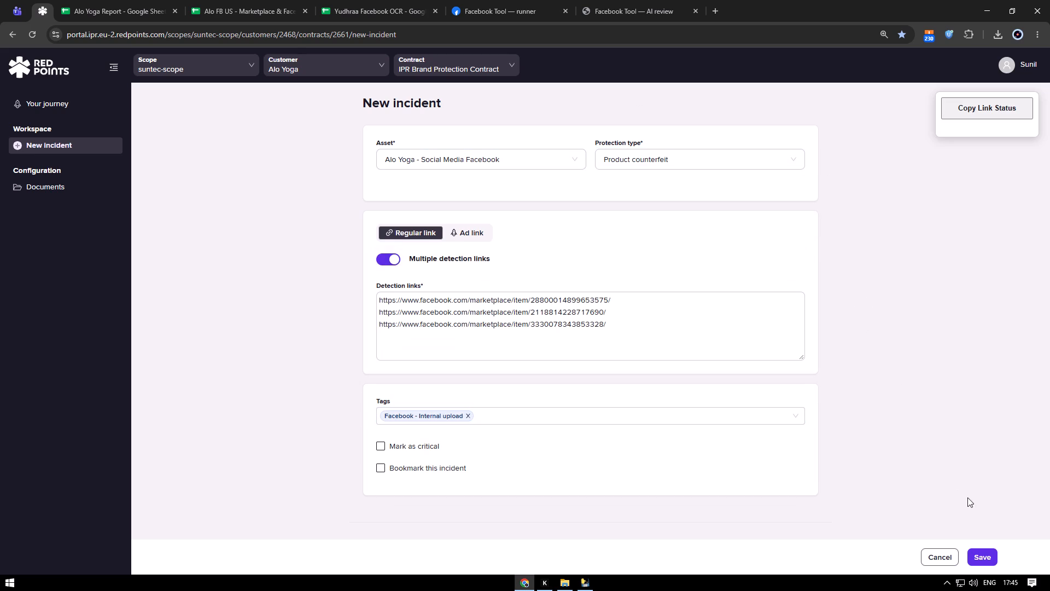
click(989, 555)
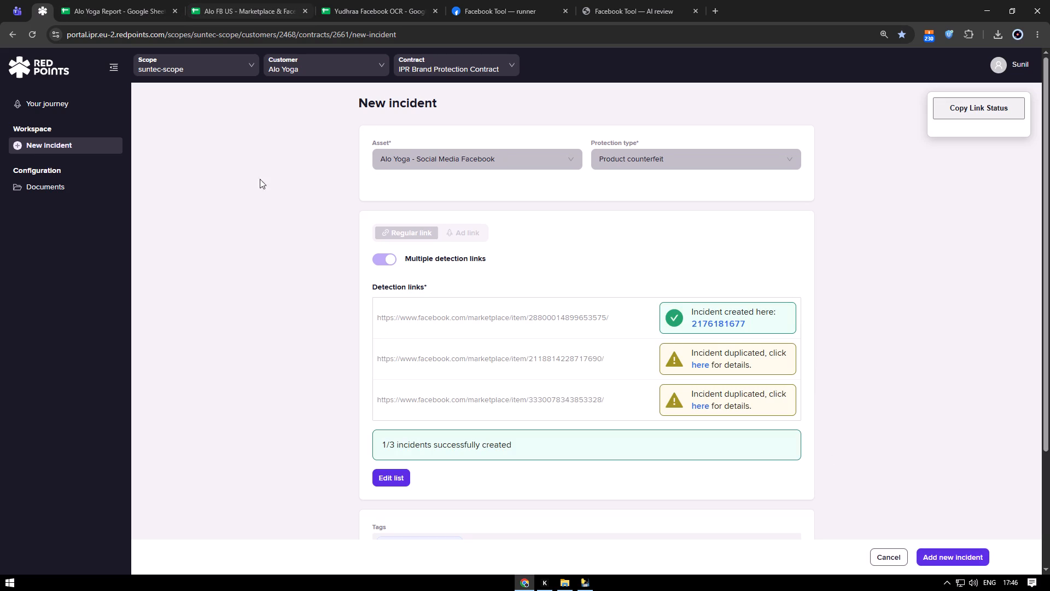
Copy the link status of the saved incidents and paste it in the blank area beside the Final Data table, at H5375.
click(992, 113)
click(225, 0)
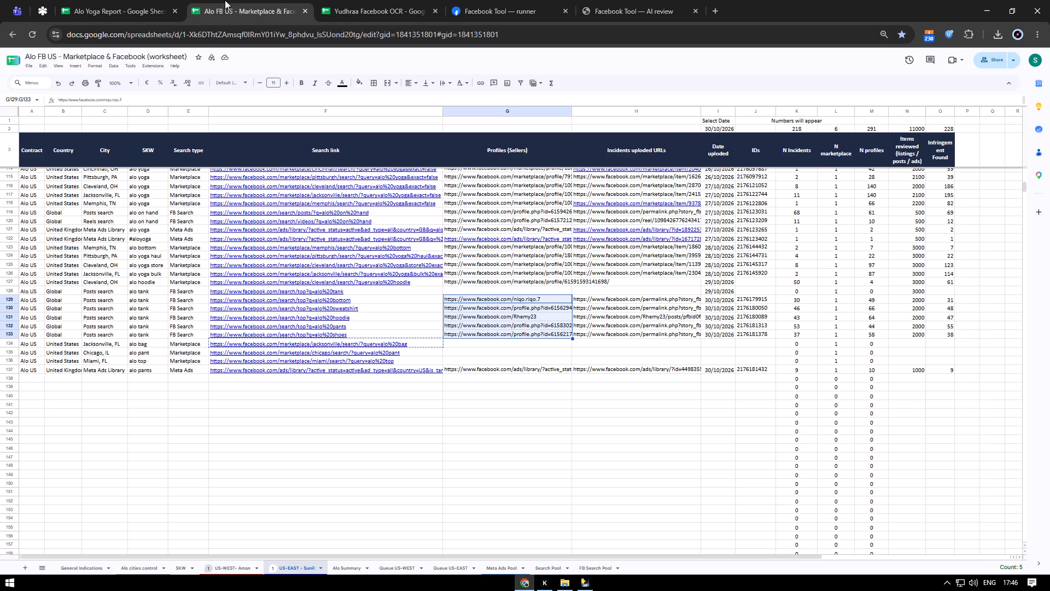
click(116, 0)
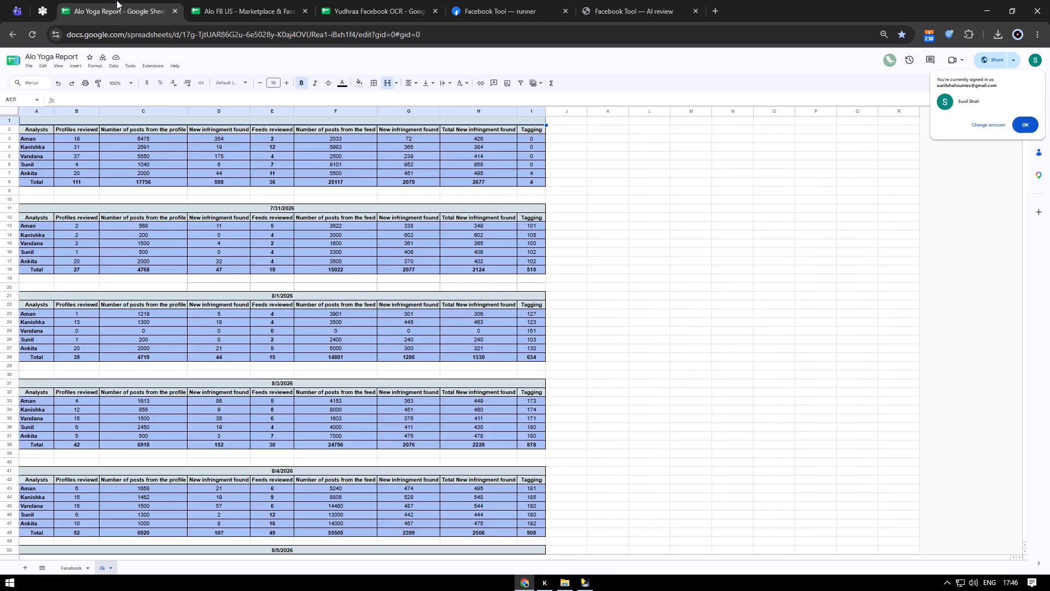
click(223, 0)
click(390, 0)
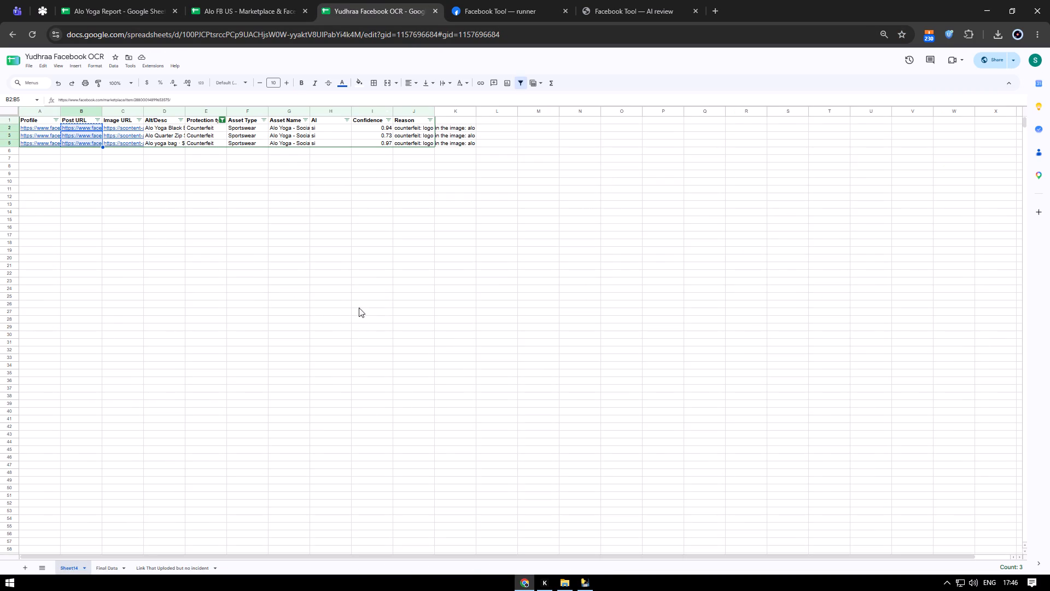
click(108, 573)
click(732, 373)
key(ctrl+v)
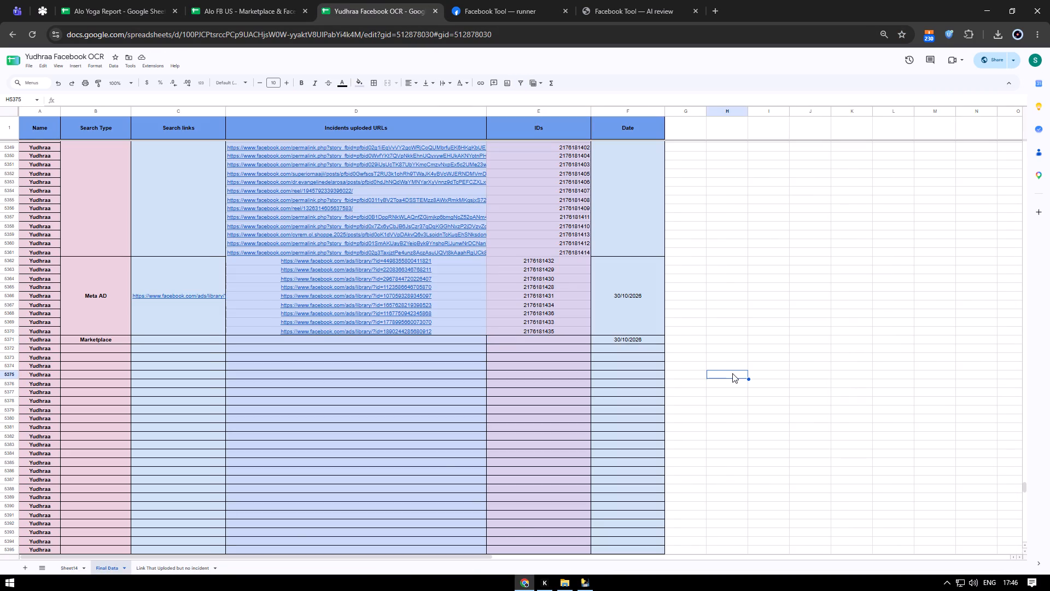
Copy the filtered Profile links from Sheet14 into the Profiles (Sellers) cell of the US-EAST worksheet's Jacksonville, FL alo bag row.
click(72, 567)
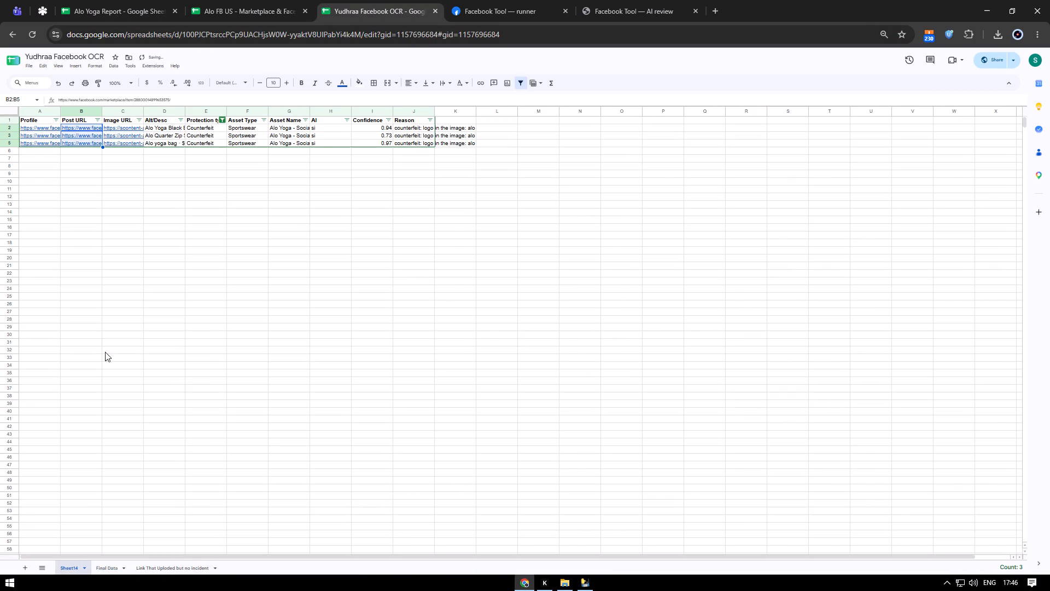
key(Left)
key(ctrl+shift+Down)
key(ctrl+c)
key(ctrl+c)
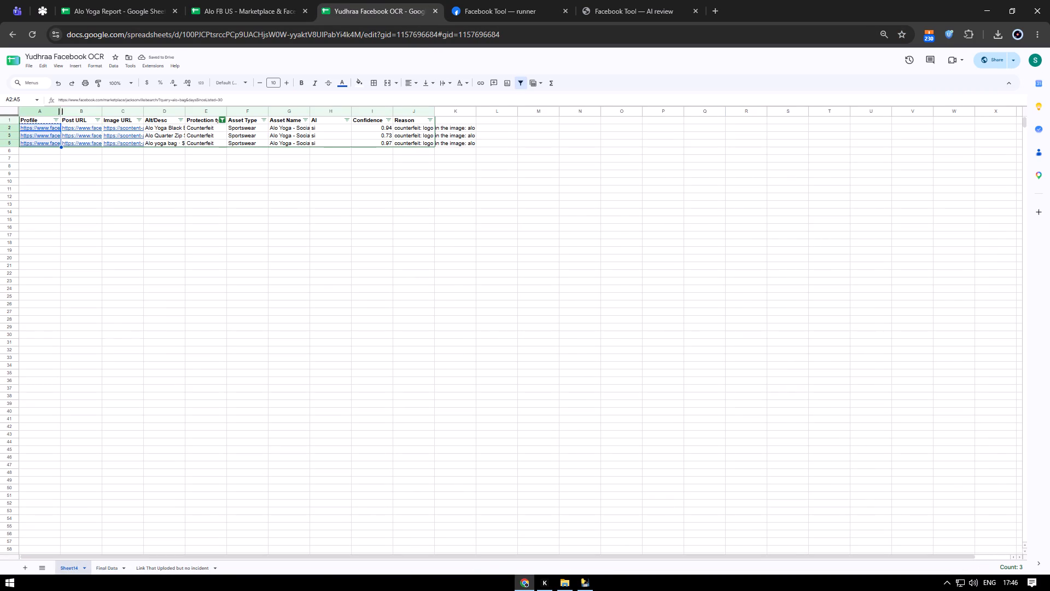
key(ctrl+c)
key(ctrl+shift+Tab)
key(ctrl+Down)
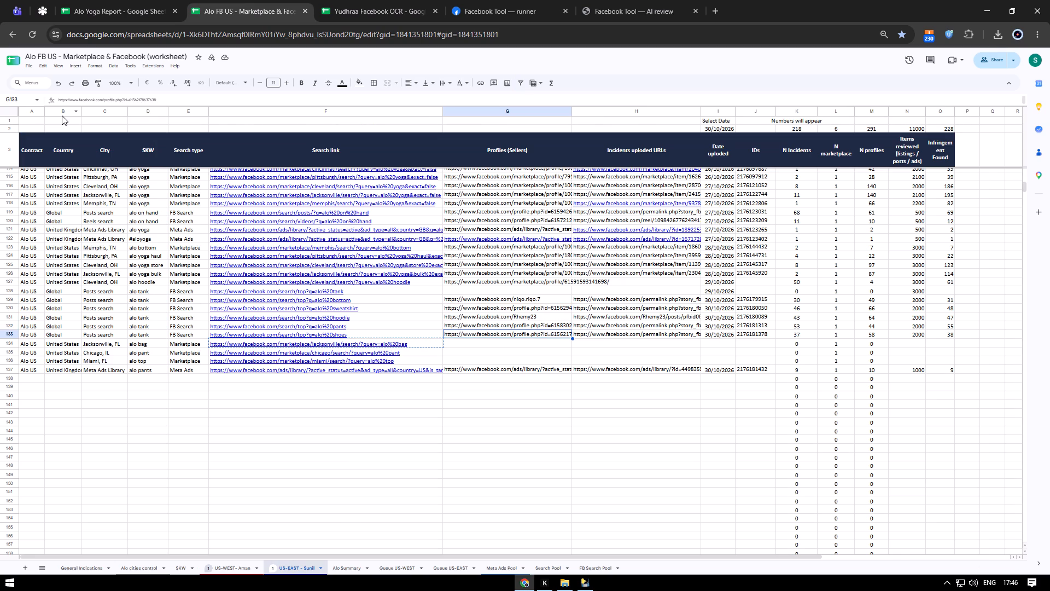
key(Down)
key(Return)
key(ctrl+shift+v)
key(Return)
key(Up)
key(Right)
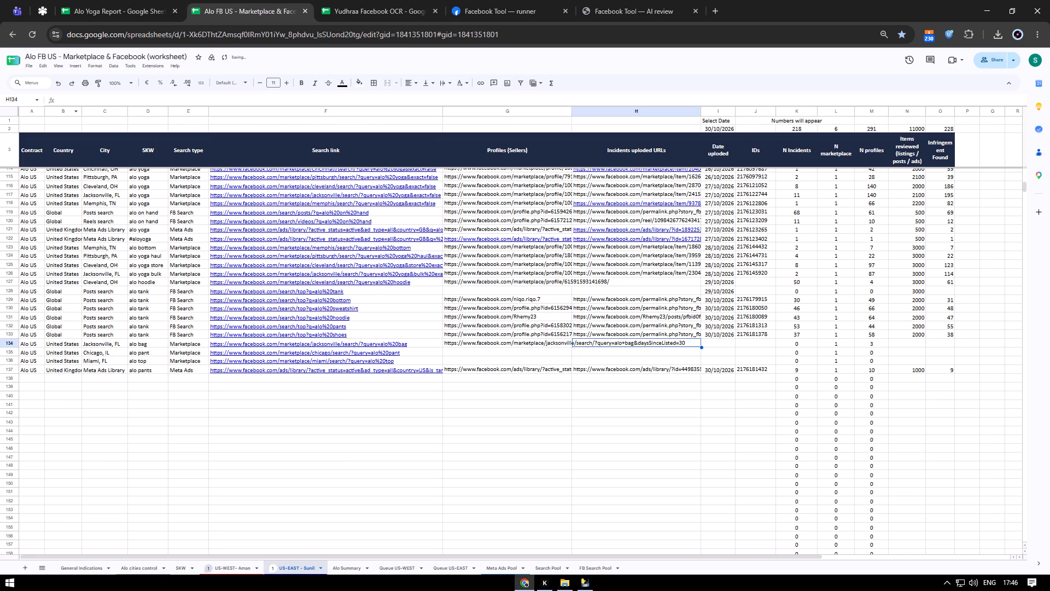
Enter 30/10/2026 as Date uploaded and 1000 as Items reviewed for the Jacksonville, FL alo bag row.
key(Right)
key(ctrl+semicolon)
key(Right)
key(Right)
key(Right)
key(Right)
key(Right)
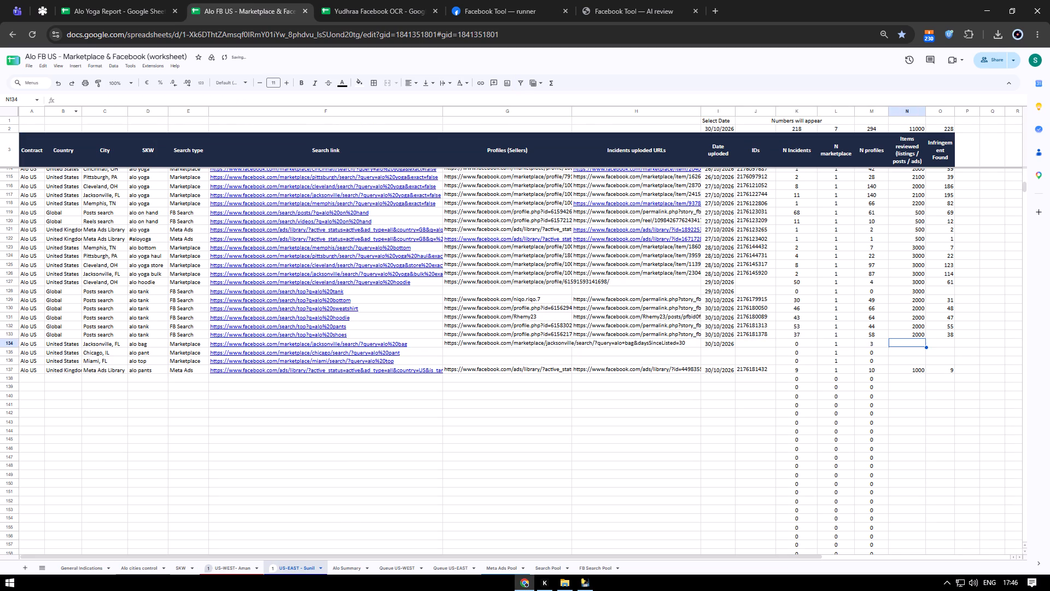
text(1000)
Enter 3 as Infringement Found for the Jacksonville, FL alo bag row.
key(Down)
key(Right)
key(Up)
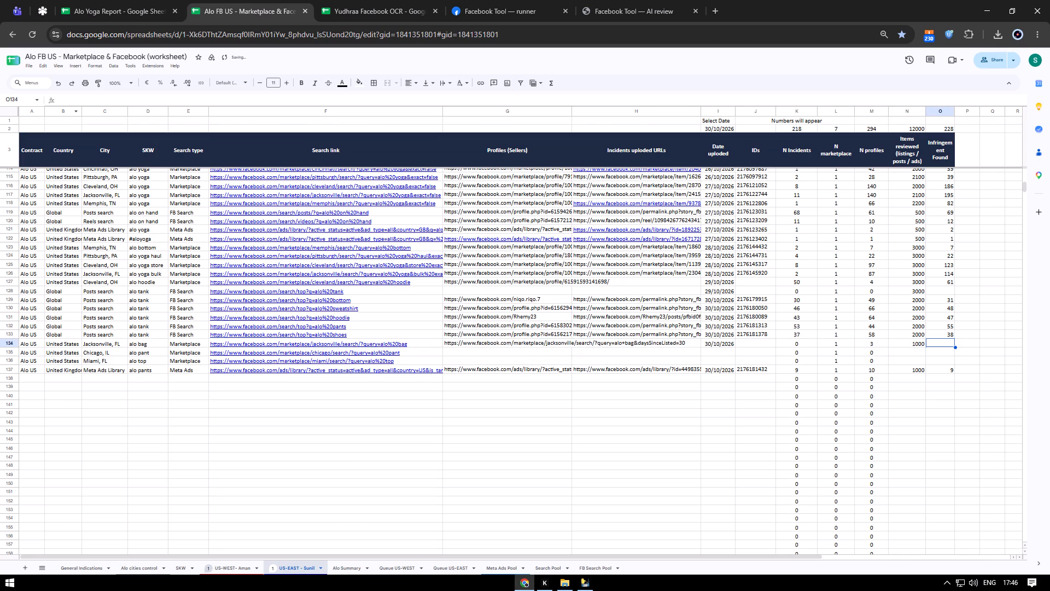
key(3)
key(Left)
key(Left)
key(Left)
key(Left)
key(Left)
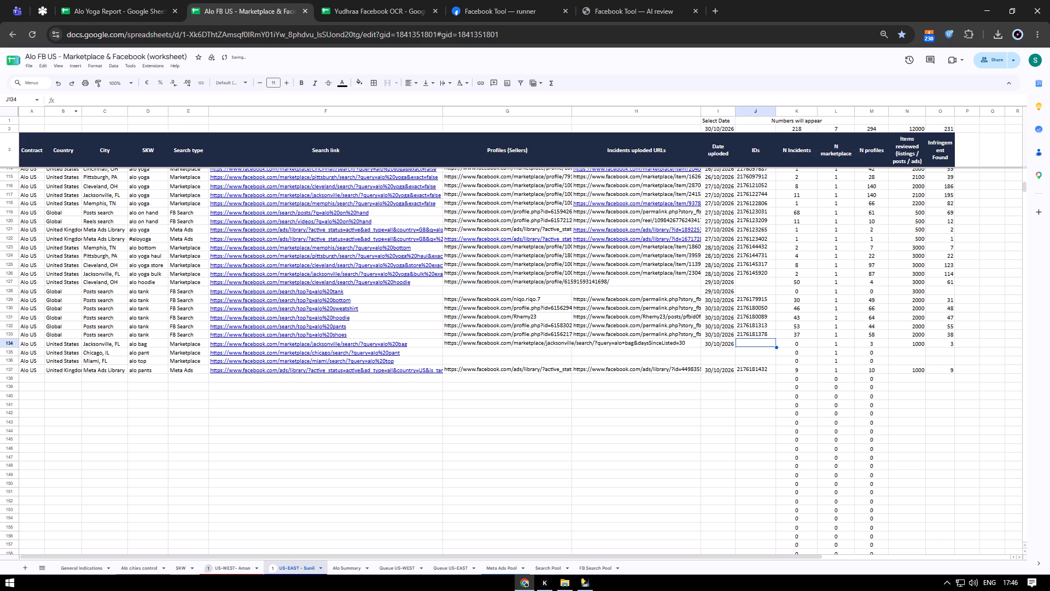
Set Infringement Found to 5 for the Jacksonville, FL alo bag row and return to its Incidents uploaded URLs cell.
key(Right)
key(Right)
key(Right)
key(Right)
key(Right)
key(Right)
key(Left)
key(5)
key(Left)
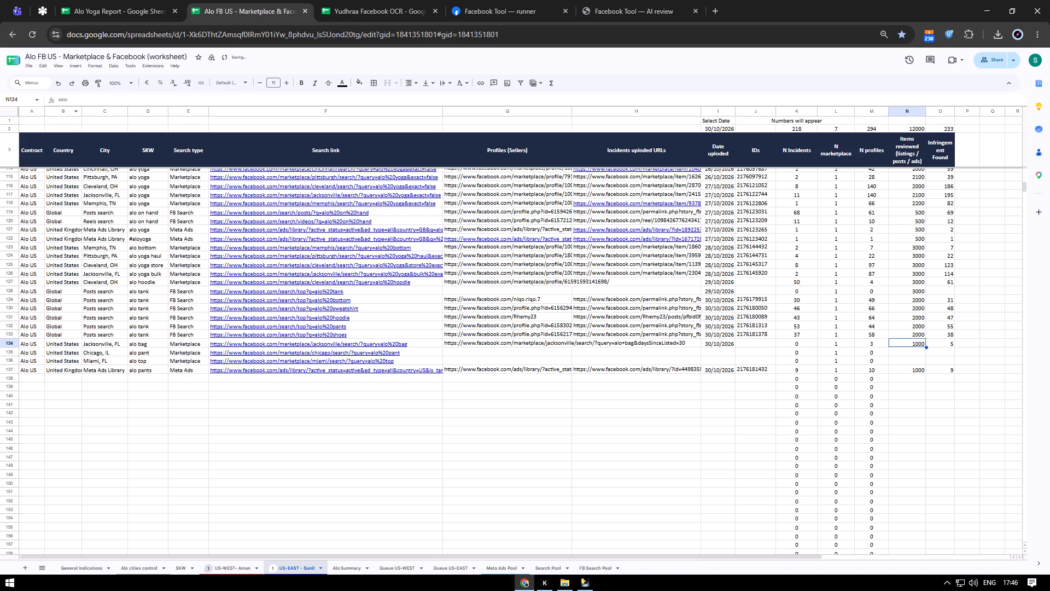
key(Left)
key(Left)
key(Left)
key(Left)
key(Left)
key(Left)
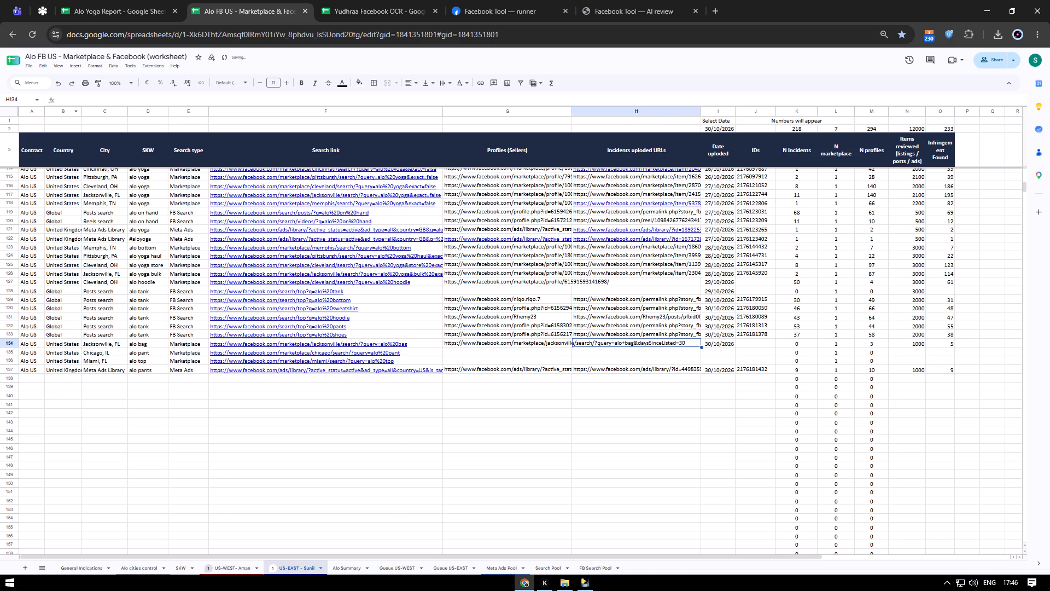
Delete the Status column of the pasted link status block beside the Final Data table.
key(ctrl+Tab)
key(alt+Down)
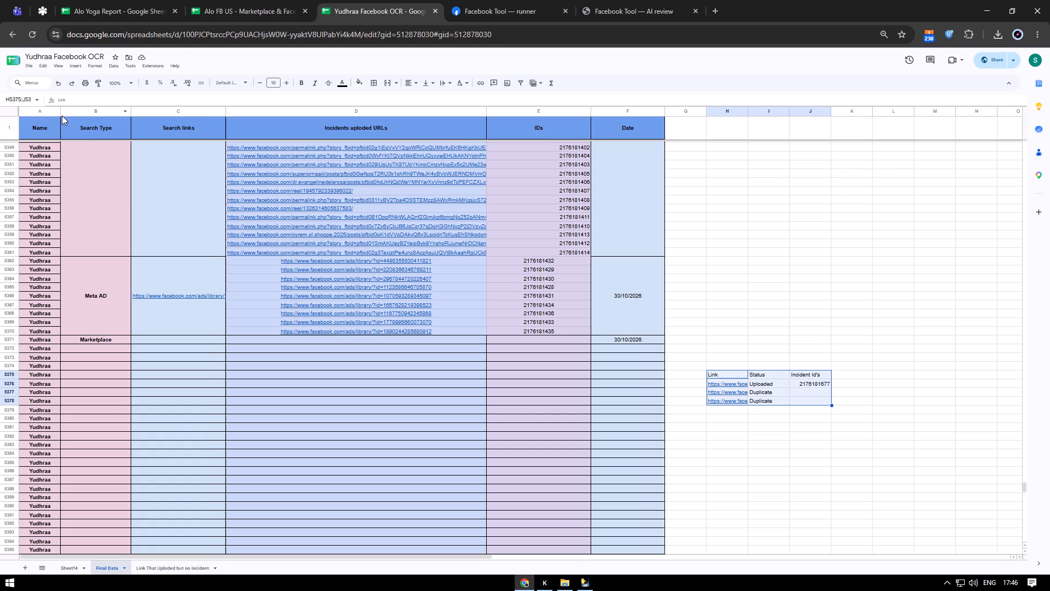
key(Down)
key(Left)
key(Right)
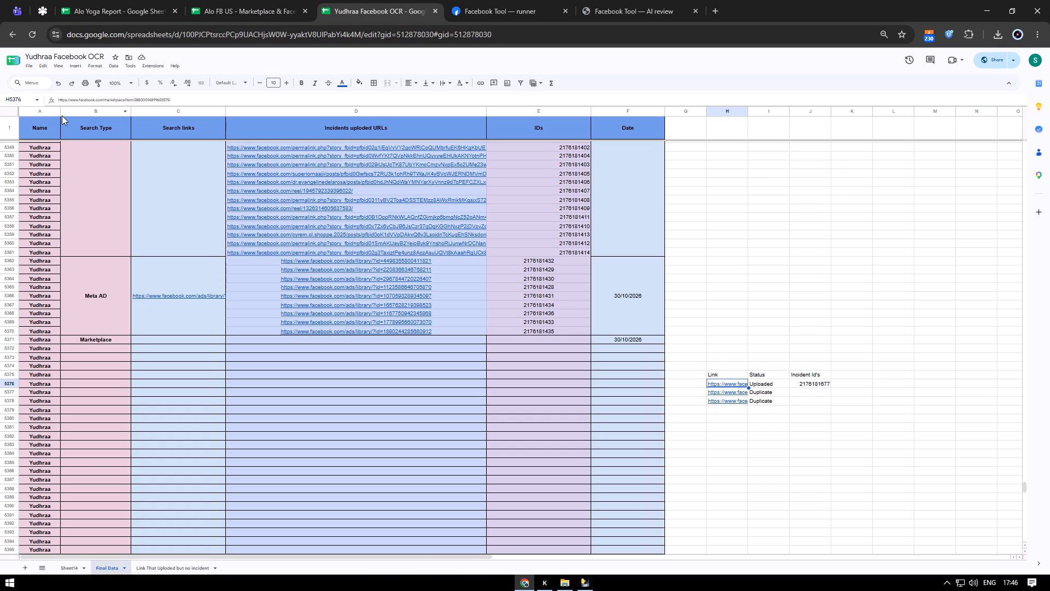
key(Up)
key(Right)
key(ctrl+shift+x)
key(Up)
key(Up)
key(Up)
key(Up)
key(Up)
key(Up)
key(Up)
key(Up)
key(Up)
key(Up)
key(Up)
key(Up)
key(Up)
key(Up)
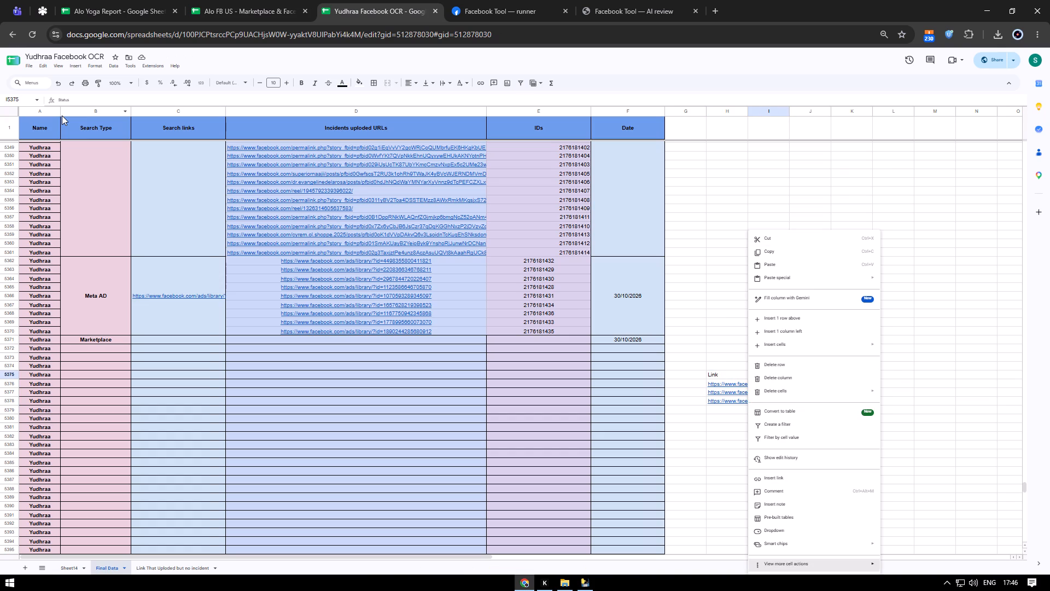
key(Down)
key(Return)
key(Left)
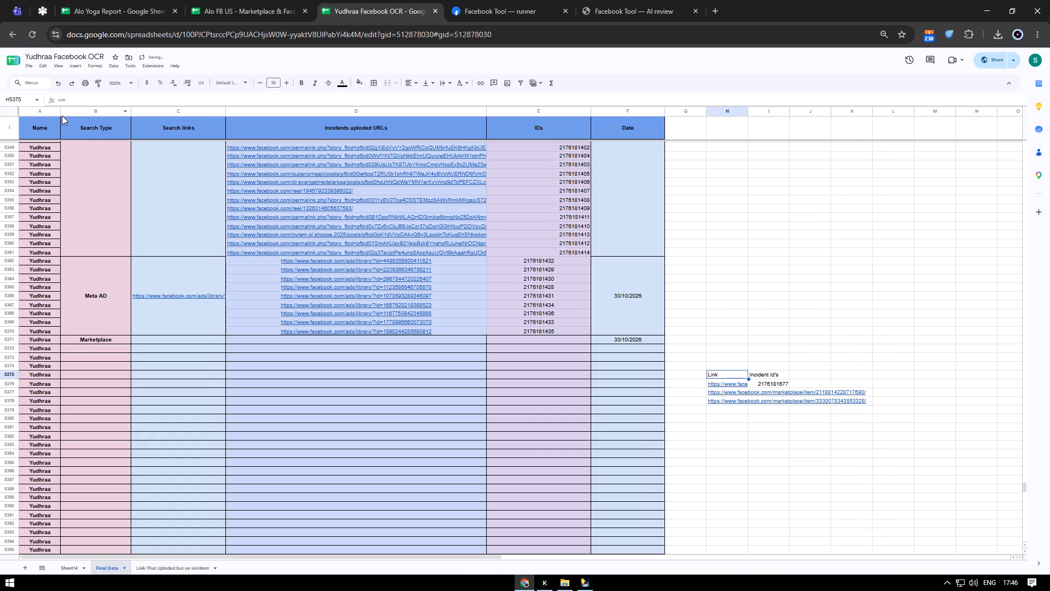
Clear the Link and Incident Id's headers of the pasted block.
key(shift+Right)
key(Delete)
Move the uploaded link and its incident ID into the Marketplace row of Final Data, row 5371, and centre both cells.
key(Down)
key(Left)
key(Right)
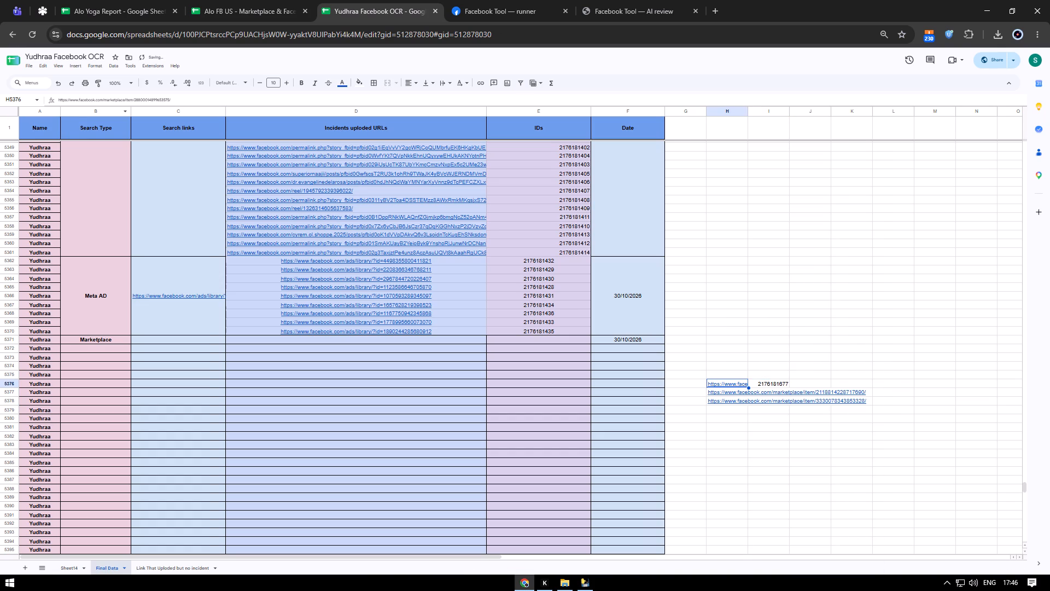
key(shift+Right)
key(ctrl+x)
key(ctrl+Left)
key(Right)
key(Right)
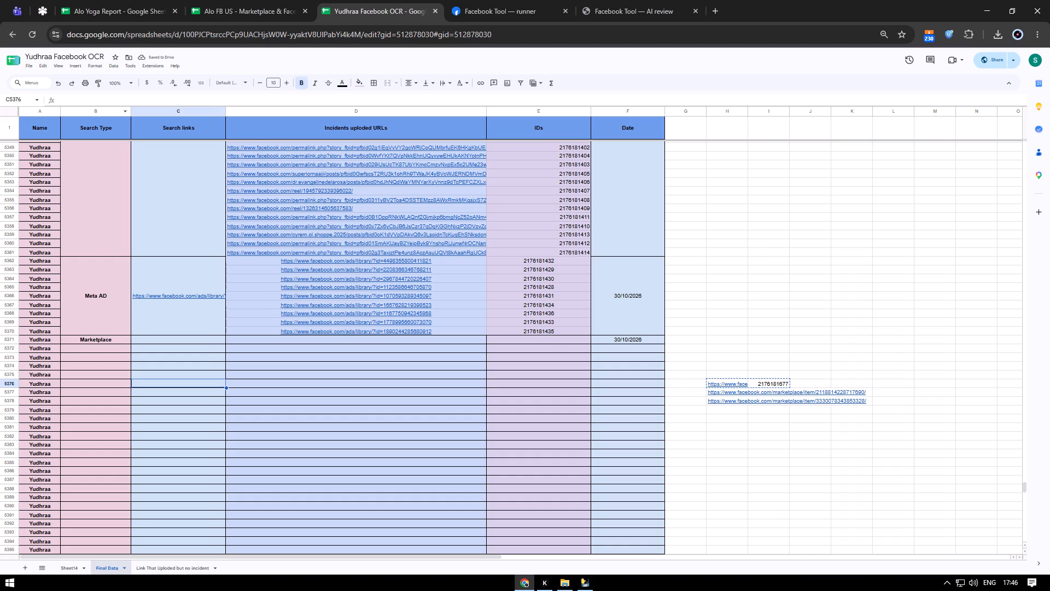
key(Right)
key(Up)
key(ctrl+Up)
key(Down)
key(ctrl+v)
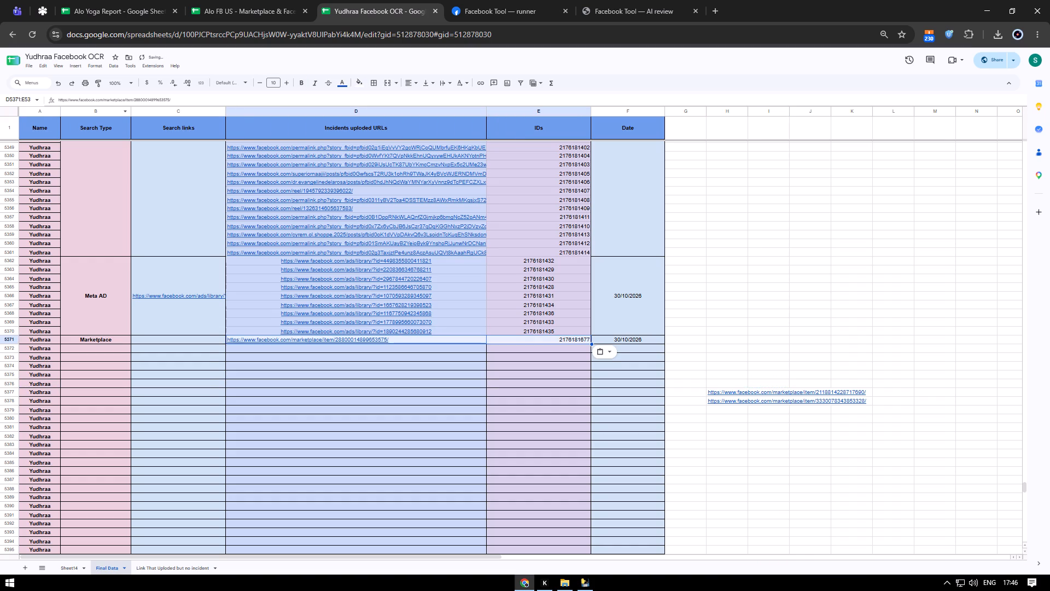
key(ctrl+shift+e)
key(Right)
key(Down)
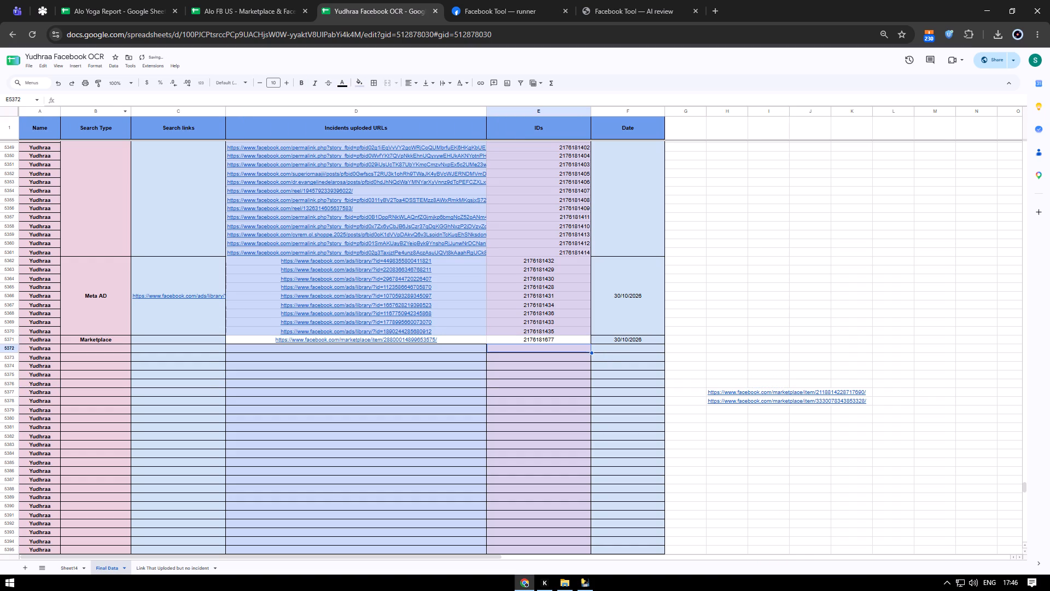
Delete the two leftover marketplace links beside the Final Data table.
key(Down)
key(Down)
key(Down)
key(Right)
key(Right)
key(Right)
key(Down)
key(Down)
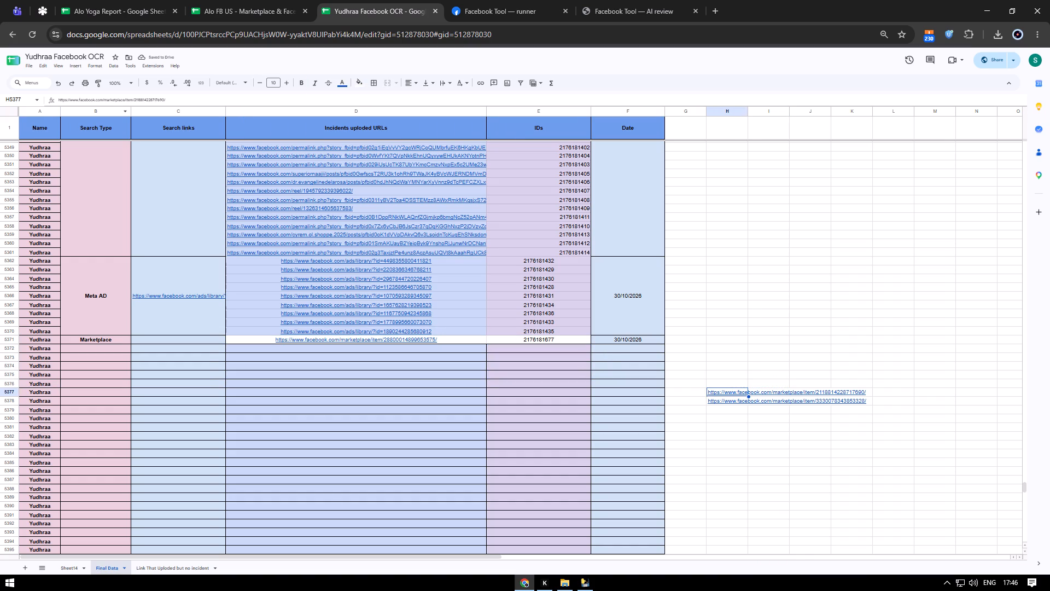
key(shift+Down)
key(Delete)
Select the Marketplace row's empty Search links cell in Final Data and switch to the US-EAST worksheet.
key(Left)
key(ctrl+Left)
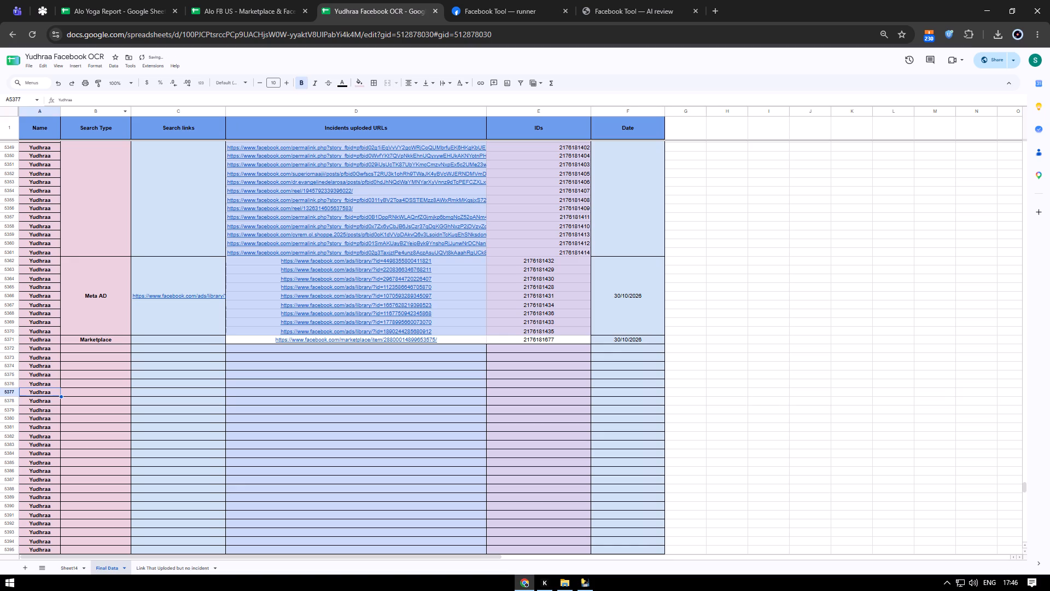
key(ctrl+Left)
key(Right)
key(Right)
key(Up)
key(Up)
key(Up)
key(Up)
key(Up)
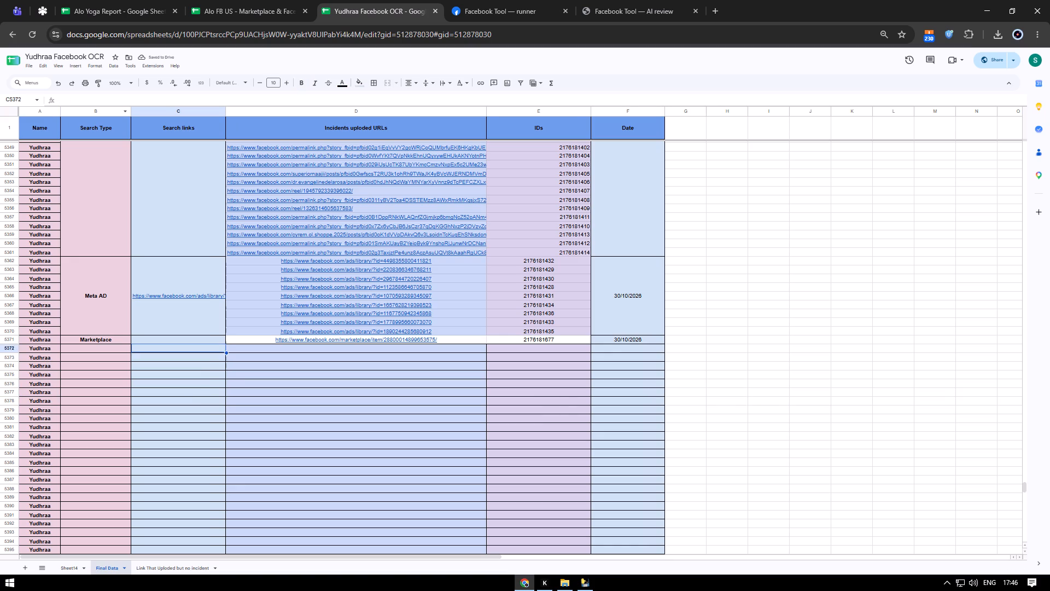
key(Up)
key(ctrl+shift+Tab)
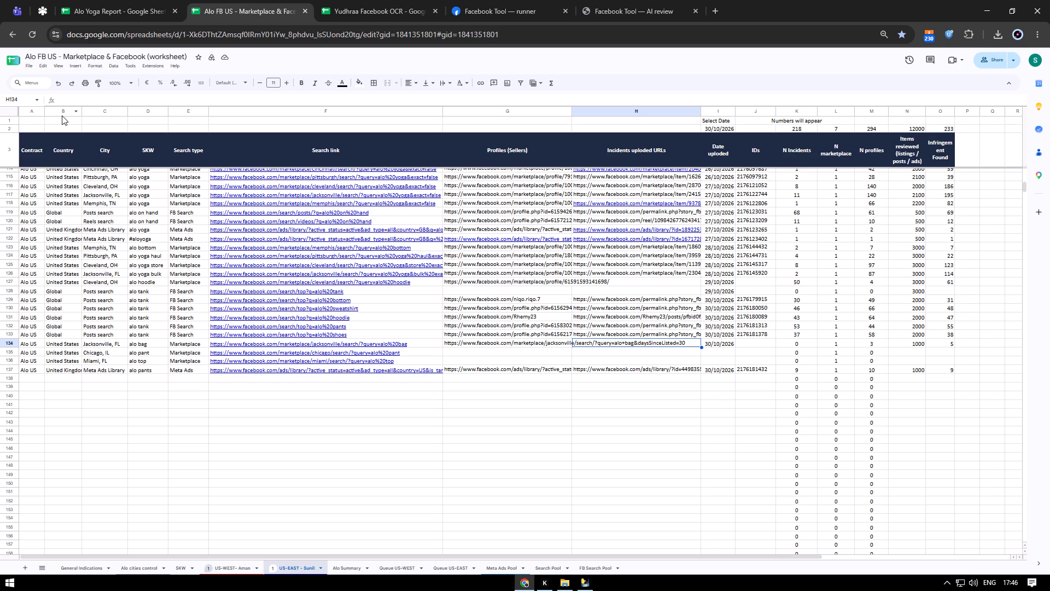
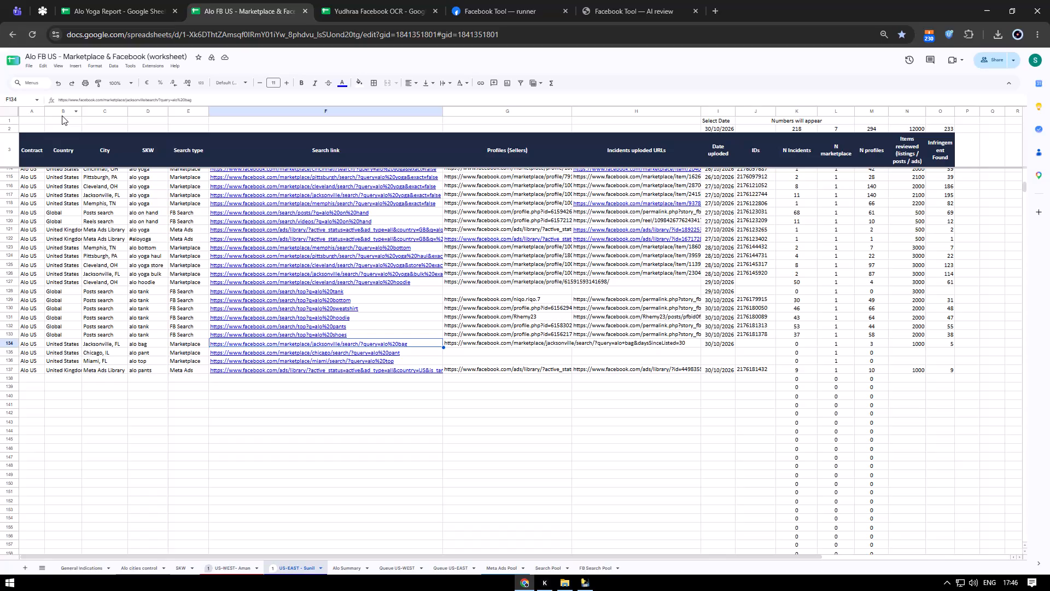
Copy the Jacksonville alo bag search link from row 134 into the Search links cell of Final Data's Marketplace row 5371, left-aligned.
key(Return)
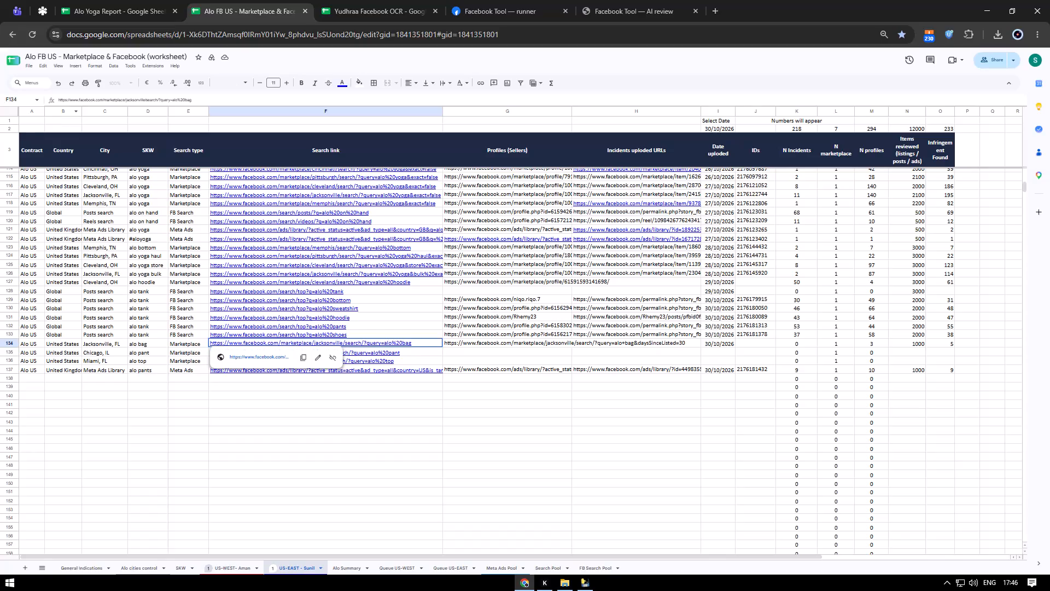
key(ctrl+a)
key(ctrl+c)
key(ctrl+c)
key(ctrl+c)
key(Escape)
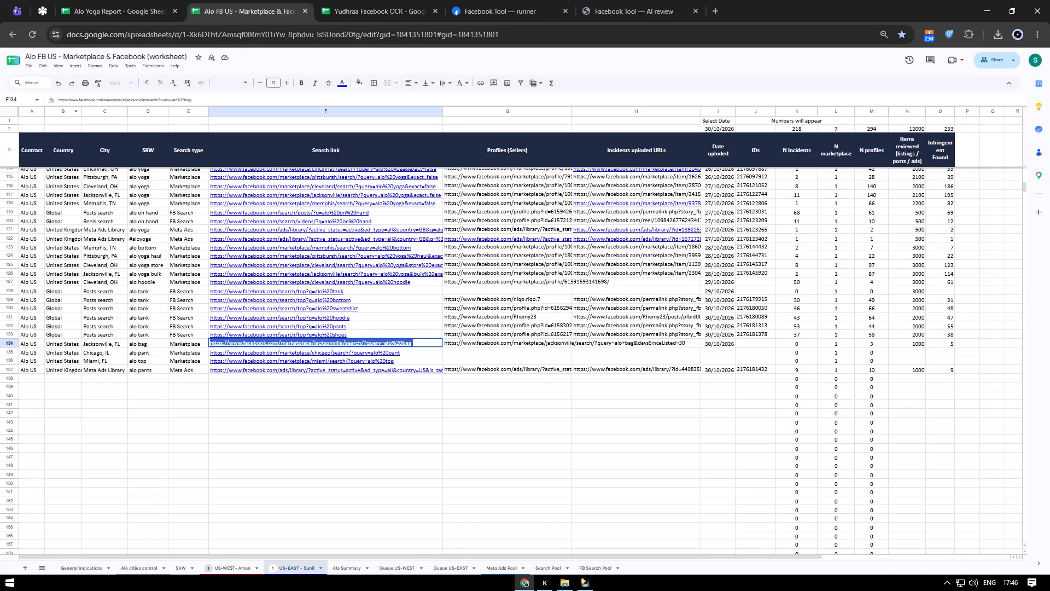
key(Escape)
key(Right)
key(Right)
key(Right)
key(Left)
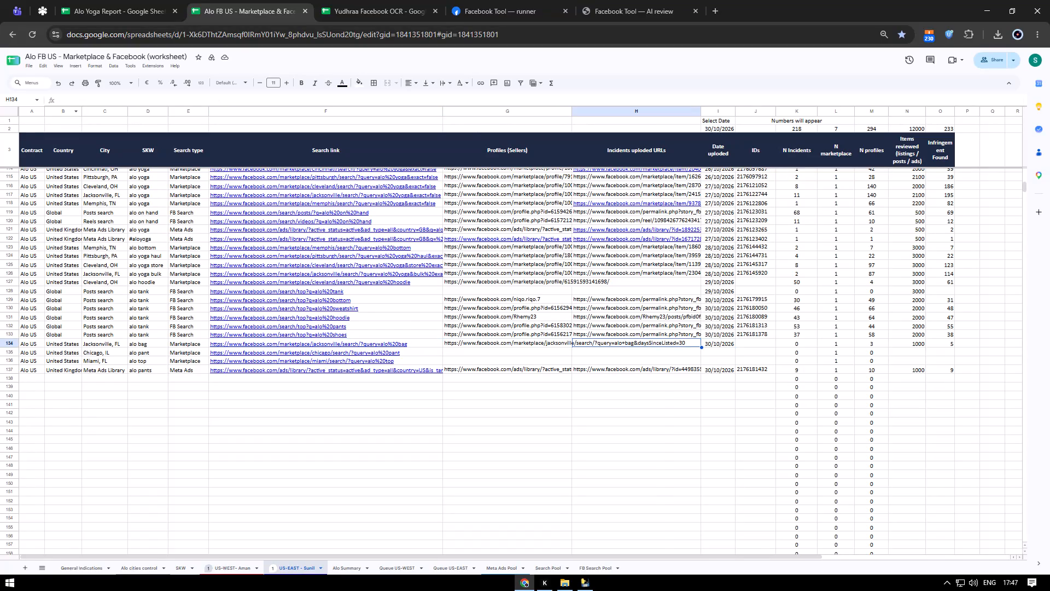
key(ctrl+Tab)
key(Right)
key(Left)
key(Return)
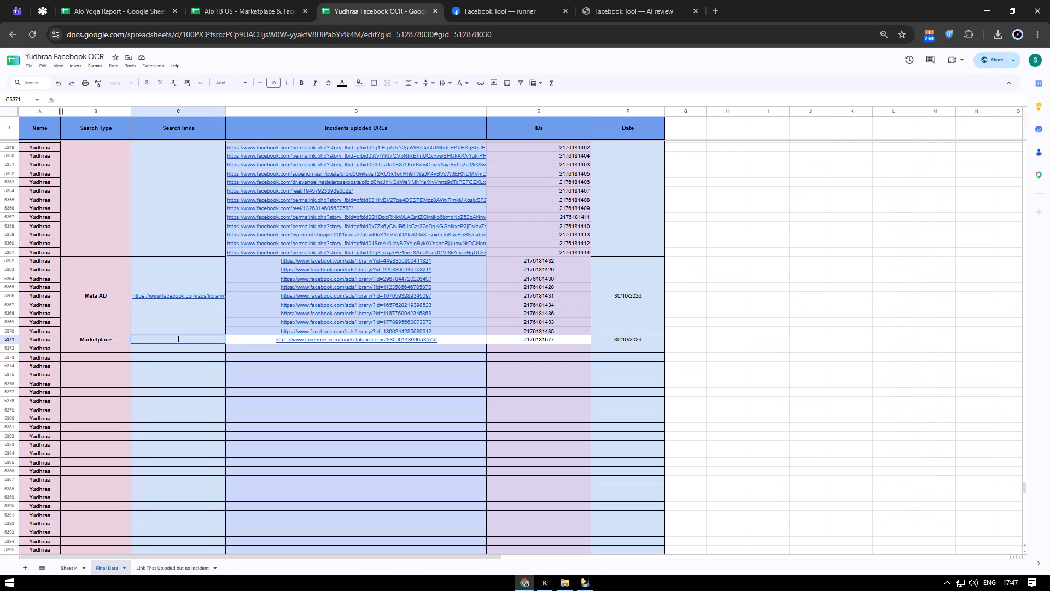
key(ctrl+shift+v)
key(Return)
key(Up)
key(ctrl+shift+l)
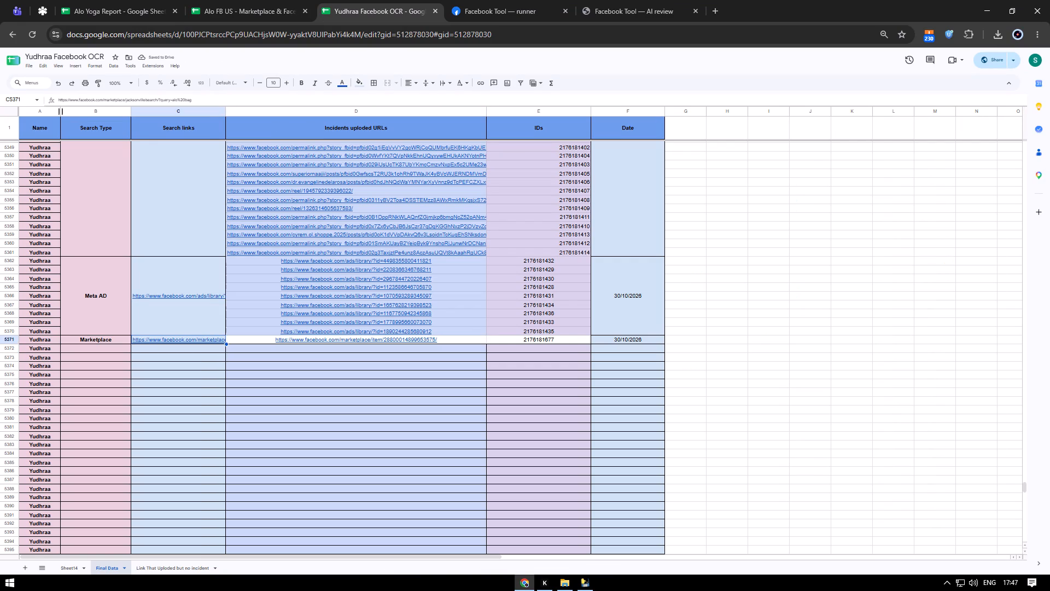
Copy the incident URL from Final Data row 5371 into Incidents uploaded URLs of the worksheet's Jacksonville alo bag row.
key(Right)
key(ctrl+c)
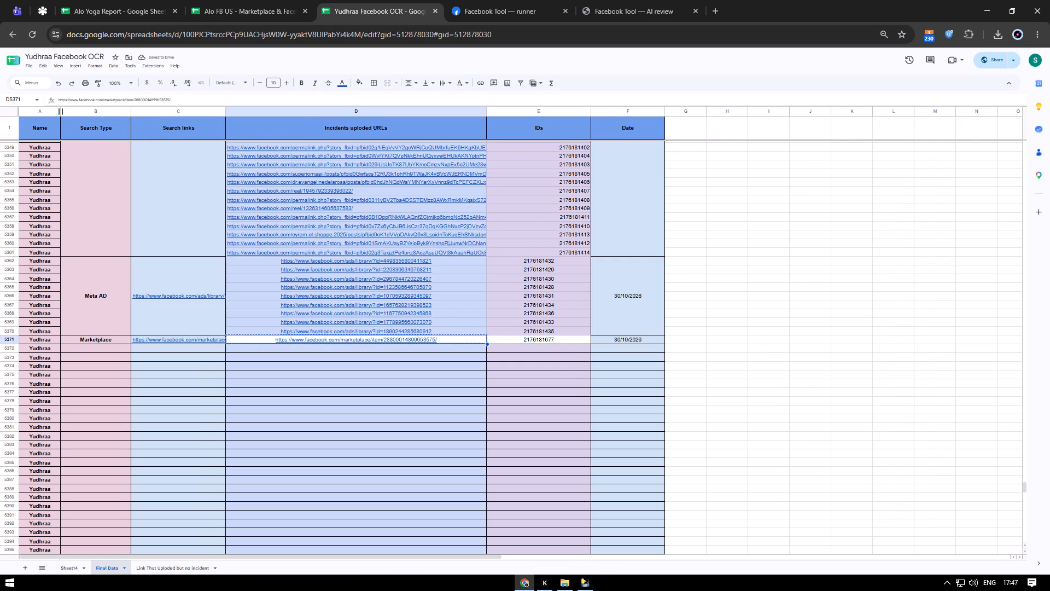
key(ctrl+c)
key(ctrl+c)
key(ctrl+shift+Tab)
key(Return)
key(ctrl+shift+v)
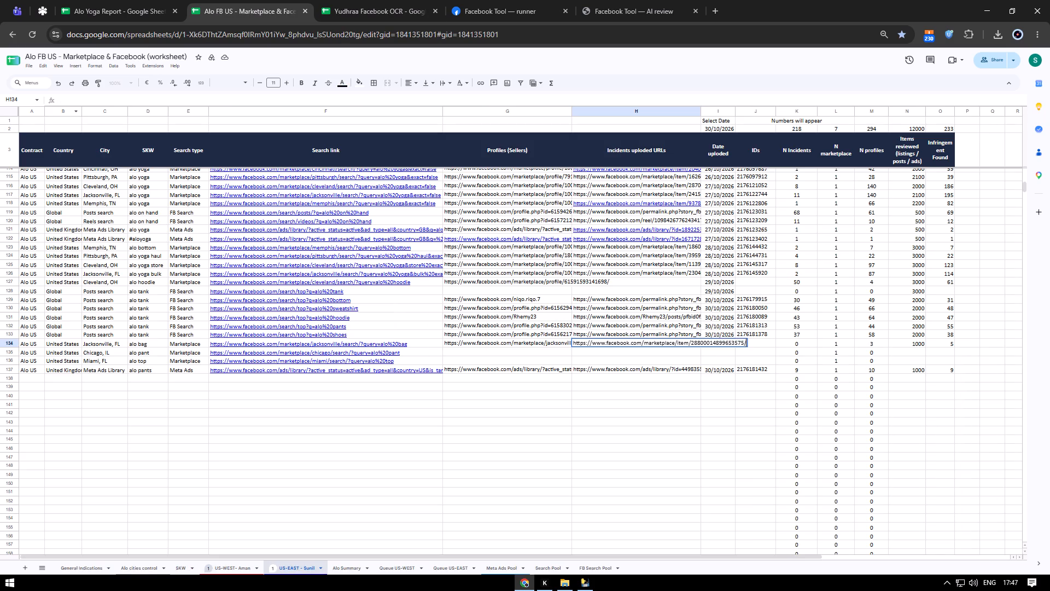
key(Return)
key(Up)
key(Right)
key(Right)
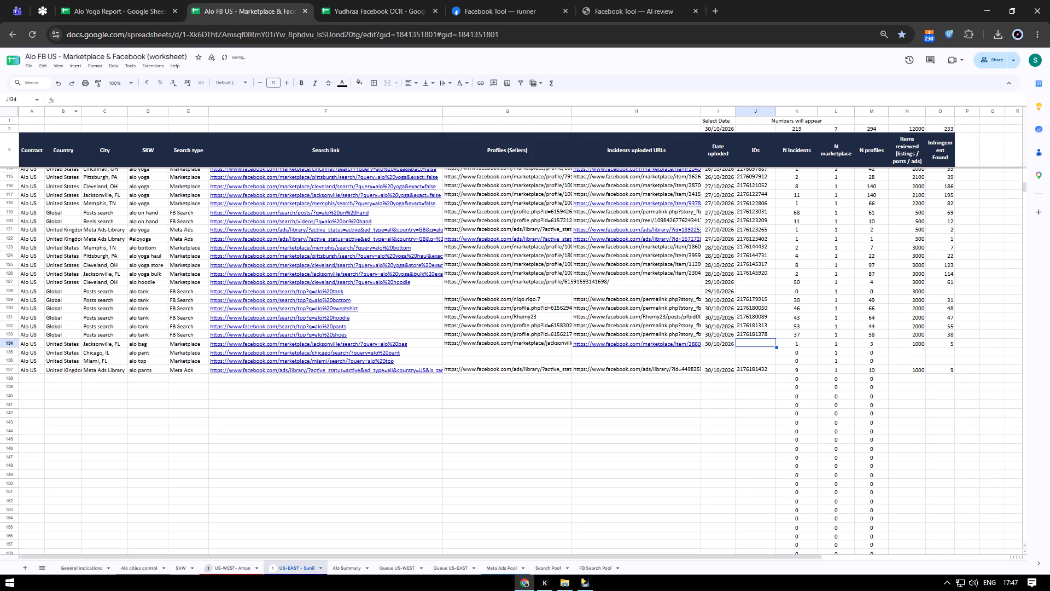
key(ctrl+Tab)
key(Right)
key(ctrl+c)
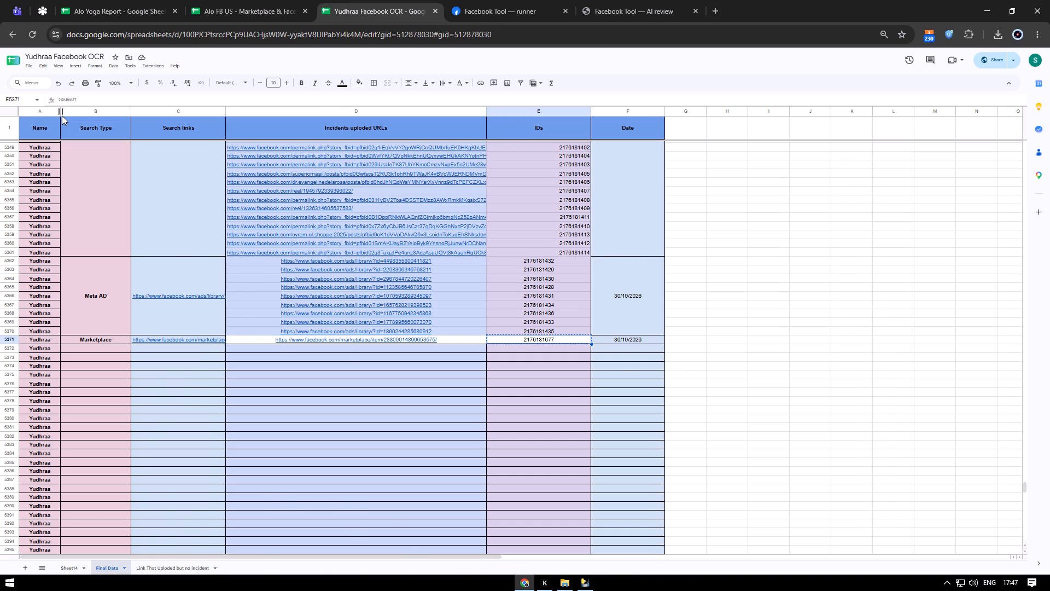
key(ctrl+shift+Tab)
key(Return)
key(ctrl+shift+v)
key(Return)
key(Up)
key(Left)
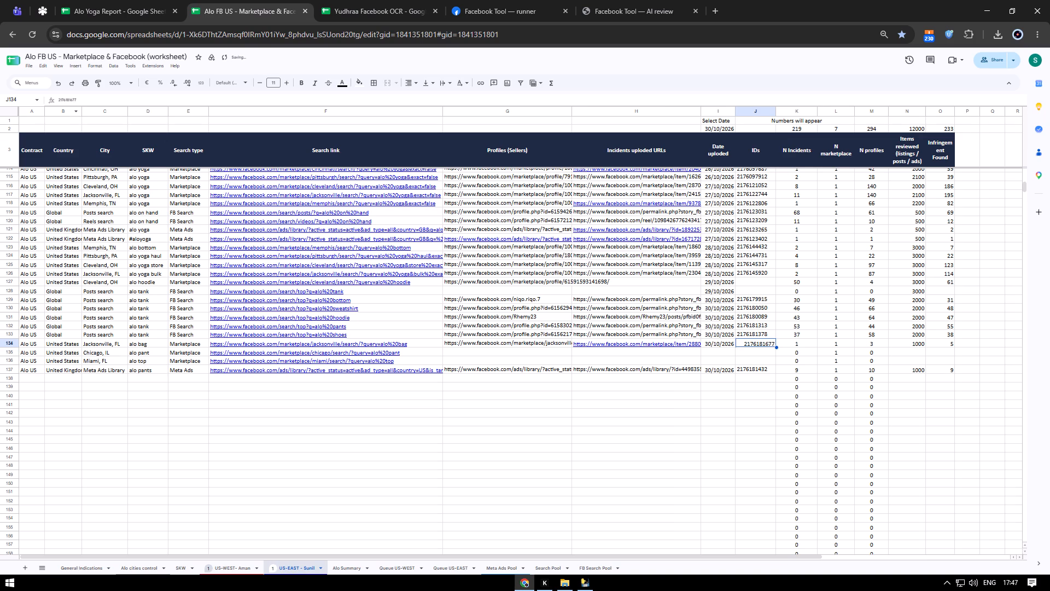
key(Left)
key(Left)
key(Left)
key(Down)
key(Right)
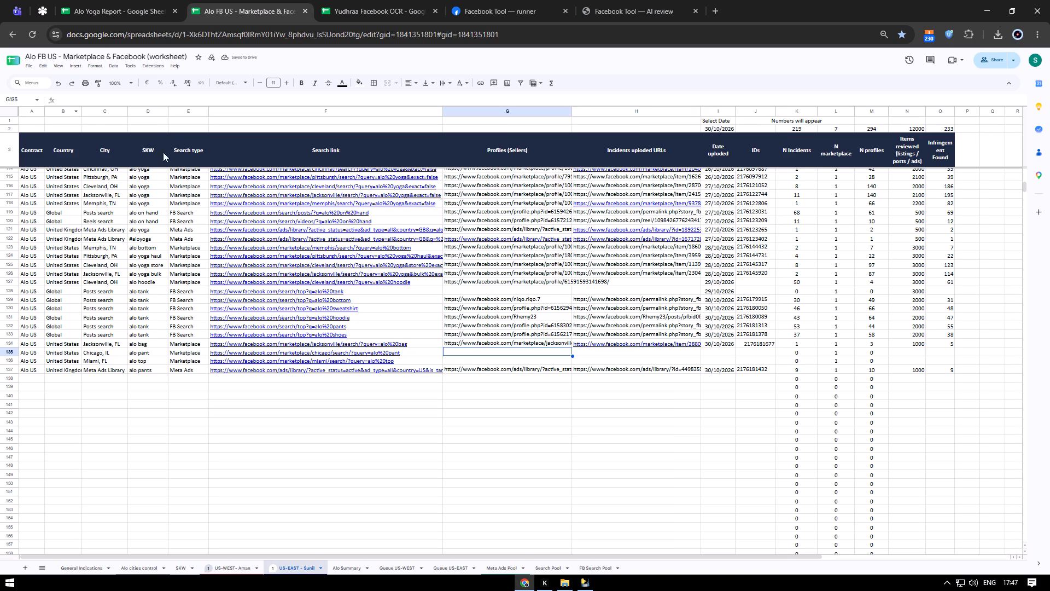
In Final Data, fill the Incidents uploaded URLs cells around row 5371 light blue and the neighbouring IDs cells light purple, matching their columns.
click(388, 0)
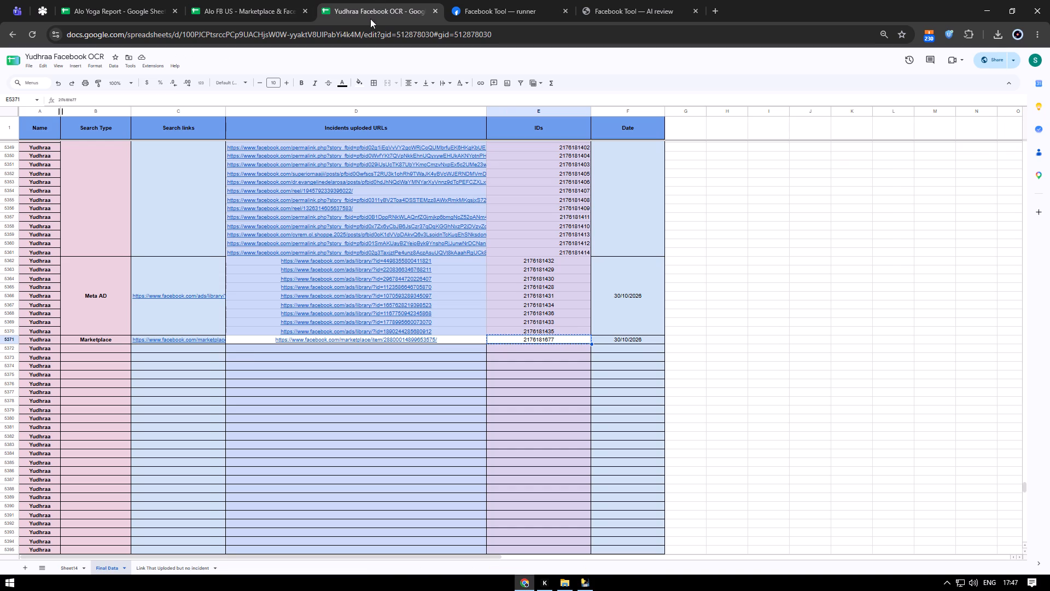
drag(354, 324, 371, 389)
click(360, 83)
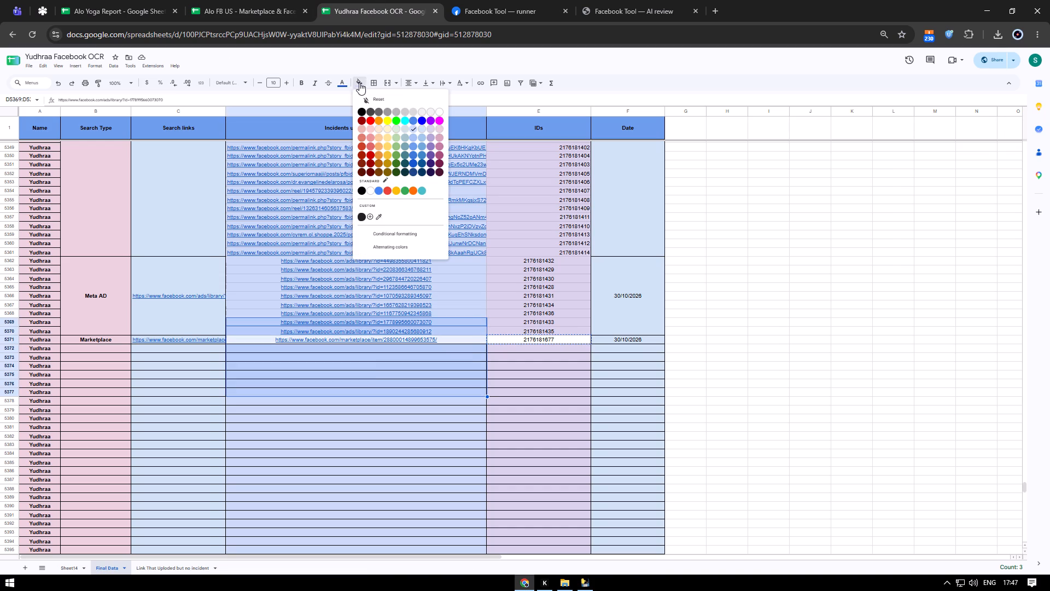
click(412, 129)
drag(544, 319, 553, 405)
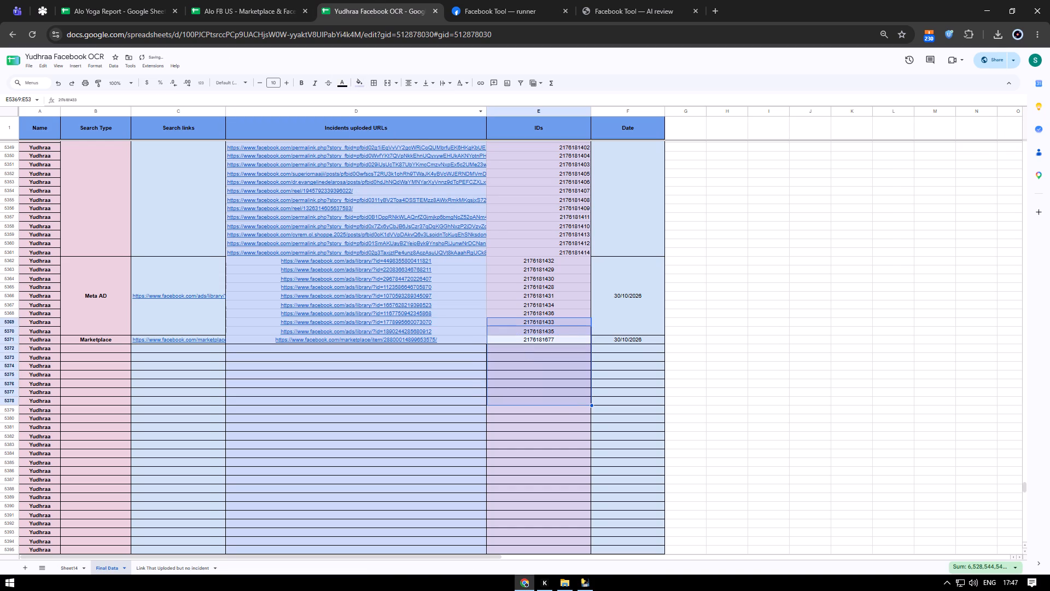
click(365, 84)
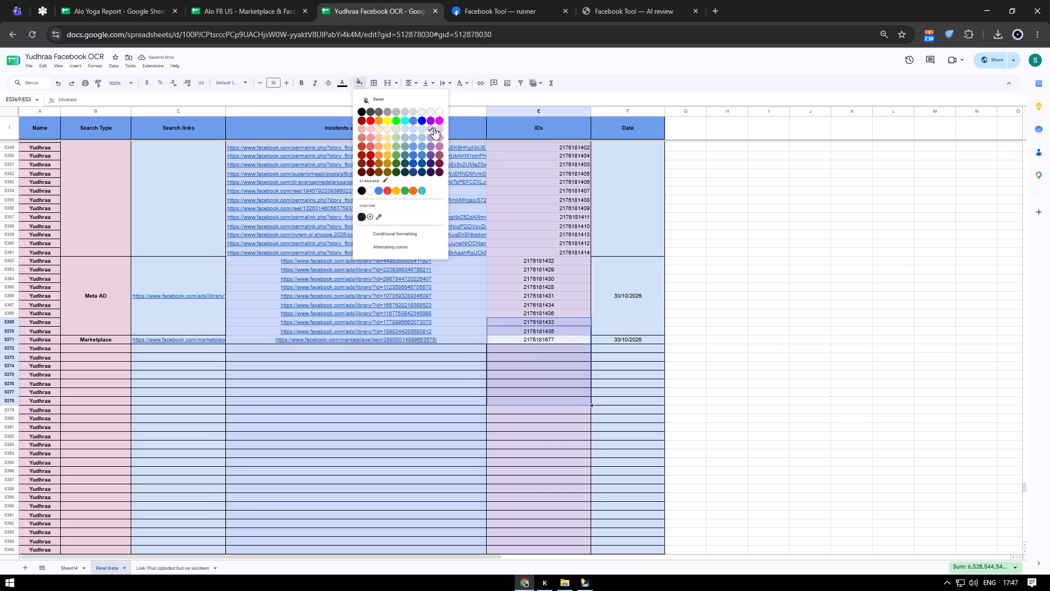
click(429, 128)
click(611, 342)
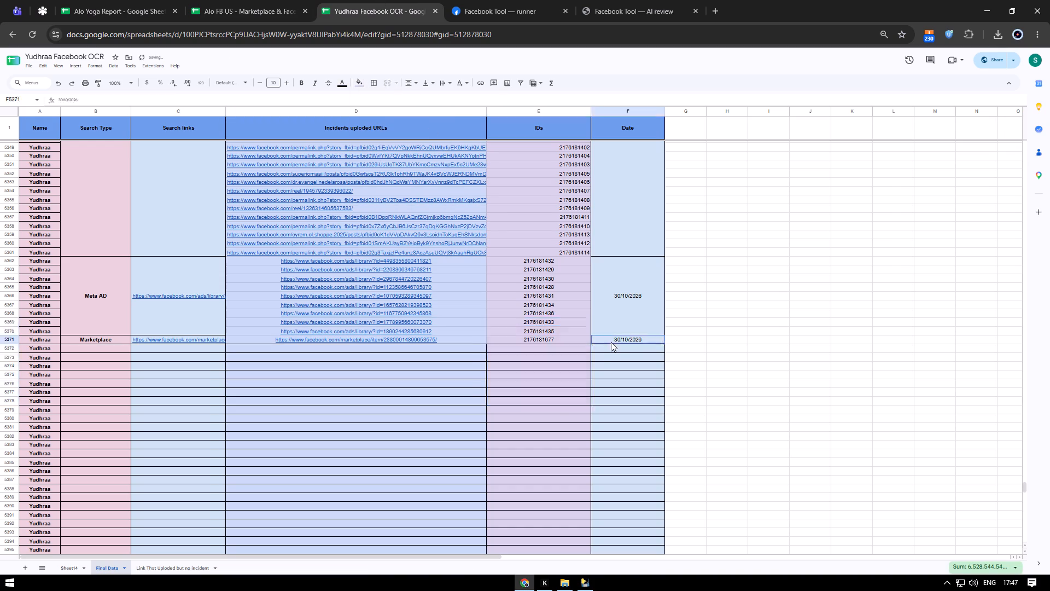
Apply all borders to the Incidents uploaded URLs and IDs cells from row 5122 to row 5371 in Final Data.
click(564, 339)
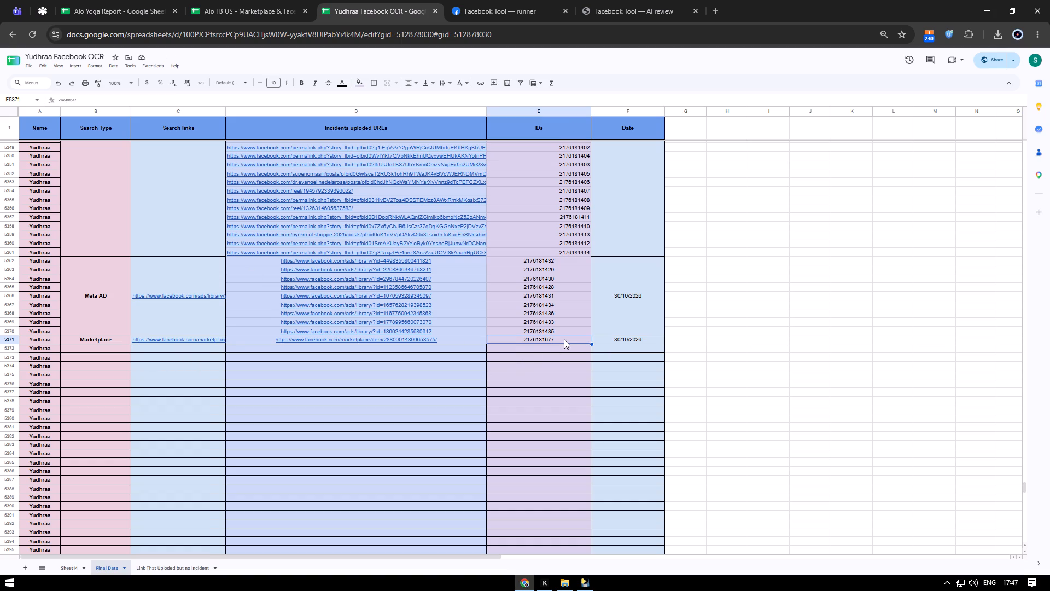
key(Left)
key(shift+Right)
key(shift+Up)
key(shift+Up)
key(shift+Up)
key(shift+Up)
key(shift+Up)
key(shift+Up)
key(shift+Up)
key(shift+Up)
key(shift+Up)
key(shift+Up)
key(shift+Up)
key(shift+Up)
key(shift+Up)
key(shift+Up)
key(shift+Up)
key(shift+Up)
key(shift+Up)
key(shift+Up)
key(shift+Up)
key(shift+Up)
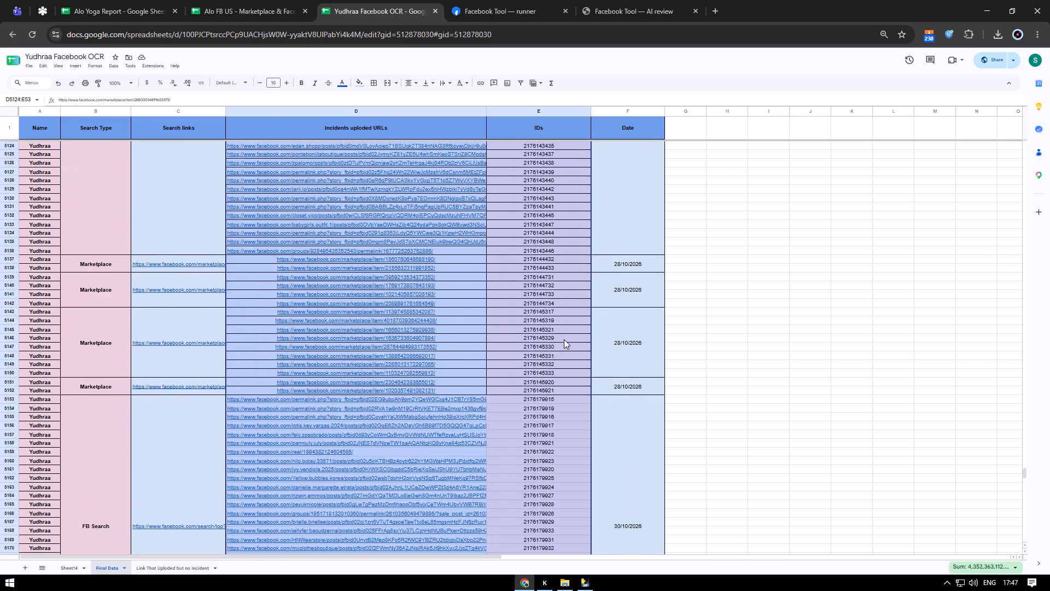
click(371, 82)
click(378, 103)
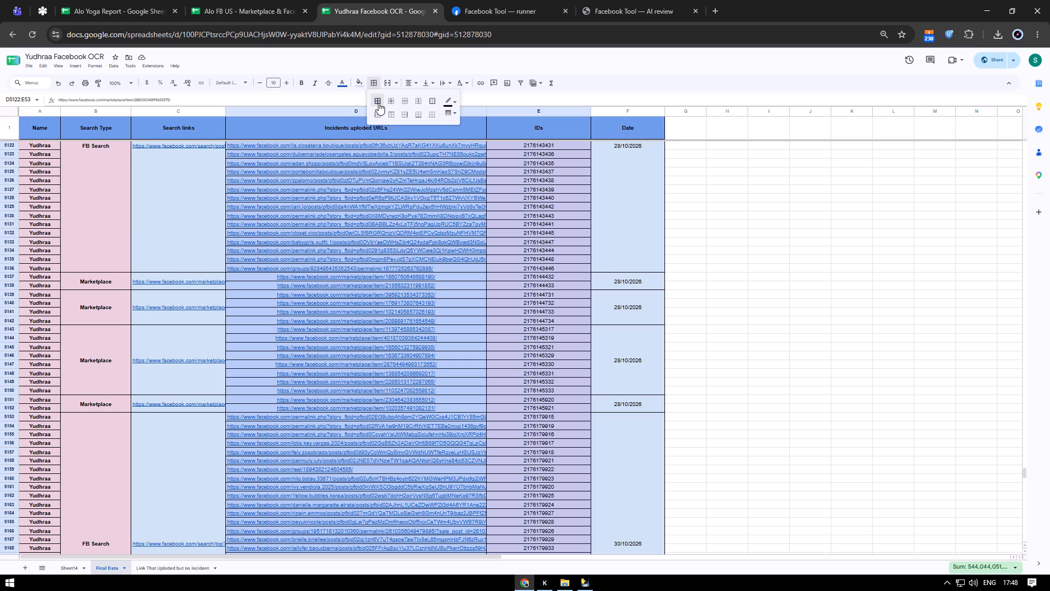
key(Down)
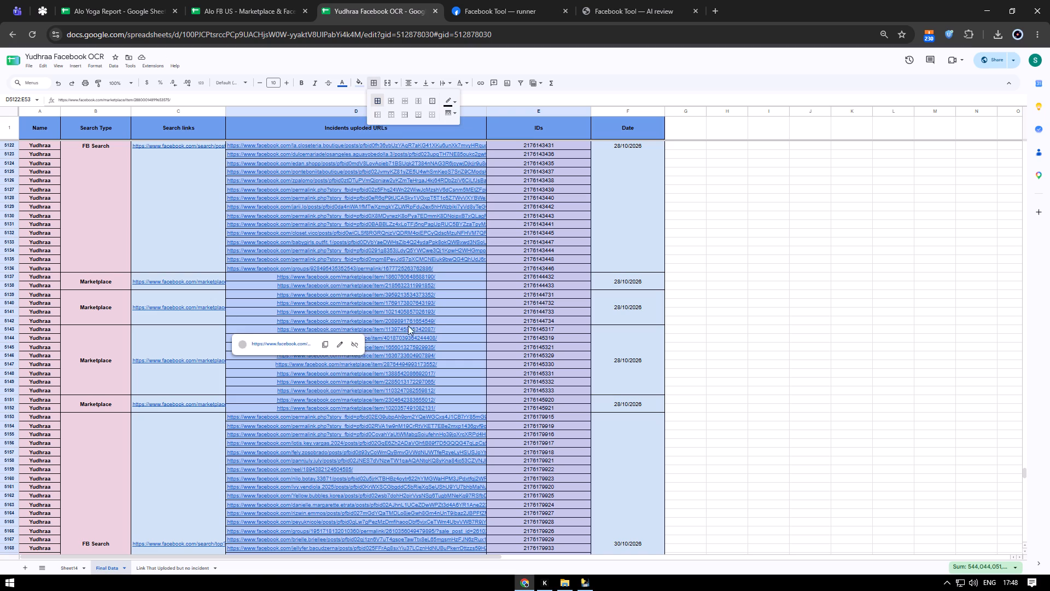
click(555, 303)
key(ctrl+Left)
key(ctrl+Down)
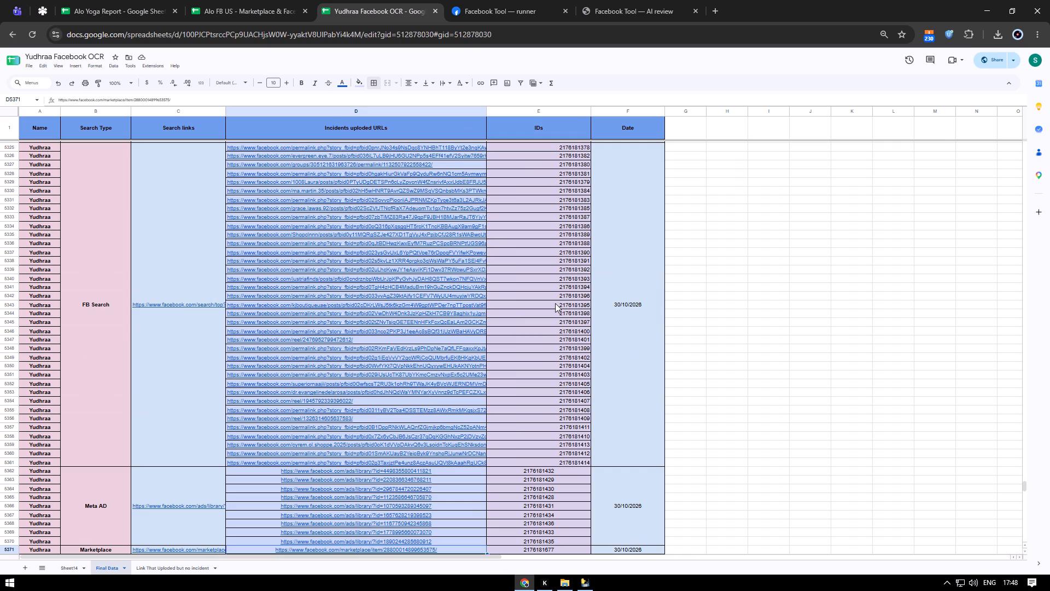
scroll(532, 372, down, 7)
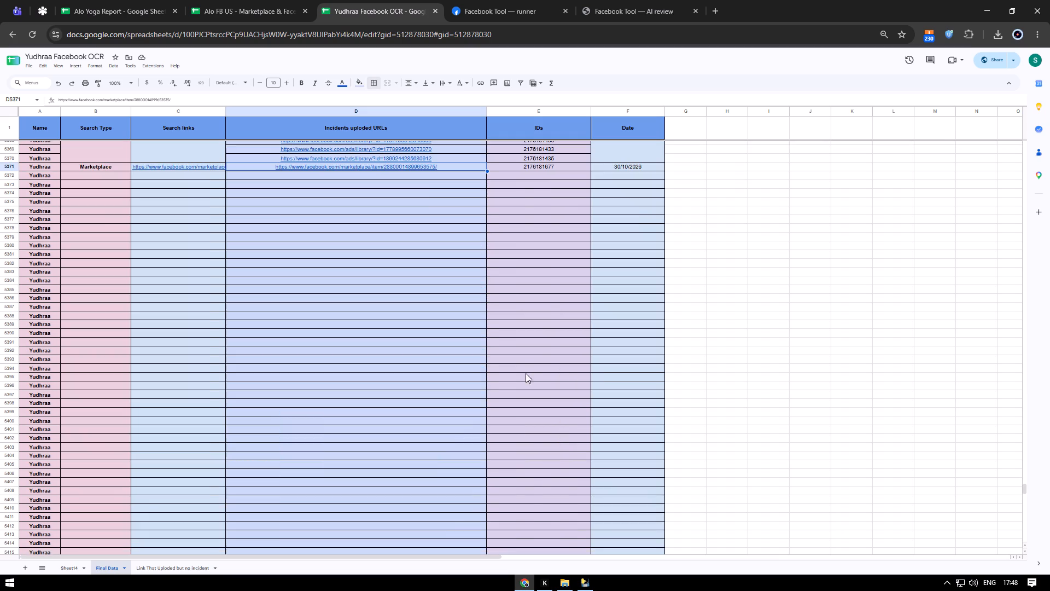
scroll(571, 374, up, 2)
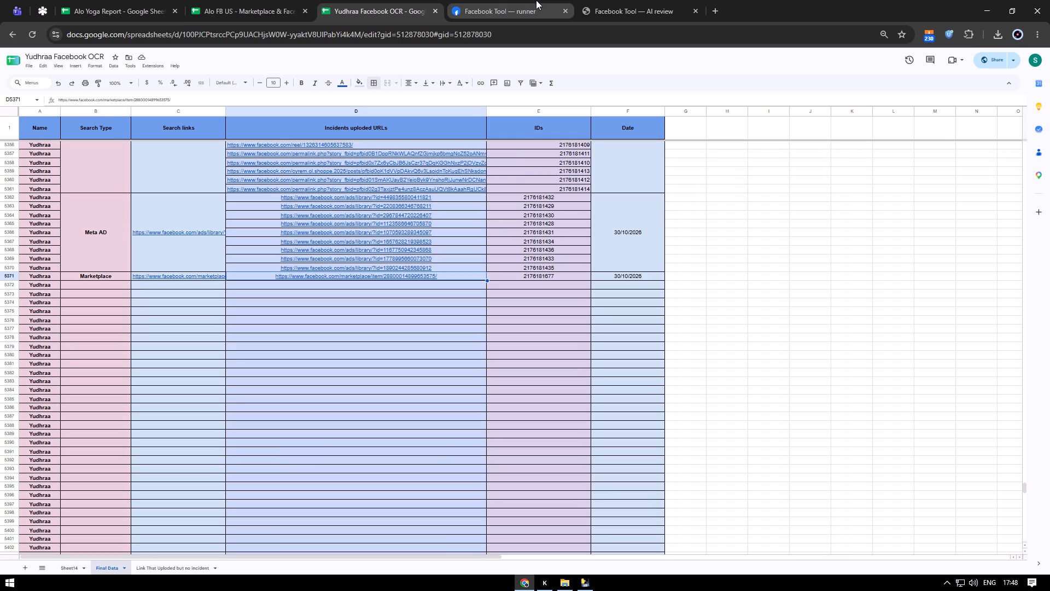
In the Alo Yoga Report's Facebook sheet, enter 240 as Tagging in Sunil's row for 30/10/2026.
click(97, 0)
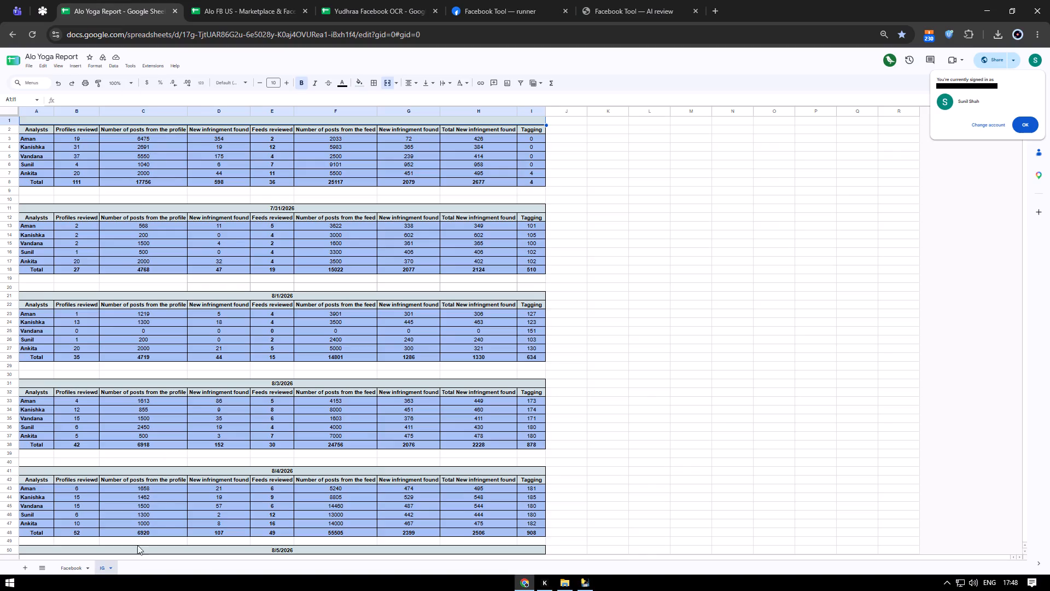
click(70, 569)
scroll(167, 354, down, 1)
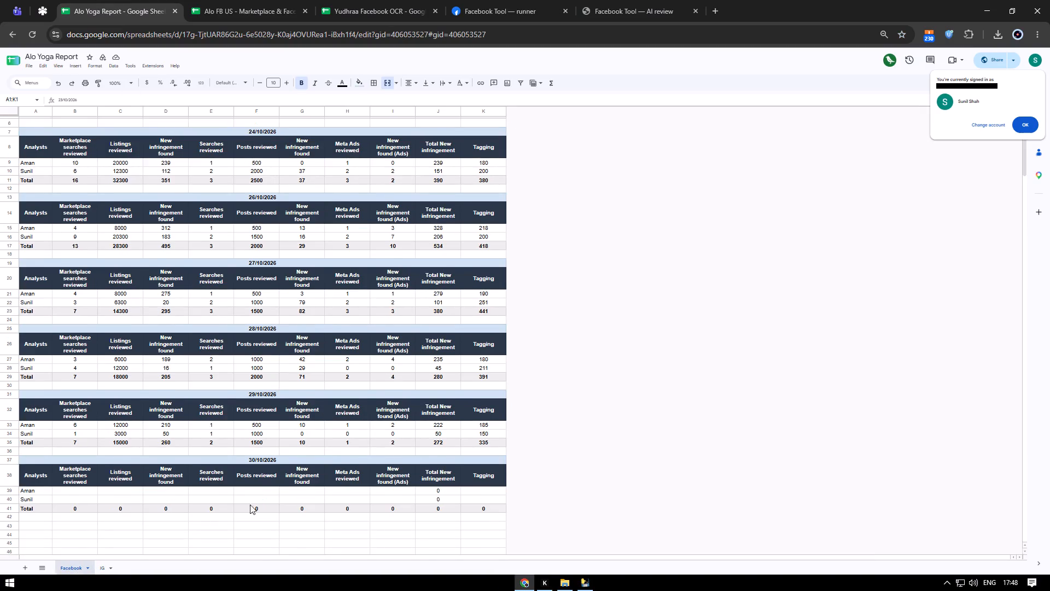
click(487, 498)
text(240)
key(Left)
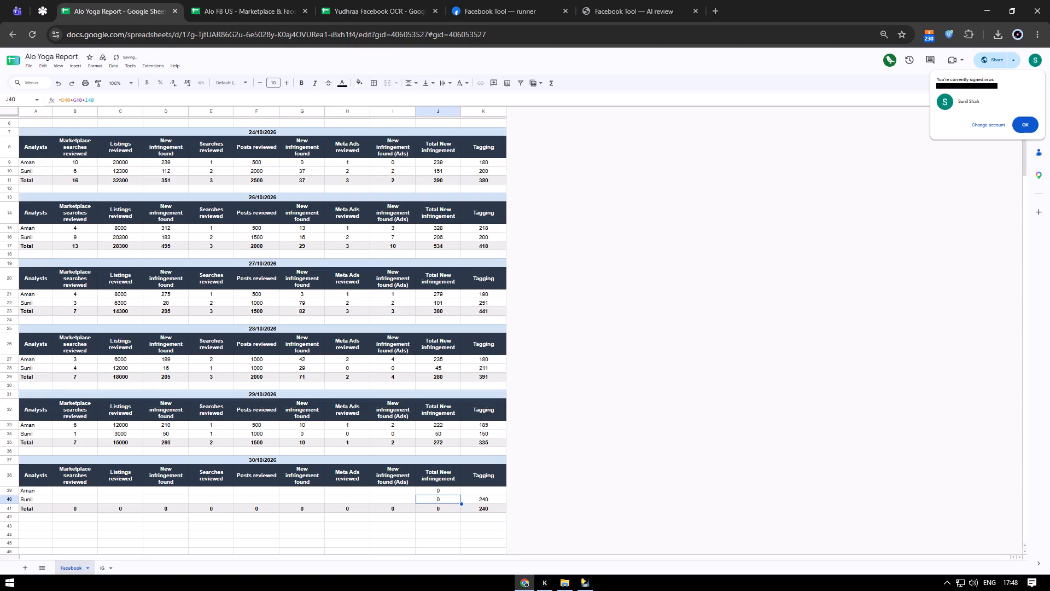
Enter 1 for Meta Ads reviewed and 9 for New infringement found (Ads) in Sunil's 30/10/2026 row.
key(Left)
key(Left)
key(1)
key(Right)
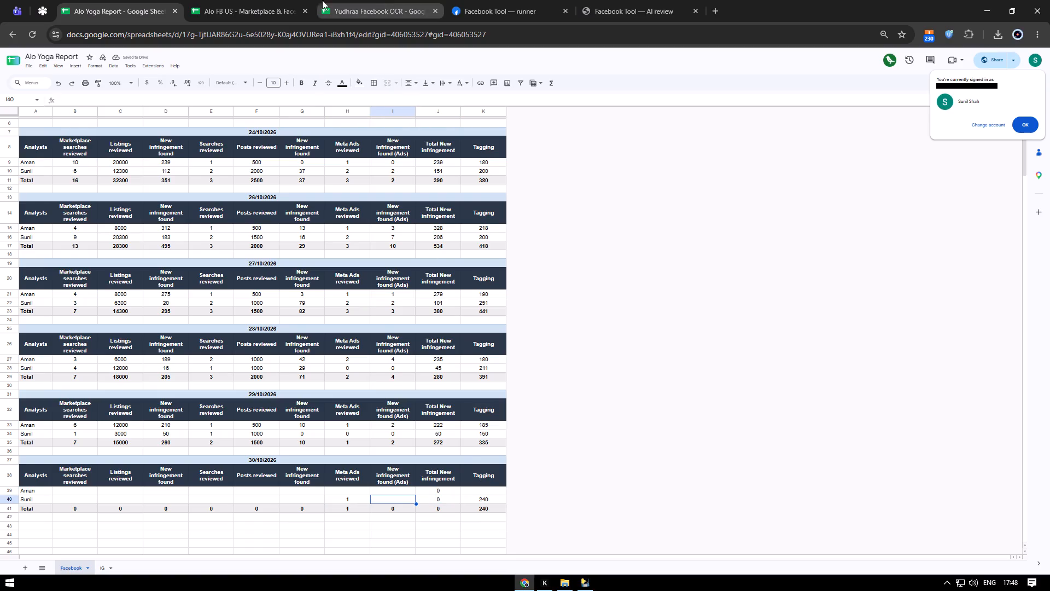
click(284, 0)
click(153, 0)
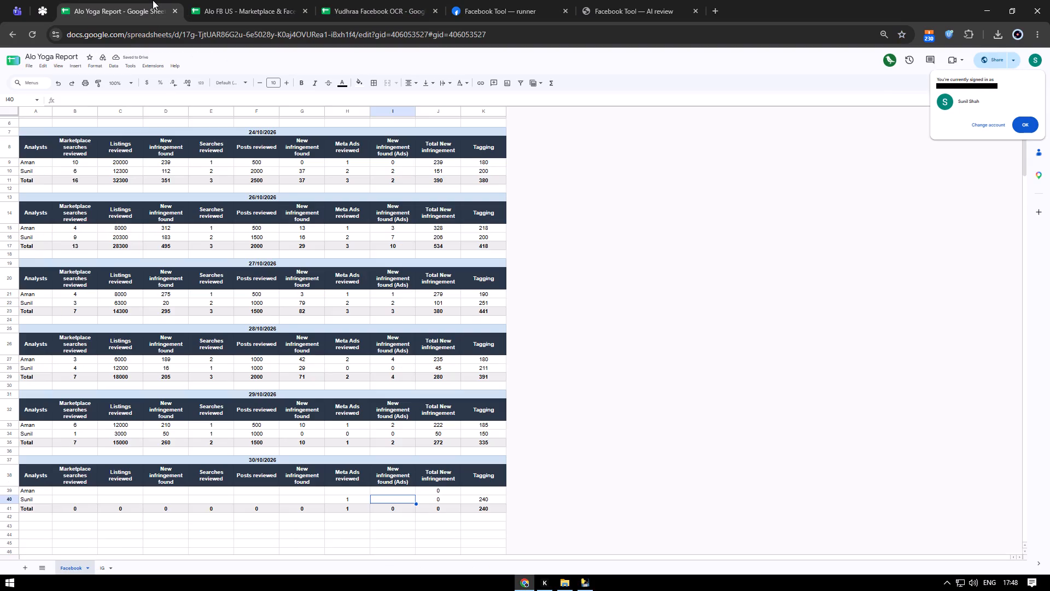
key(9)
key(Left)
key(Left)
key(Left)
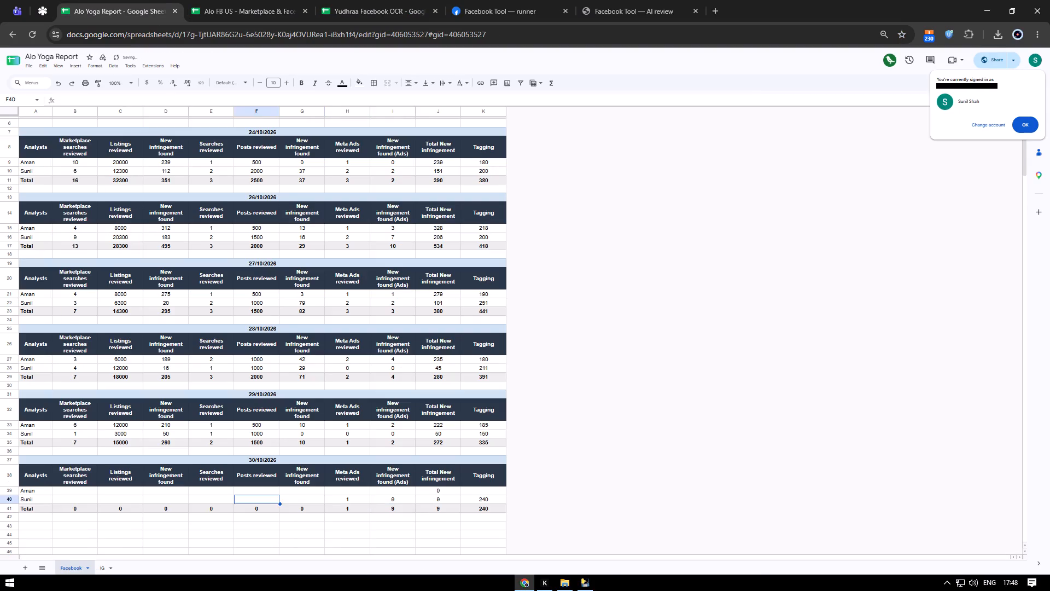
key(Left)
Left-align the incident ID in the Jacksonville alo bag row of the US-EAST worksheet.
click(231, 0)
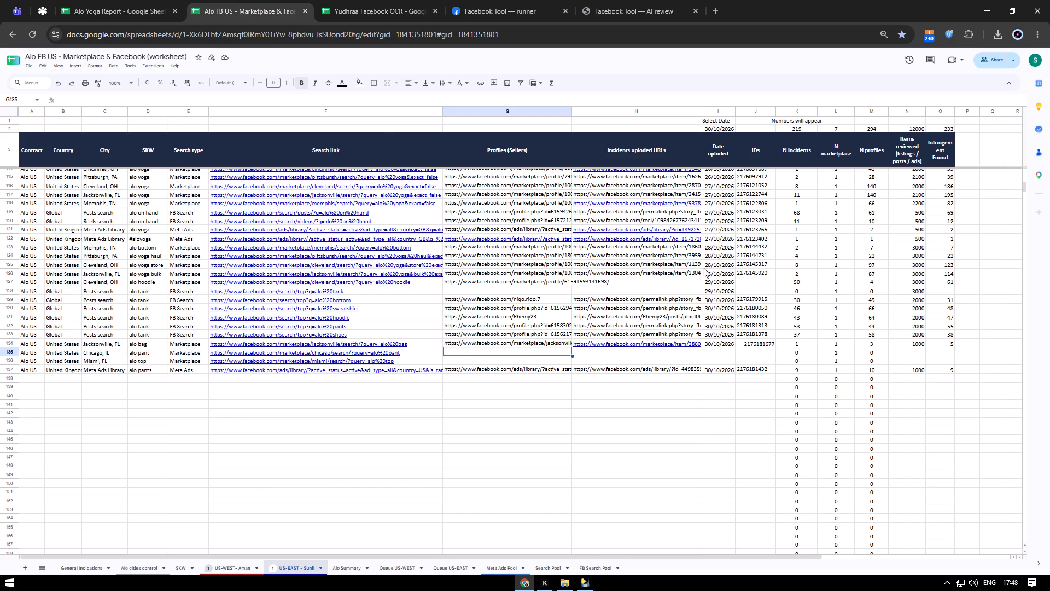
click(762, 342)
key(ctrl+shift+semicolon)
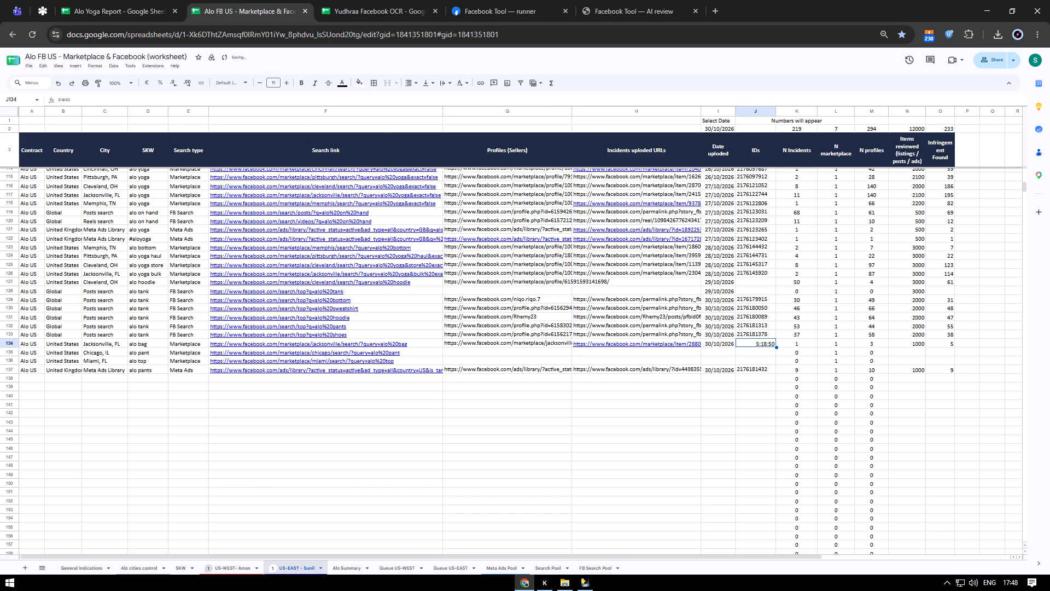
key(ctrl+z)
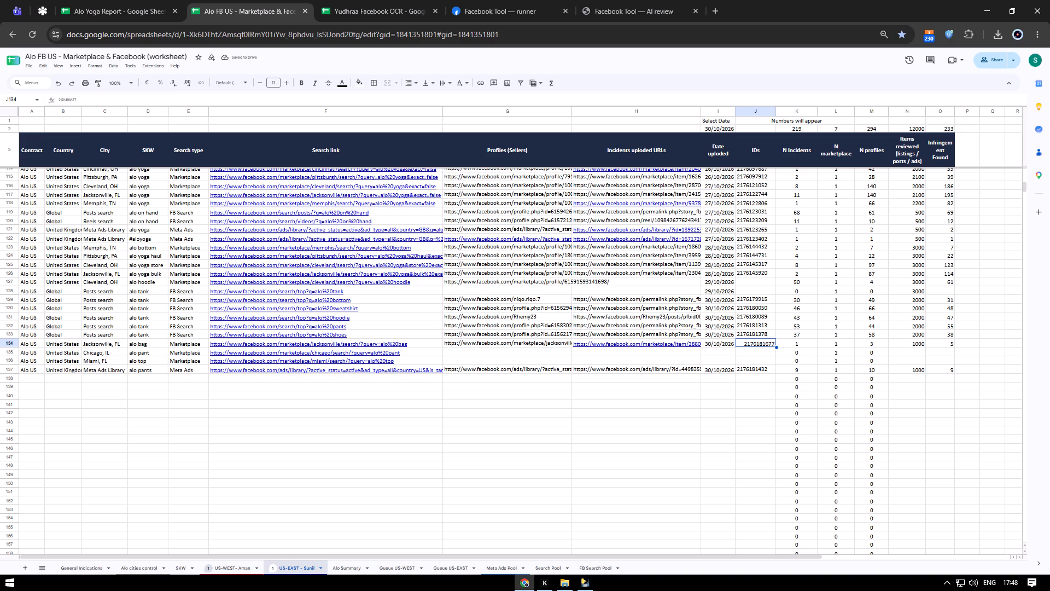
key(ctrl+shift+l)
Total the Items reviewed values of the 30/10/2026 alo tank FB Search rows in the US-EAST worksheet.
key(Right)
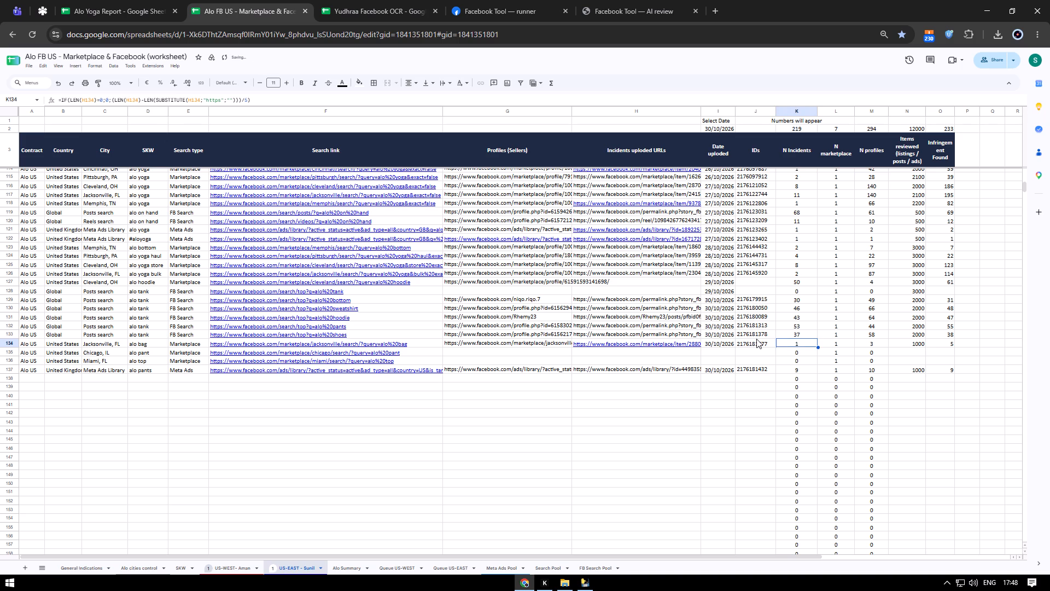
key(Right)
key(Right)
key(Right)
key(Up)
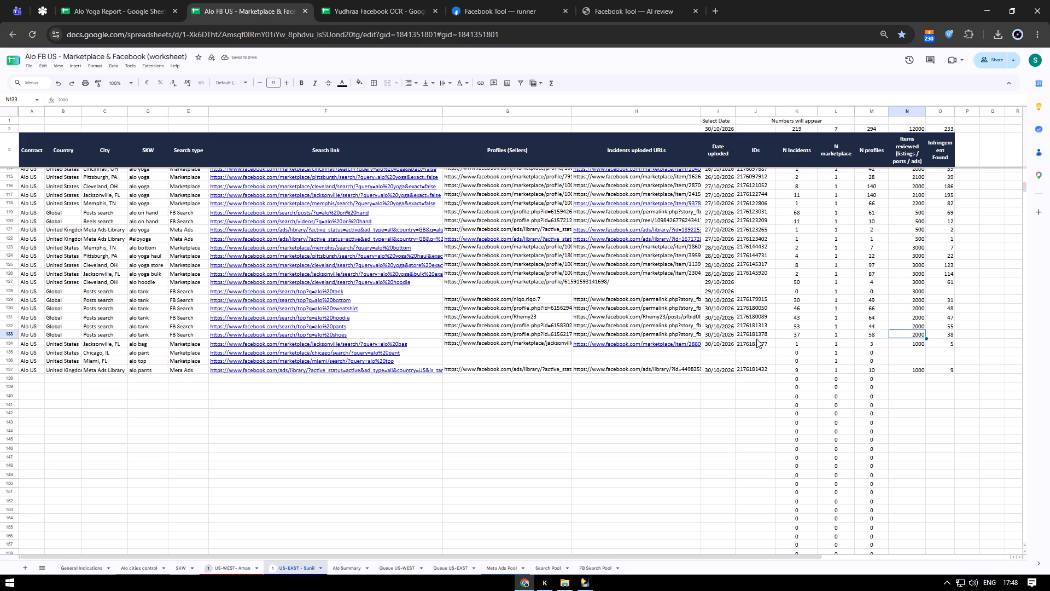
key(shift+Up)
key(shift+Up)
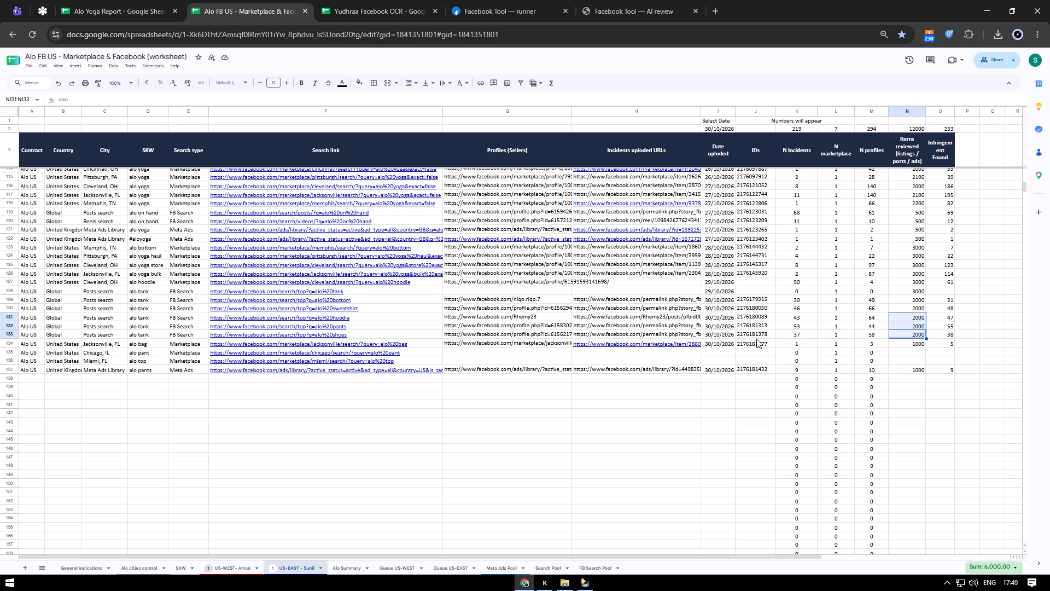
Sum the Items reviewed values of the five alo tank FB Search rows dated 30/10/2026.
key(shift+Up)
key(shift+Up)
key(shift+Up)
key(shift+Down)
key(shift+Left)
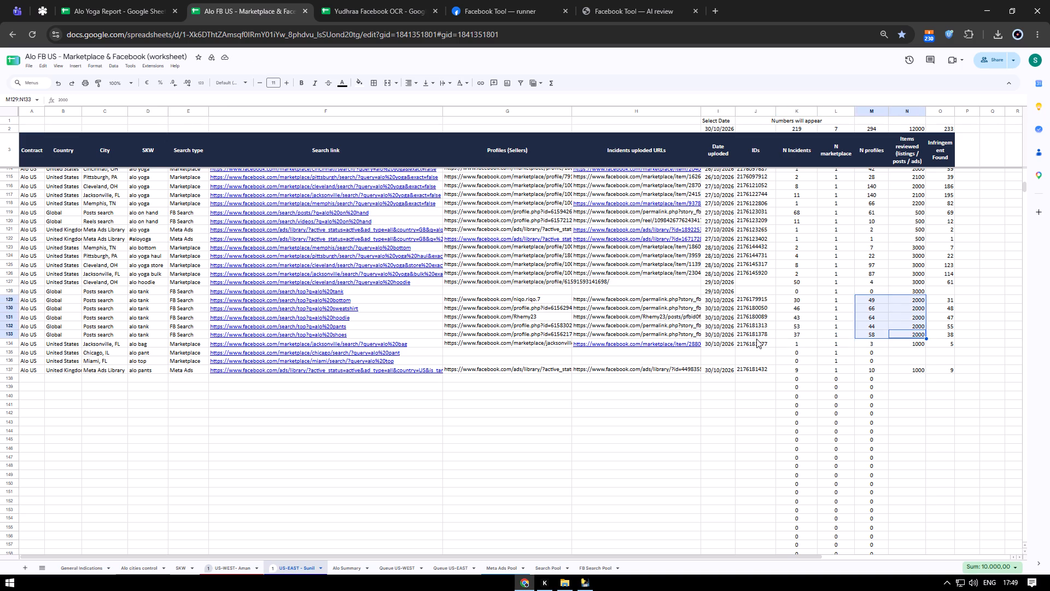
key(shift+Left)
key(shift+Left)
key(shift+Left)
key(shift+Left)
key(shift+Left)
key(shift+Left)
key(shift+Right)
key(shift+Right)
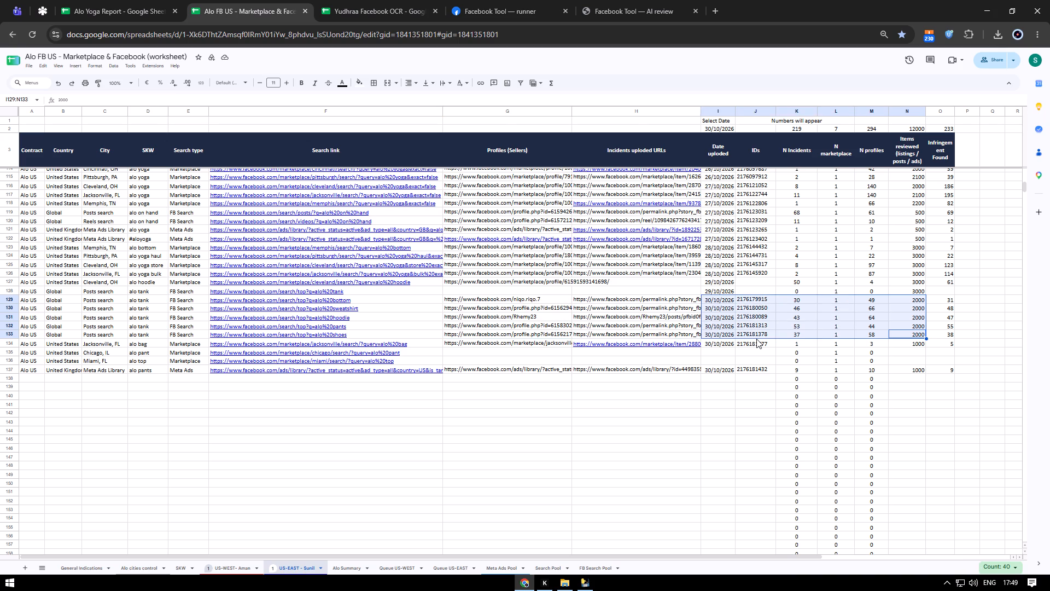
key(shift+Right)
key(shift+Right)
key(shift+Right)
key(shift+Right)
key(shift+Right)
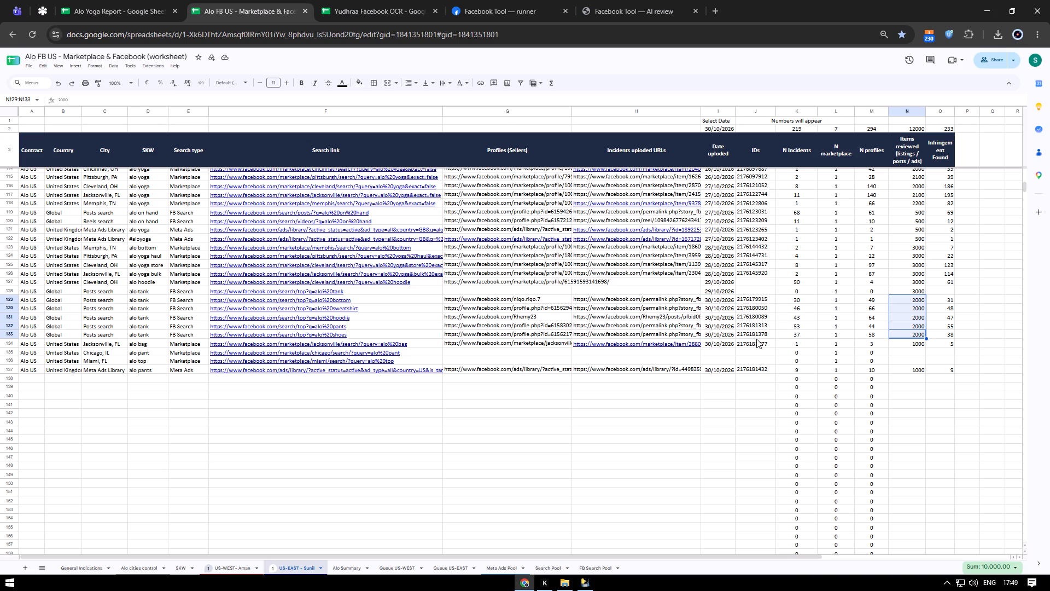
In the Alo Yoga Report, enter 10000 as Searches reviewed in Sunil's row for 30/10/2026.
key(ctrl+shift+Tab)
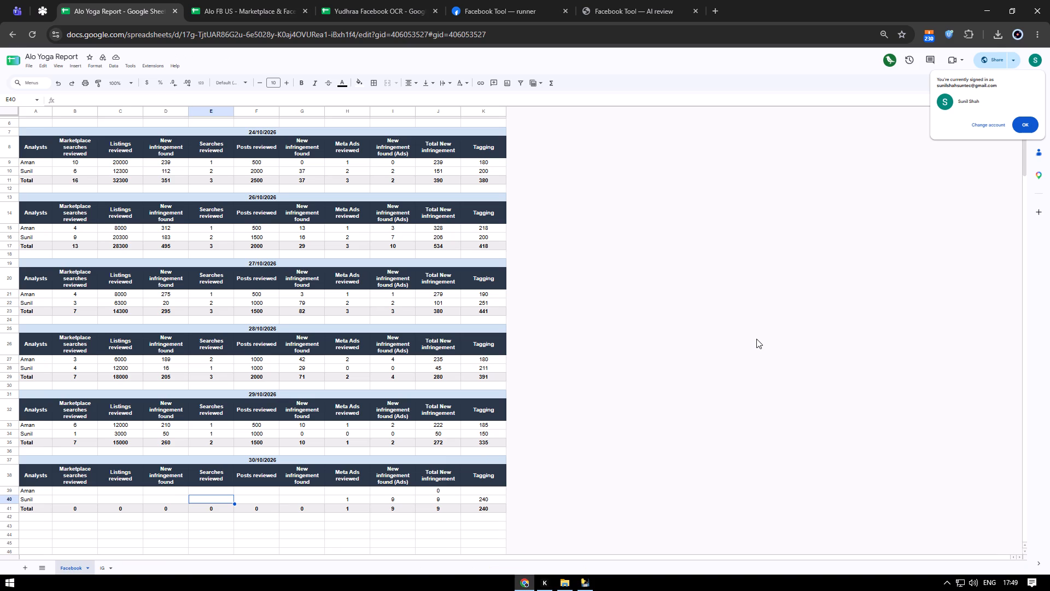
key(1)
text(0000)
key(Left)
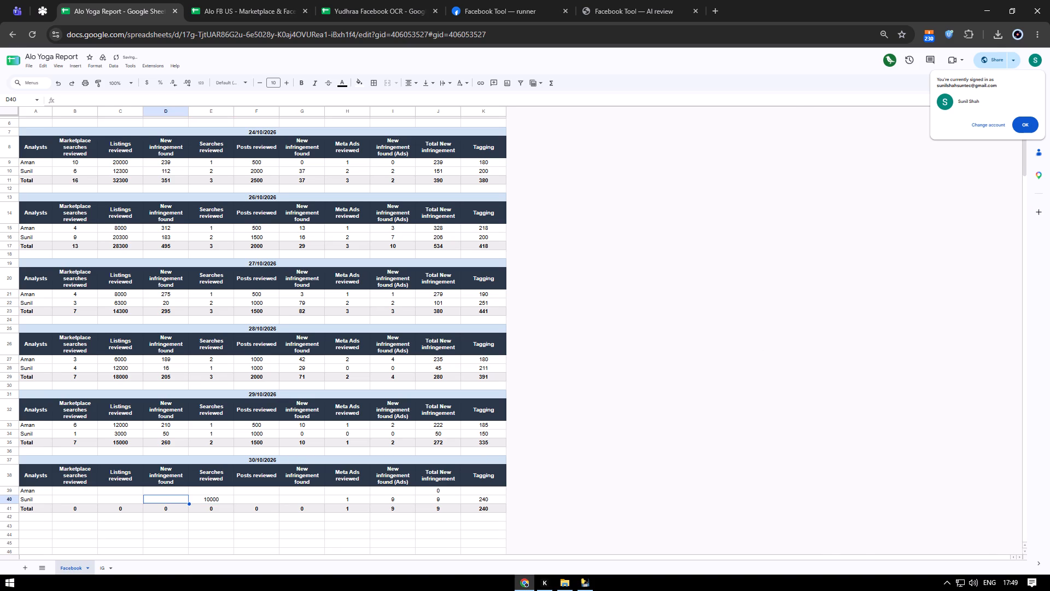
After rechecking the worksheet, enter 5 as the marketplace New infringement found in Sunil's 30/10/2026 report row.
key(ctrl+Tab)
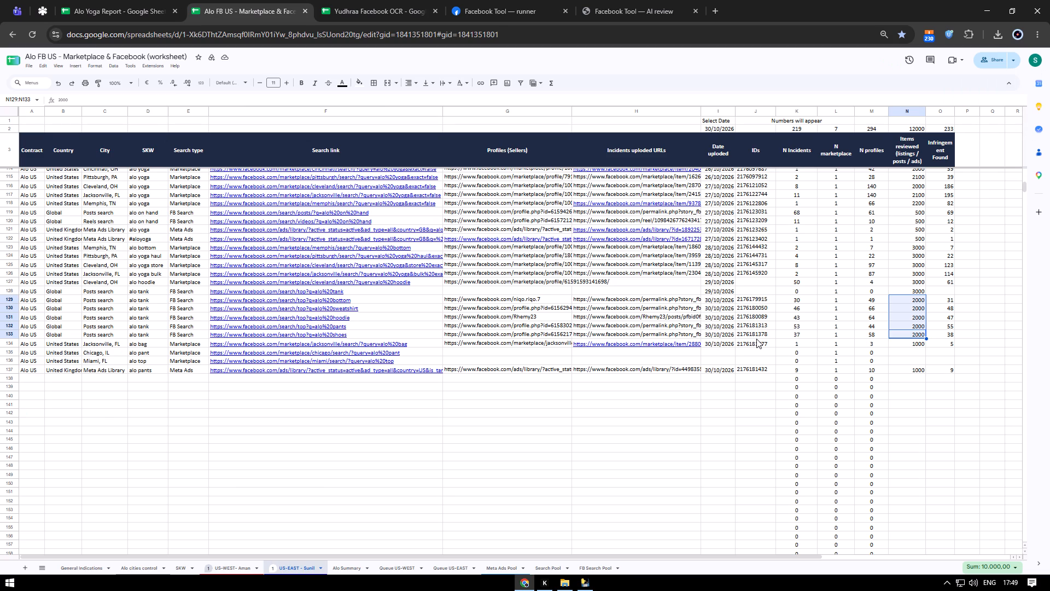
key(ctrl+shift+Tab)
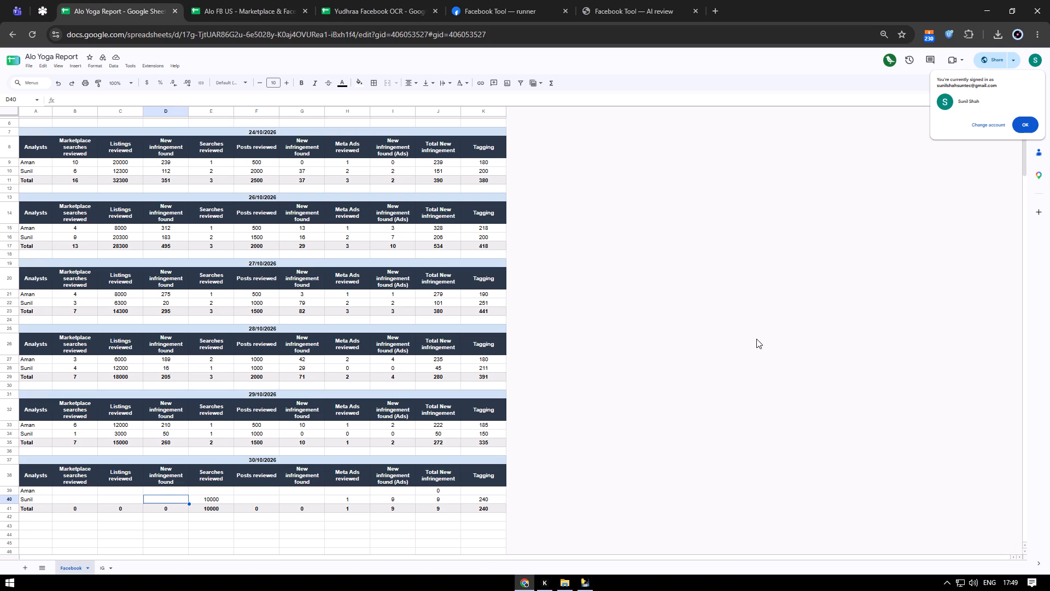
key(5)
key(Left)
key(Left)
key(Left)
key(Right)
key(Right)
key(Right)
In the Alo FB US worksheet, sum the N Incidents values of the five FB Search rows dated 30/10/2026.
key(Right)
key(Right)
key(ctrl+Tab)
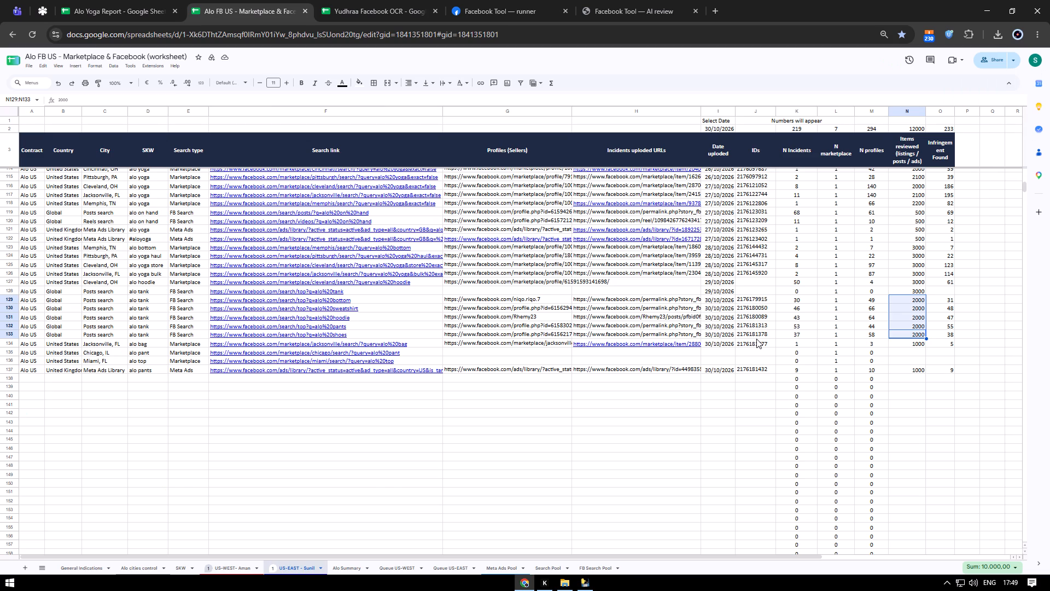
key(Left)
key(Left)
key(Left)
key(Left)
key(Right)
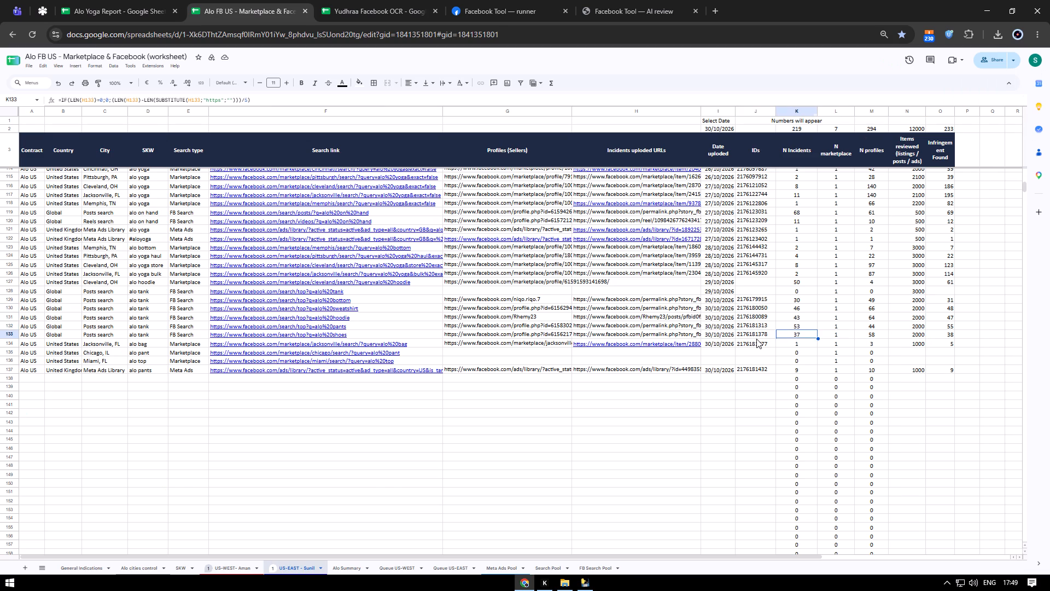
key(shift+Up)
key(shift+Up)
key(shift+Up)
key(shift+Up)
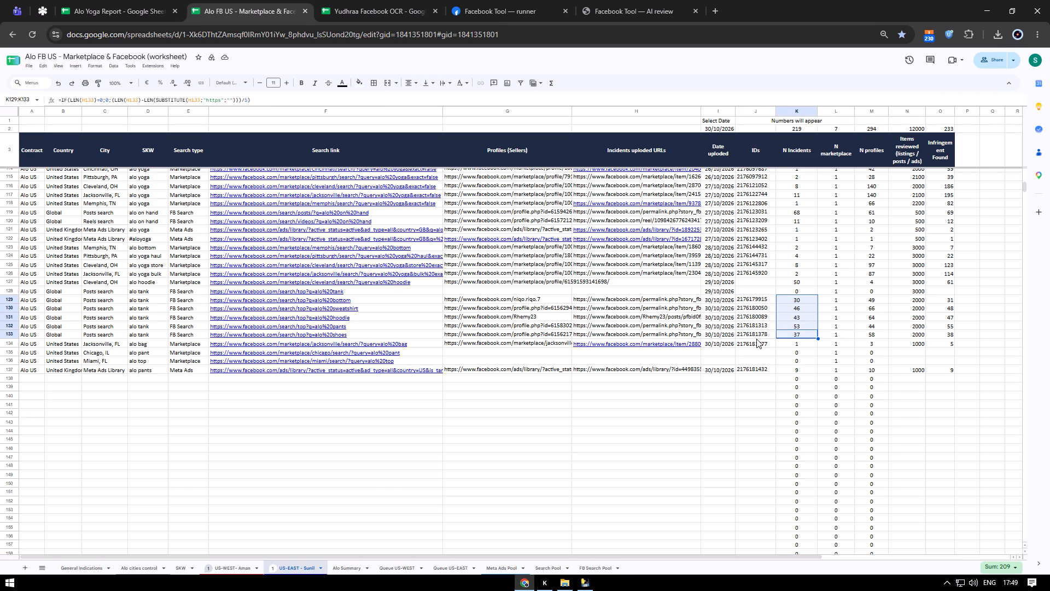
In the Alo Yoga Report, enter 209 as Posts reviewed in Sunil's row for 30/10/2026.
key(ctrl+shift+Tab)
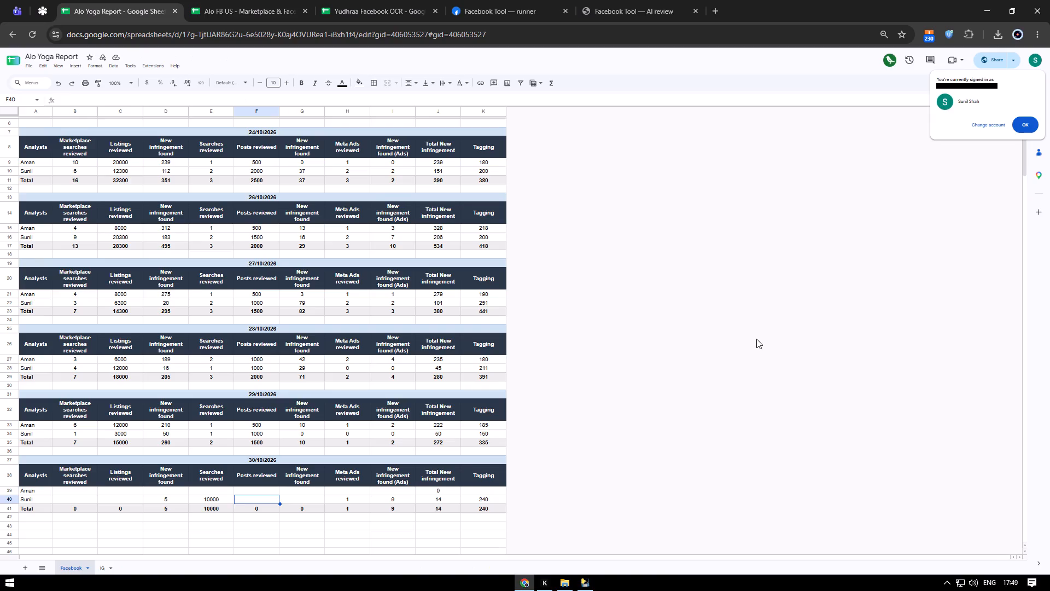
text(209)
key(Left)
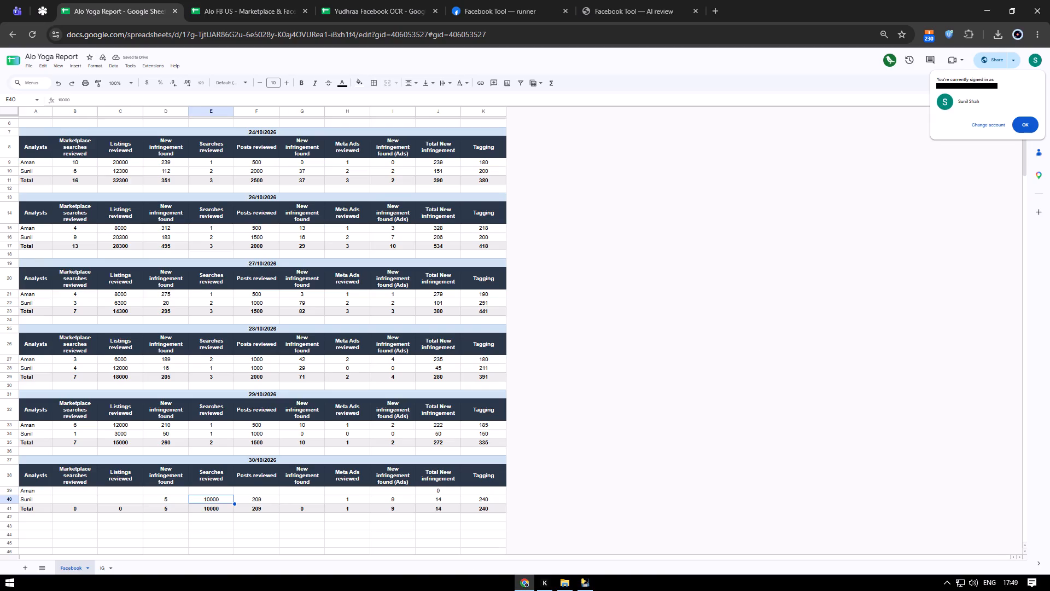
Set Sunil's 30/10/2026 post search figures to 5 searches reviewed, 10000 posts reviewed and 209 new infringements found.
key(Right)
key(Right)
text(209)
key(Left)
key(Left)
key(Right)
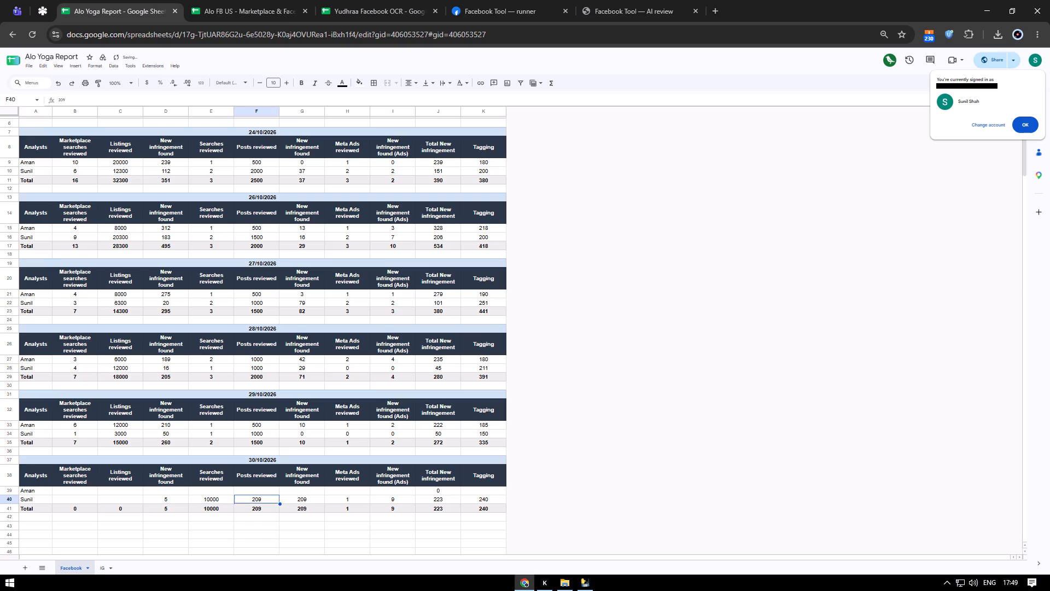
text(10000)
key(Left)
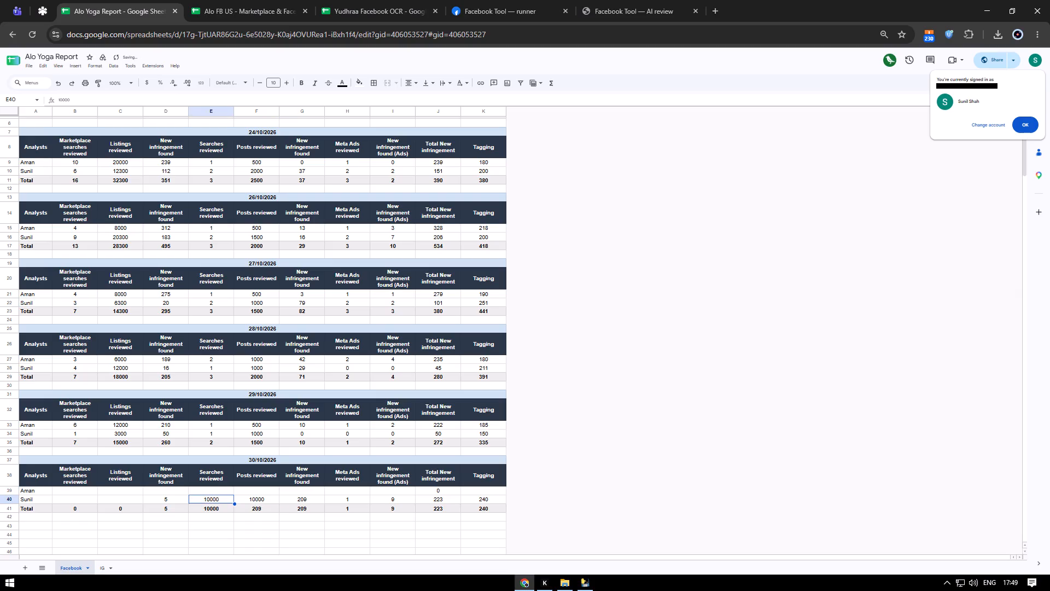
key(5)
key(Left)
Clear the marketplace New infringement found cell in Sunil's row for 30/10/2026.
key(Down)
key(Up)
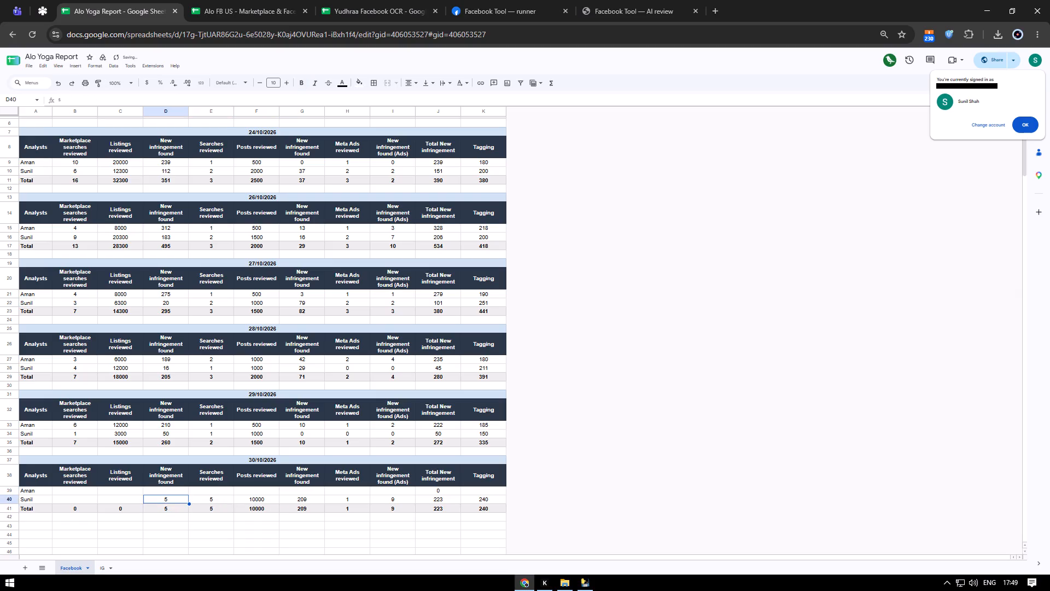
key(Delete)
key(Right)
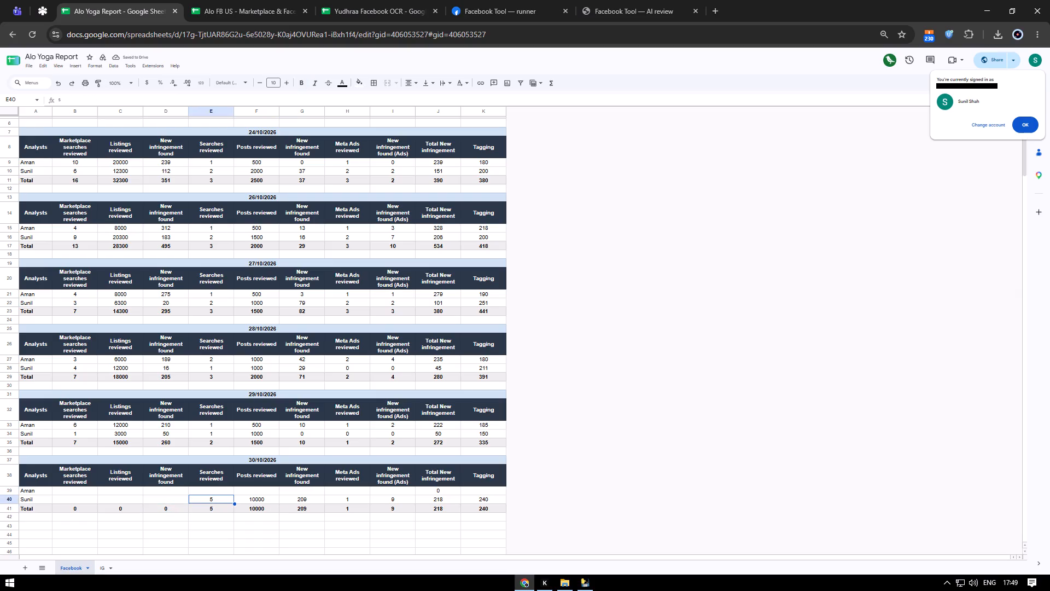
Switch back to the Alo FB US - Marketplace & Facebook worksheet.
click(266, 0)
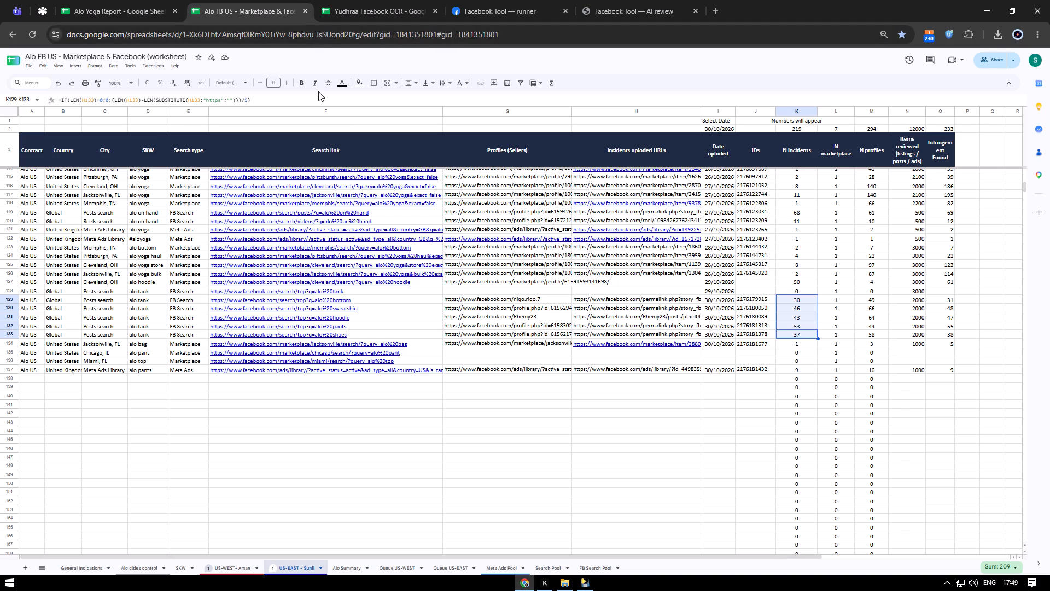
Check Sunil's marketplace listings cell for 30/10/2026 in the Alo Yoga Report, and return to the Alo FB US worksheet.
click(140, 0)
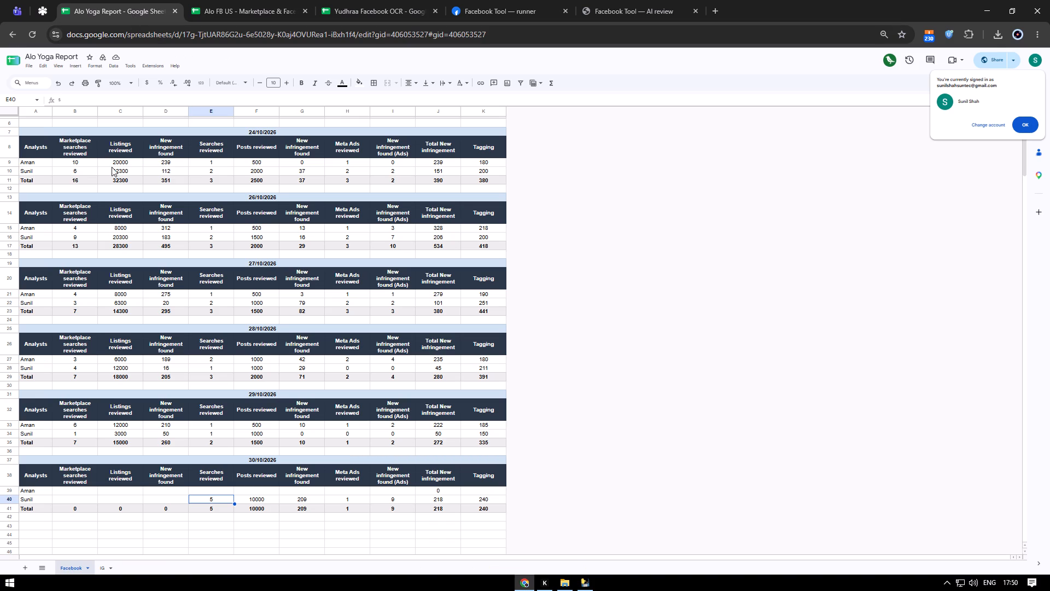
click(114, 496)
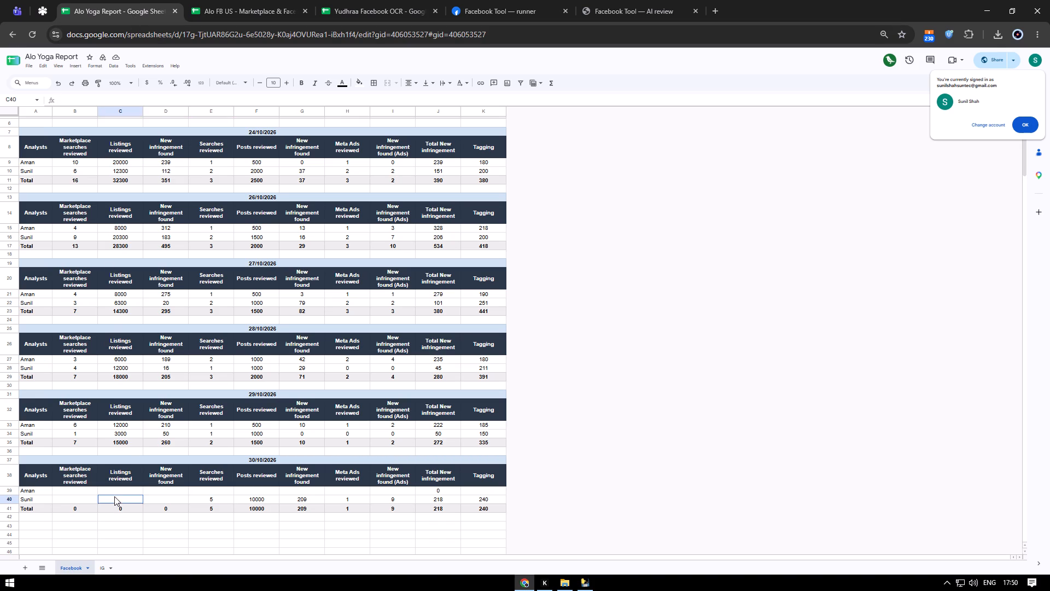
click(226, 0)
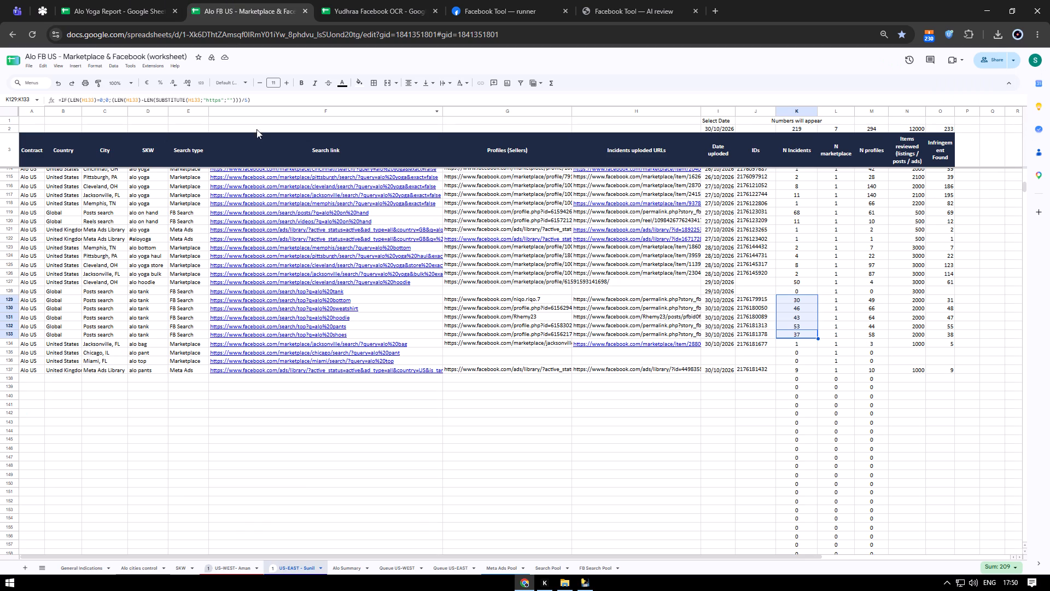
Copy the Chicago "alo pant" marketplace search link from the US-EAST sheet and close the old runner and AI review tabs.
click(410, 352)
key(ctrl+c)
key(ctrl+c)
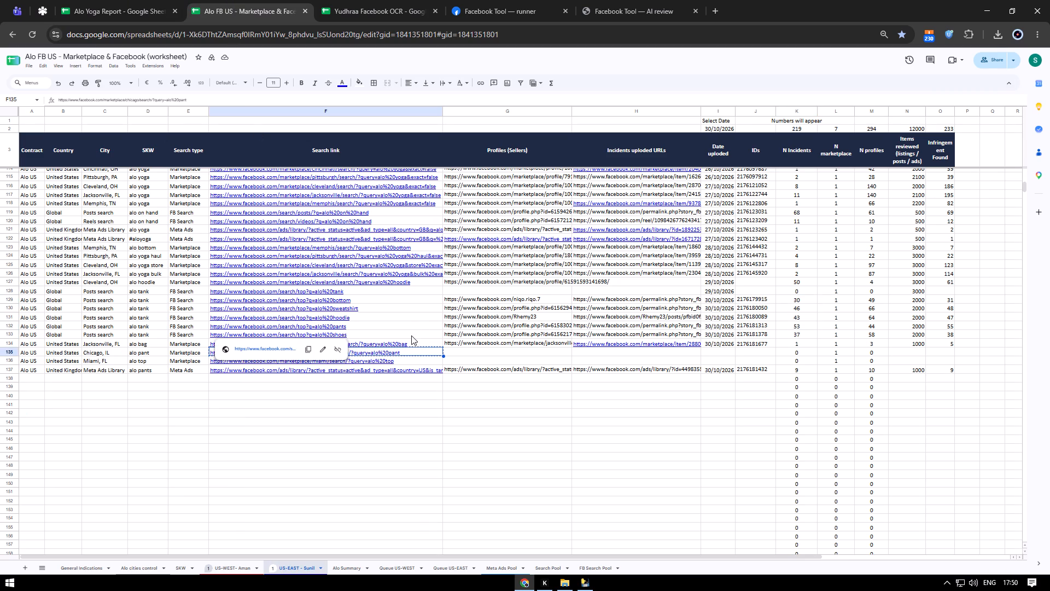
key(ctrl+c)
key(ctrl+c)
key(ctrl+c)
middle_click(524, 0)
middle_click(529, 0)
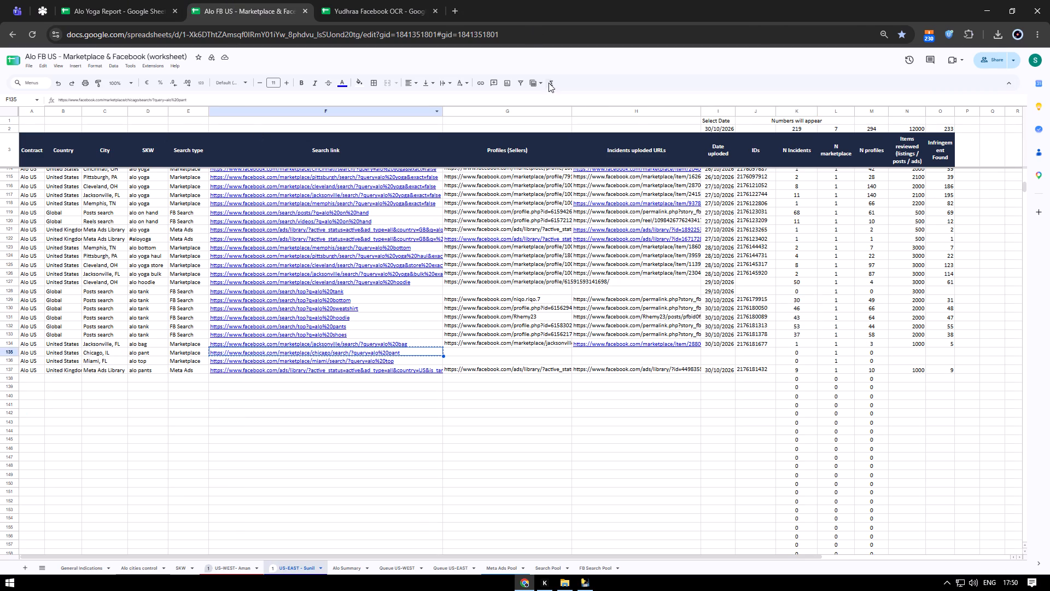
In a new Facebook Tool runner, replace the URL list with the copied Chicago link, set max posts to 500 and start scraping.
key(ctrl+d)
key(shift+Tab)
key(Return)
key(Tab)
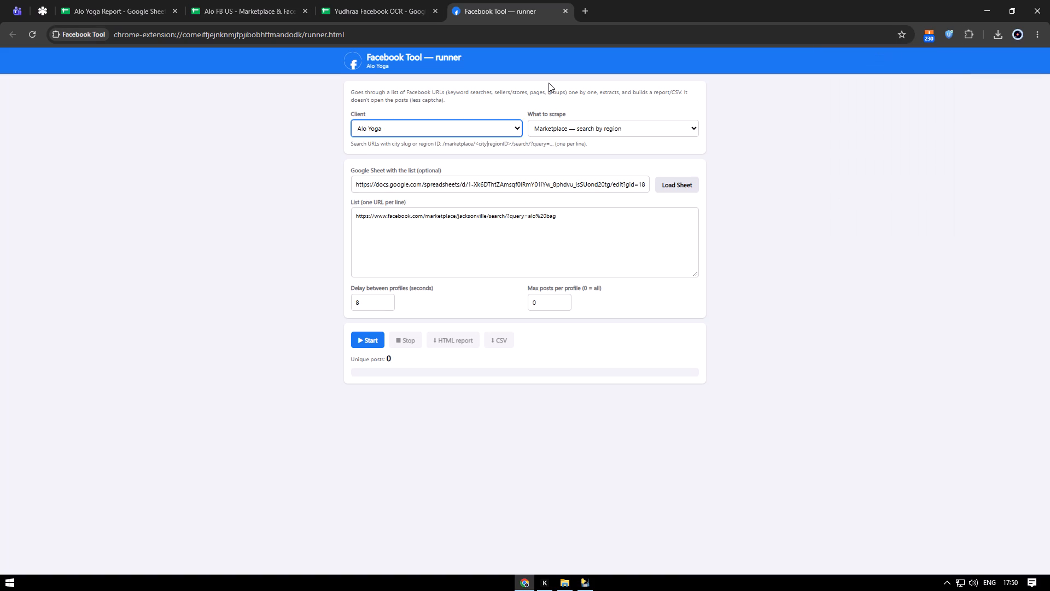
key(Tab)
key(Tab)
key(Tab)
key(Tab)
key(ctrl+a)
key(ctrl+v)
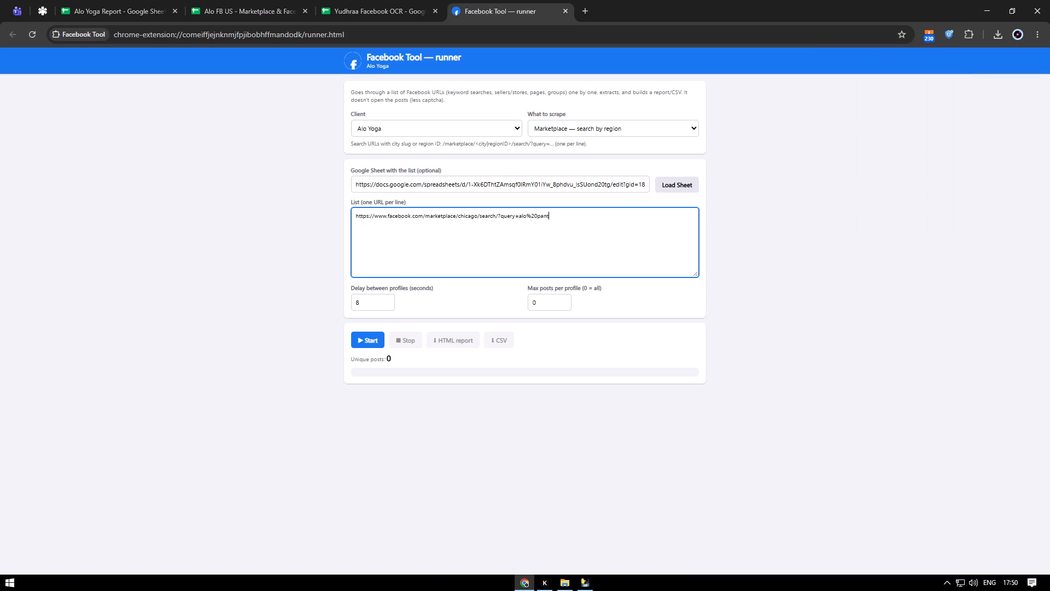
key(Tab)
key(Tab)
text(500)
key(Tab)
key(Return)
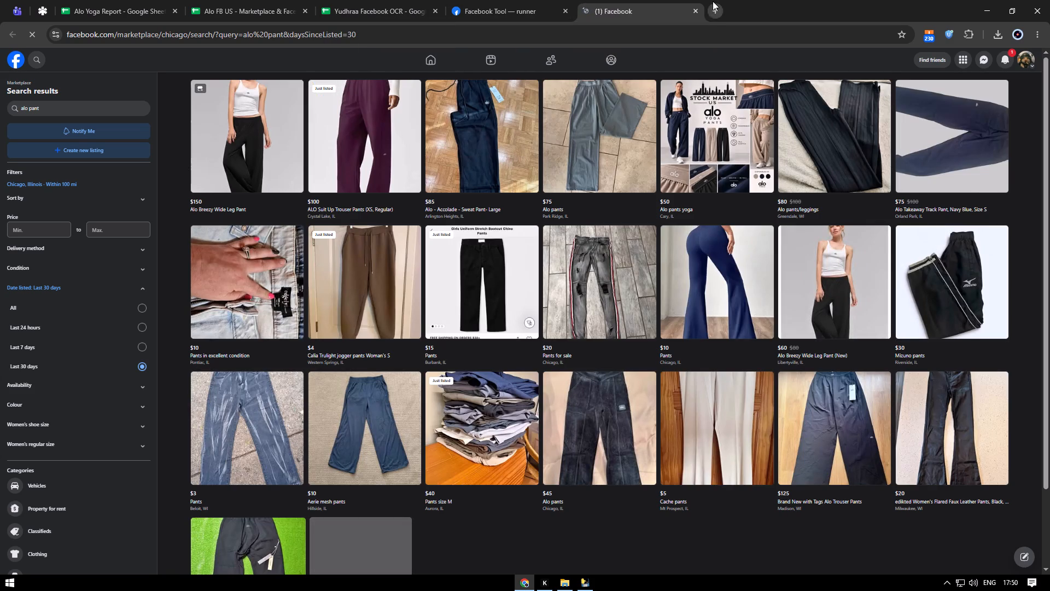
Open the Daily Report Alo Yoga spreadsheet and place it in its own enlarged window.
click(713, 1)
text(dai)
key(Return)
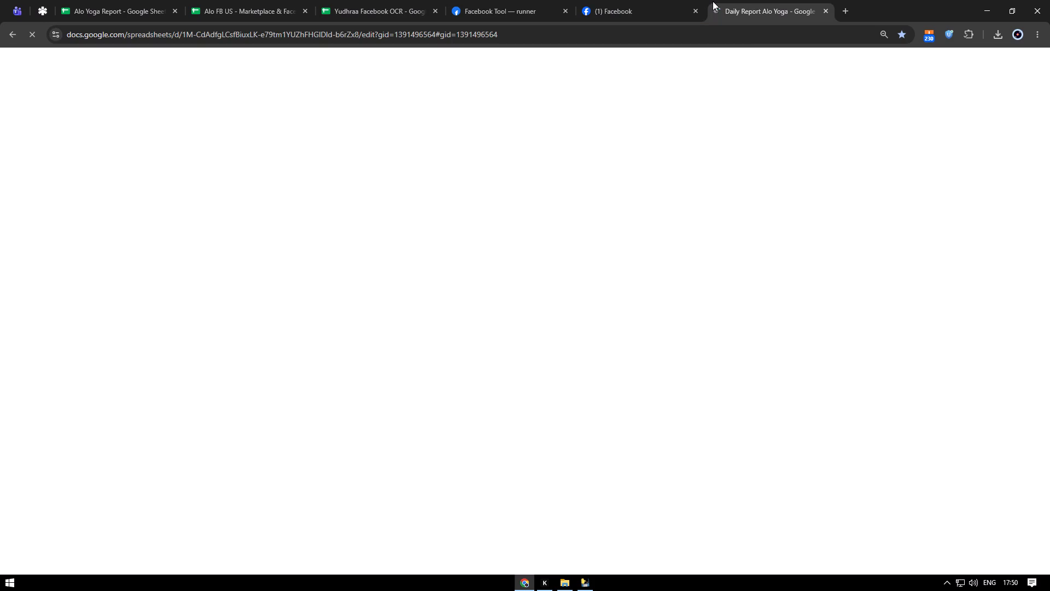
drag(757, 15, 738, 50)
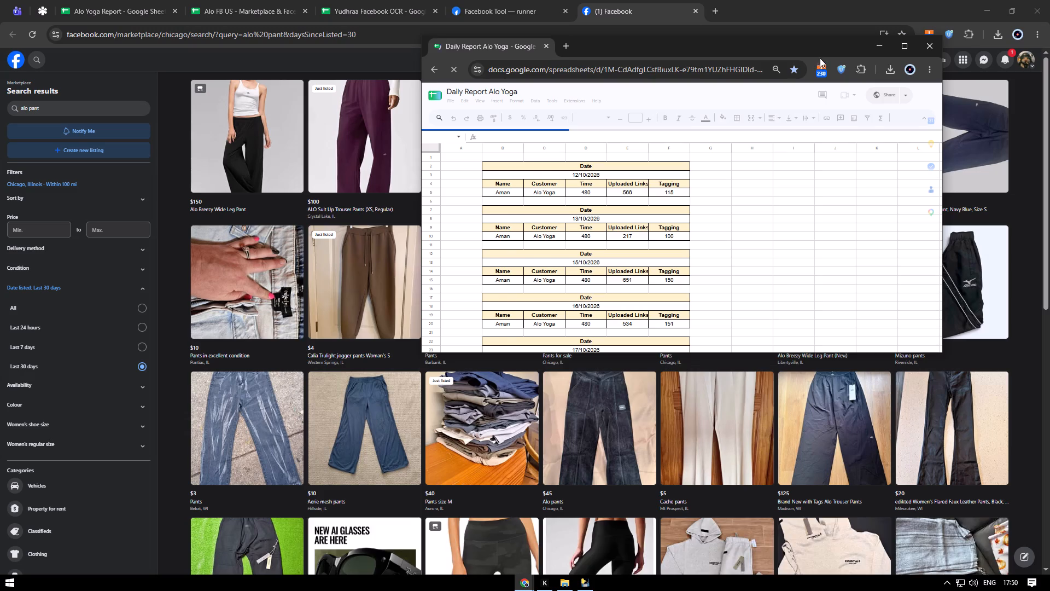
drag(821, 47, 668, 107)
drag(788, 414, 862, 470)
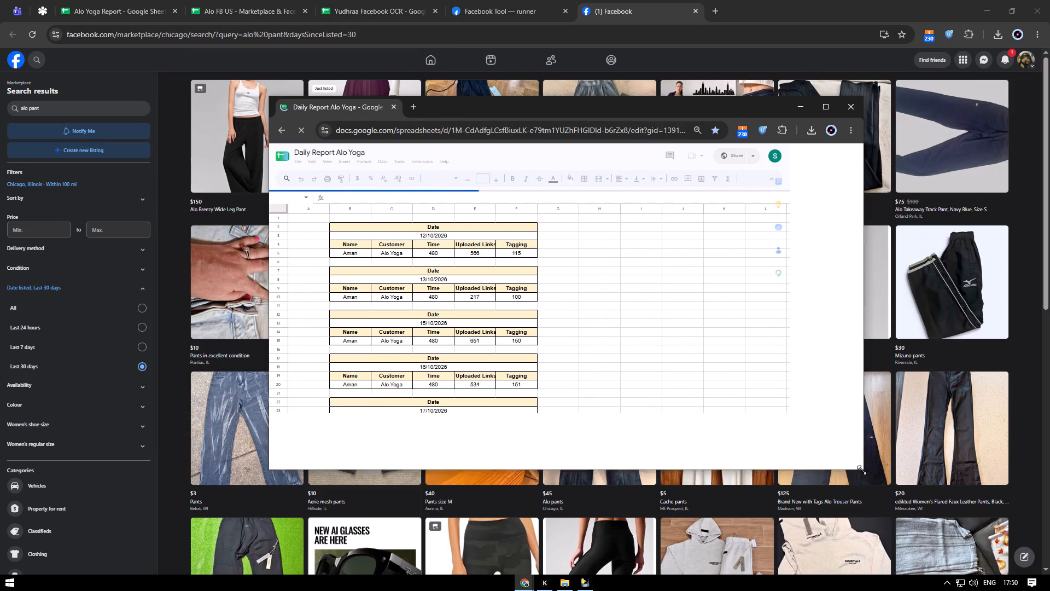
drag(862, 470, 925, 495)
Open the Daily Report sheet that holds Sunil's daily entries.
scroll(453, 399, down, 5)
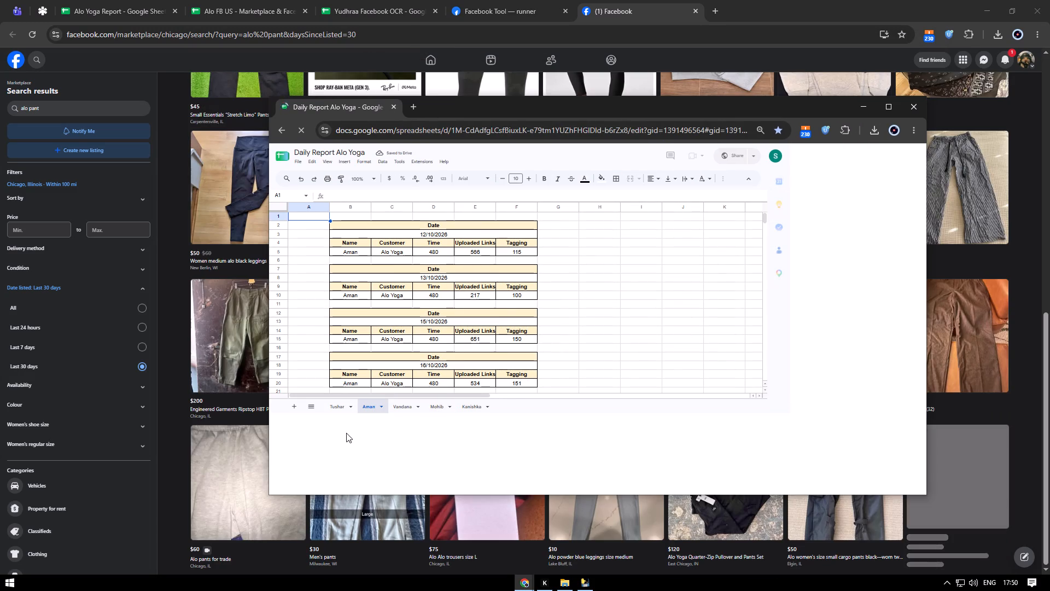
click(434, 491)
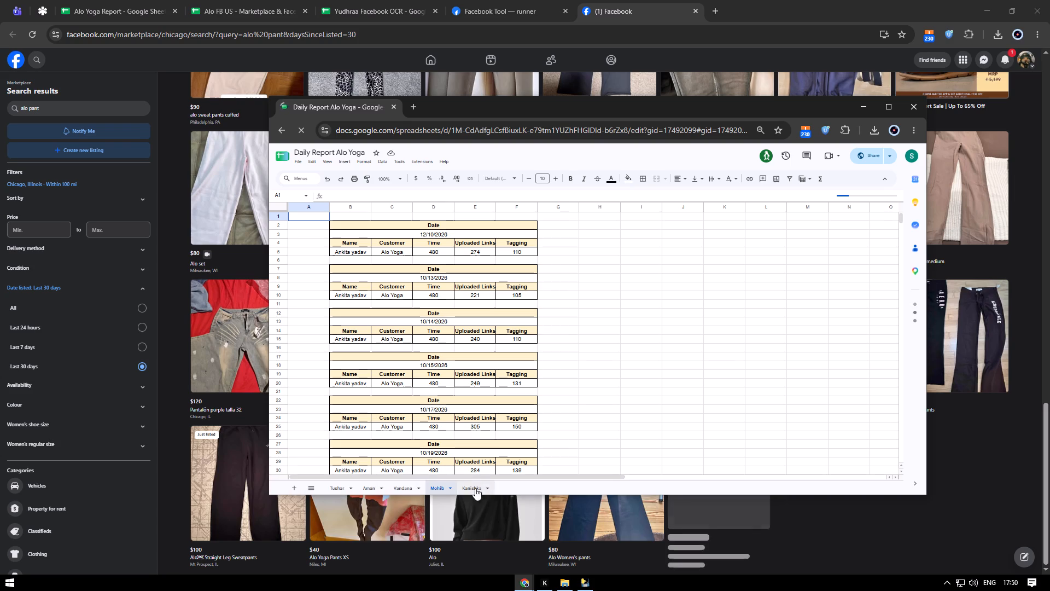
click(345, 492)
scroll(410, 266, down, 11)
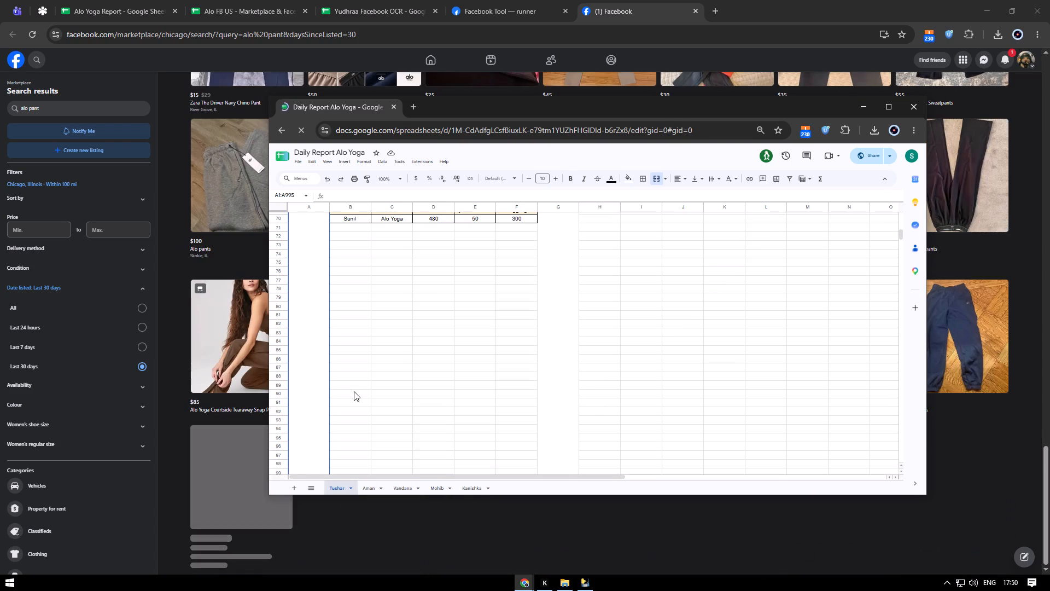
Duplicate Sunil's 29/10/2026 report block into the rows below it, starting at row 72.
scroll(353, 270, up, 3)
click(340, 355)
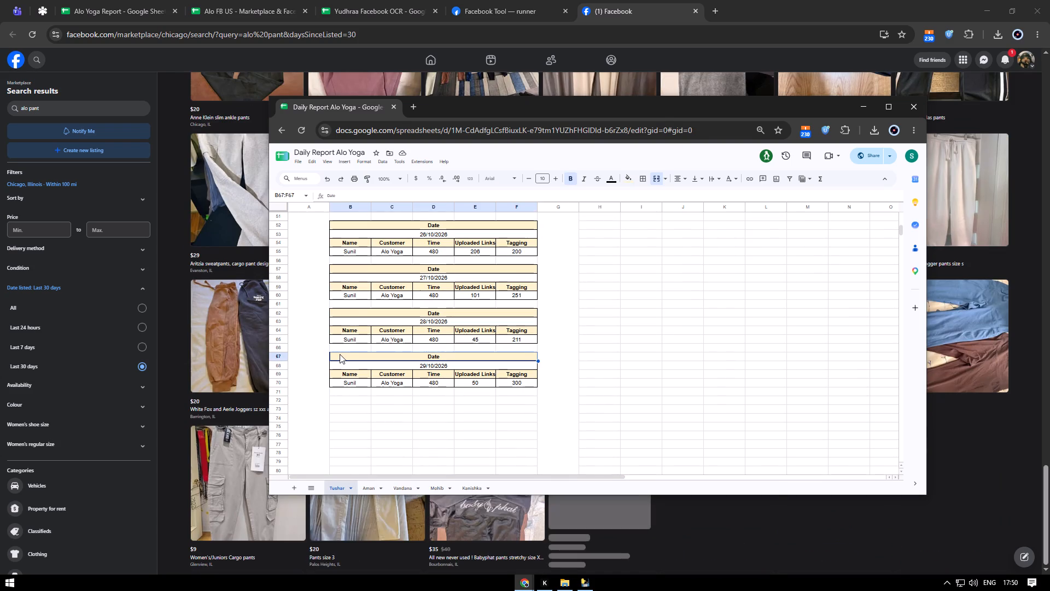
key(shift+Down)
key(shift+Down)
key(shift+Down)
key(ctrl+c)
key(Down)
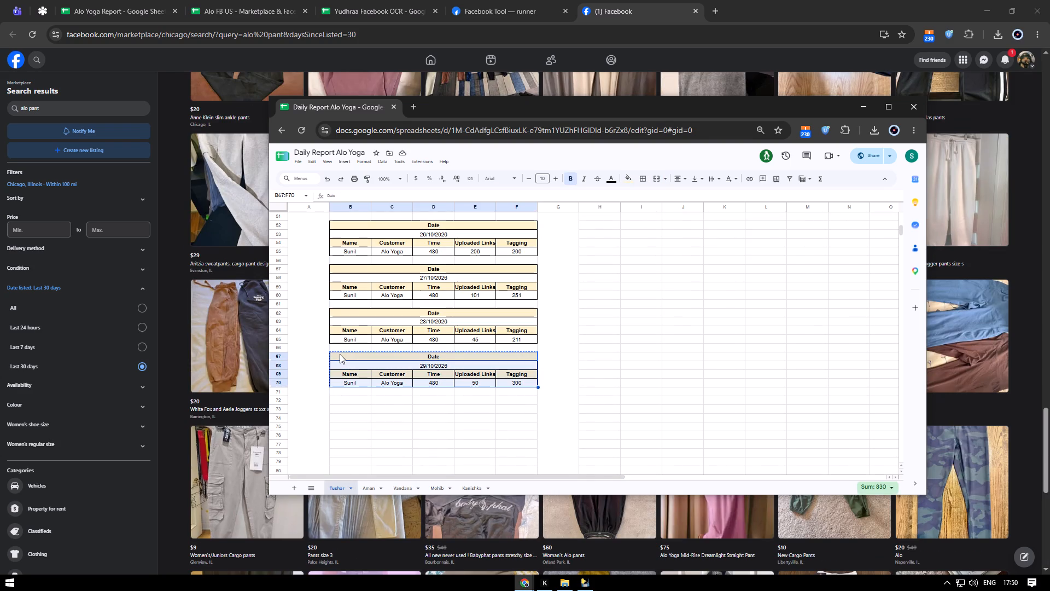
key(Down)
key(Down)
key(Down)
key(Down)
key(ctrl+v)
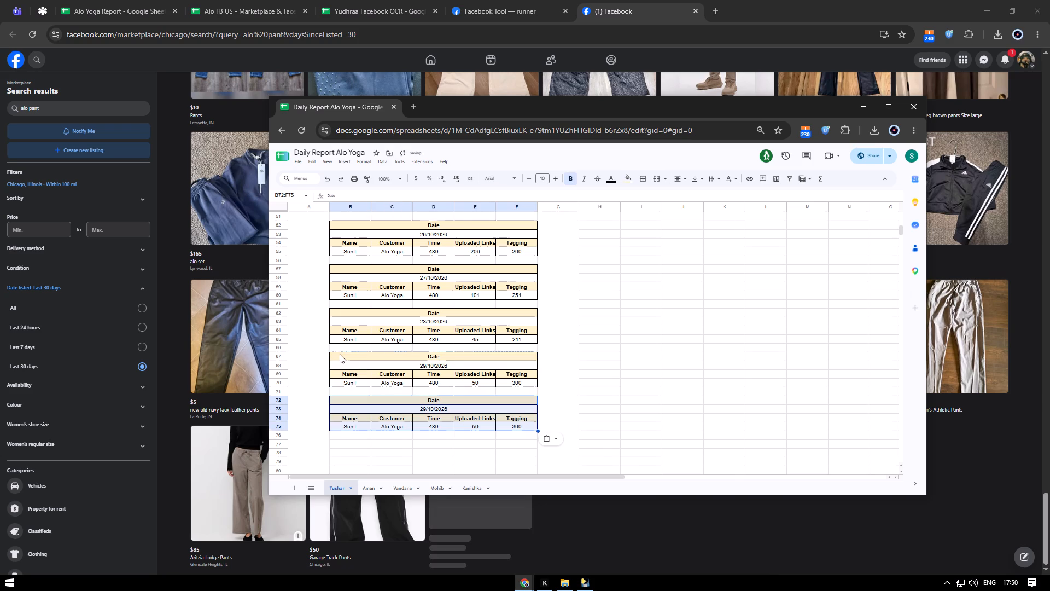
Change the date of the duplicated report block to 30/10/2026.
key(Down)
key(Right)
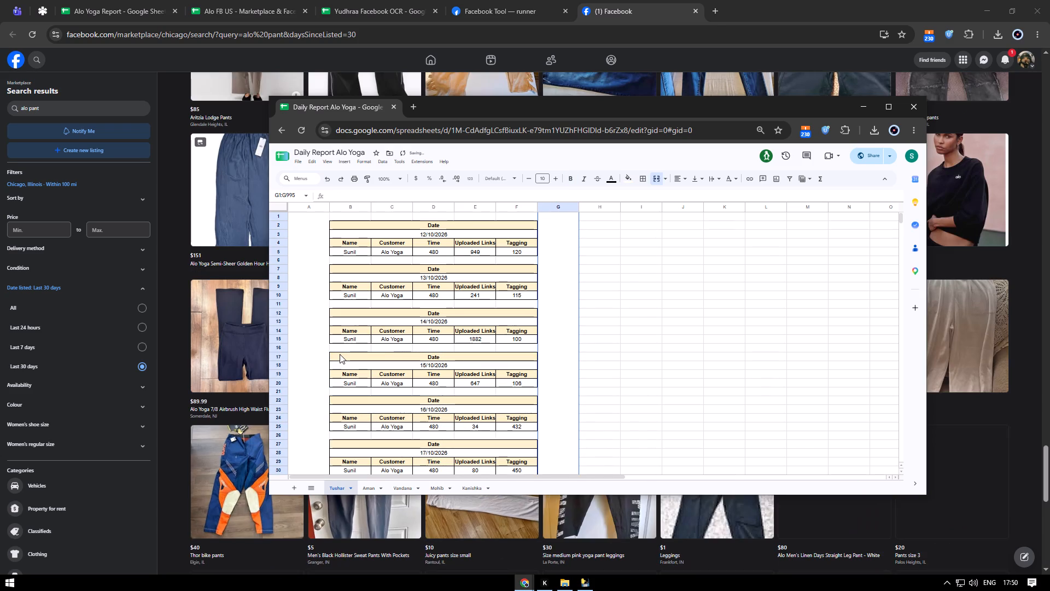
key(Left)
key(Down)
key(Down)
key(Down)
key(Down)
key(Down)
key(Up)
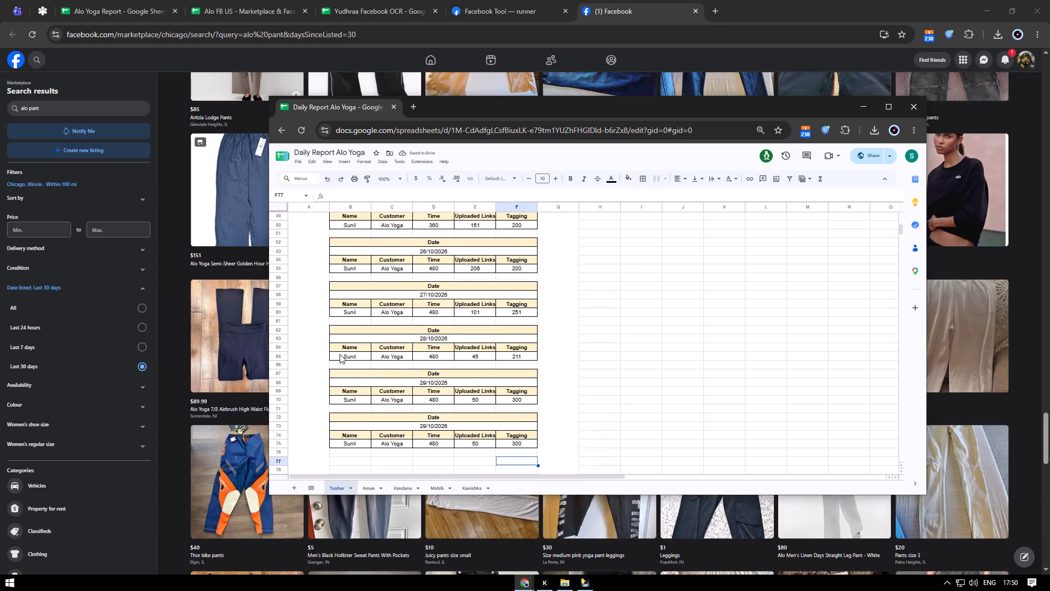
key(Up)
key(ctrl+Up)
key(Left)
key(Left)
key(Up)
key(Up)
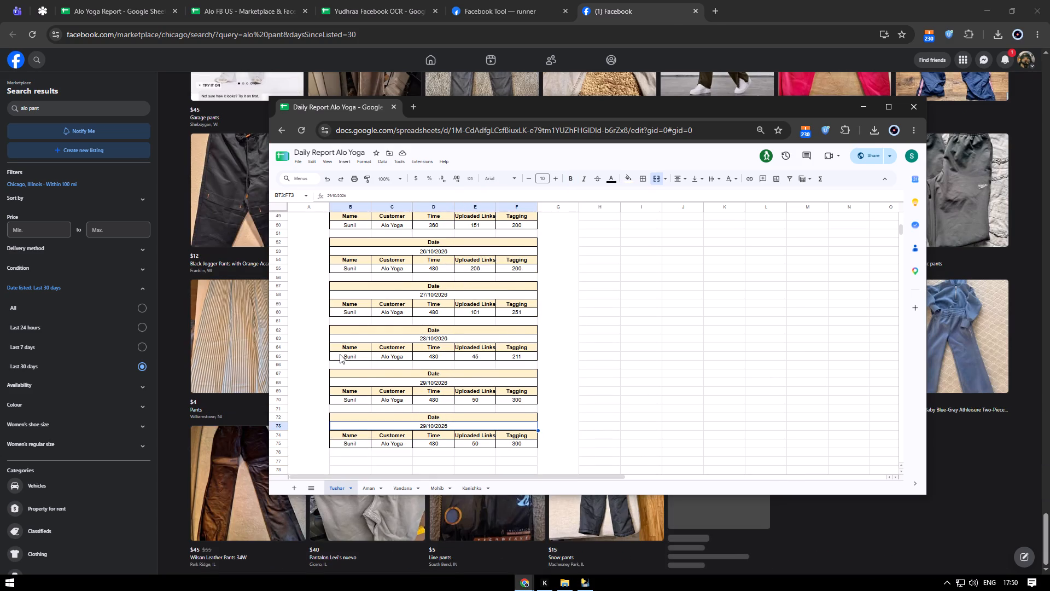
key(Return)
key(Left)
key(Left)
key(Left)
key(Left)
key(Left)
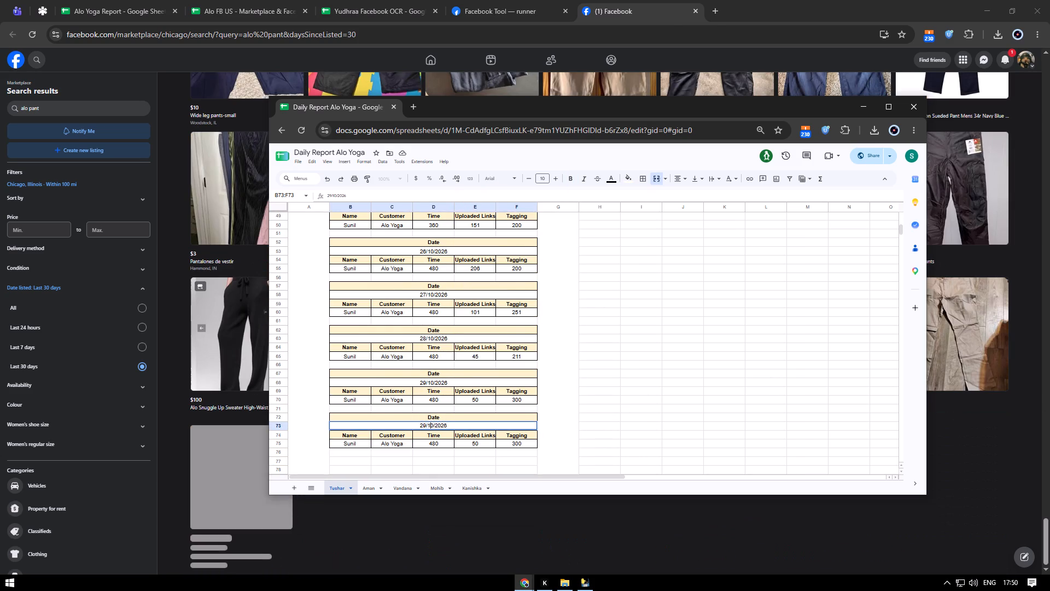
key(Left)
key(Left)
key(Left)
key(ctrl+shift+Left)
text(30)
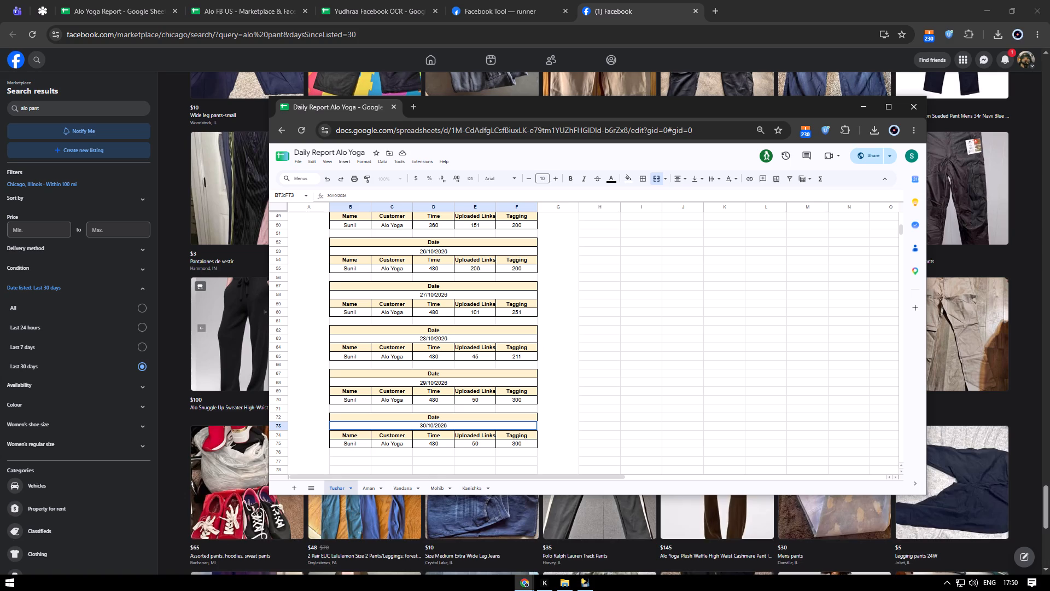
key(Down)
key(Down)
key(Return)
Set Tagging to 240 in Sunil's row of the 30/10/2026 block.
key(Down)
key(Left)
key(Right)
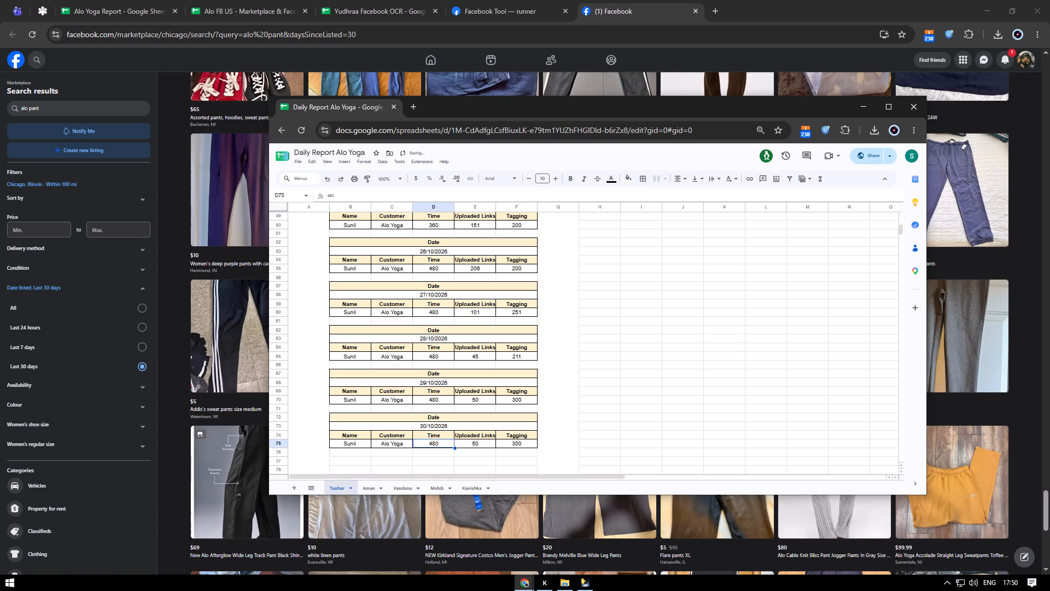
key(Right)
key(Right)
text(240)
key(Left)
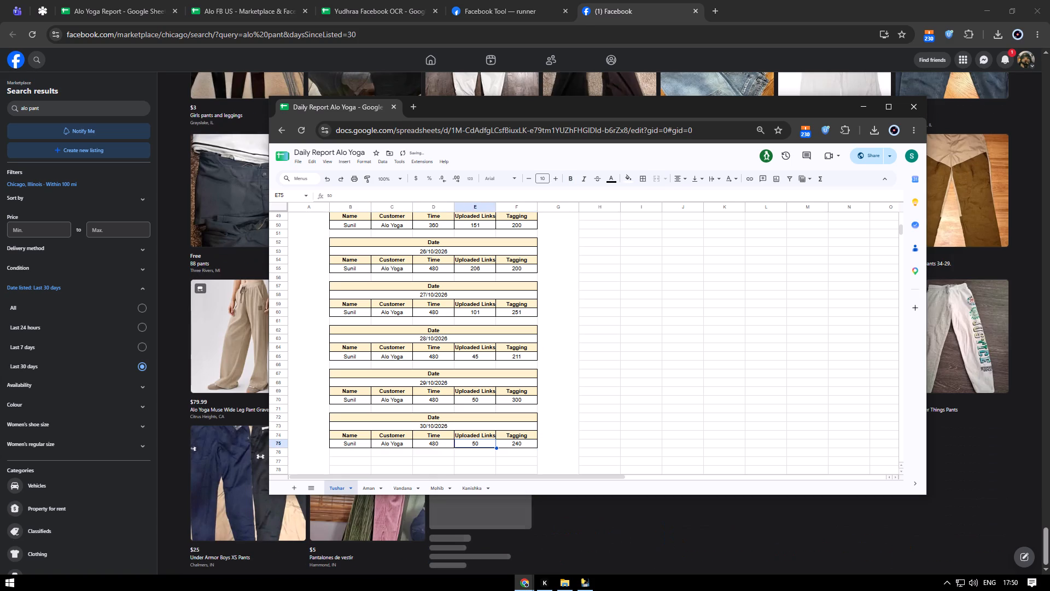
Select the Uploaded Links cell in Sunil's row of the 30/10/2026 block.
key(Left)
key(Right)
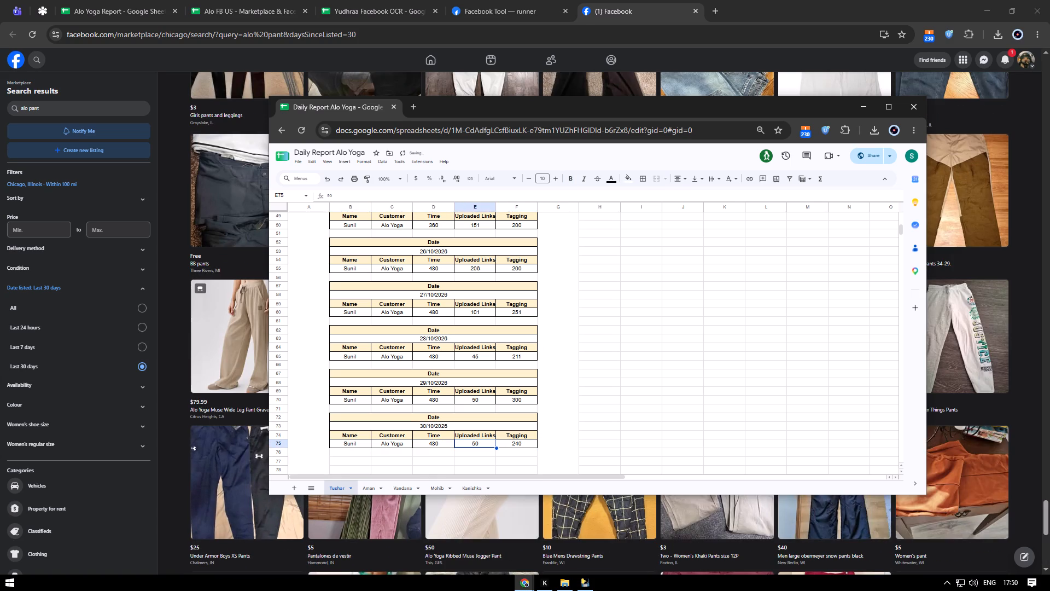
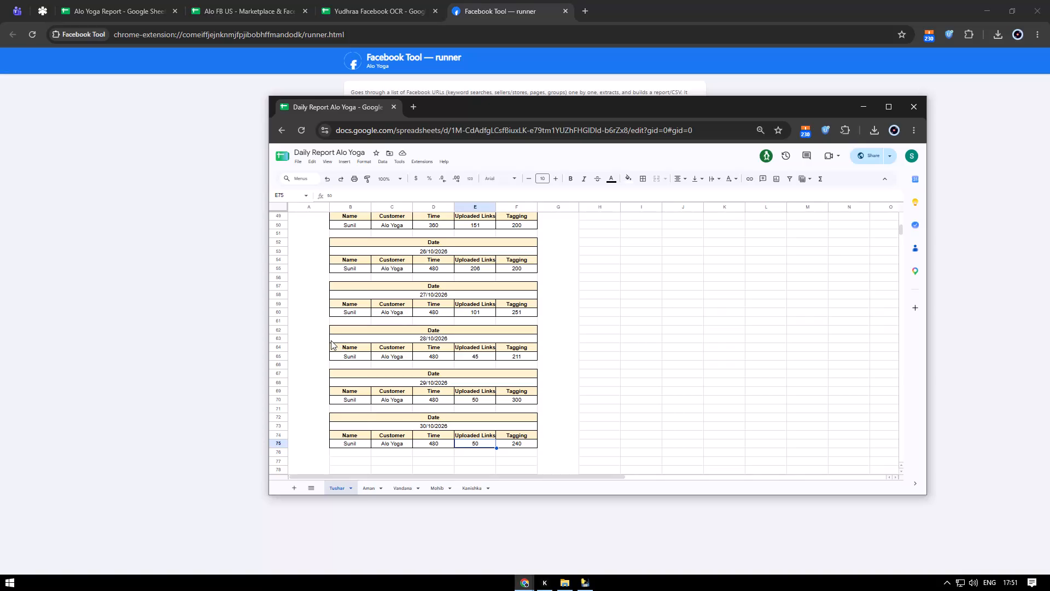
In the Facebook Tool runner, download the scraped Chicago "alo pant" marketplace results as a CSV.
click(98, 390)
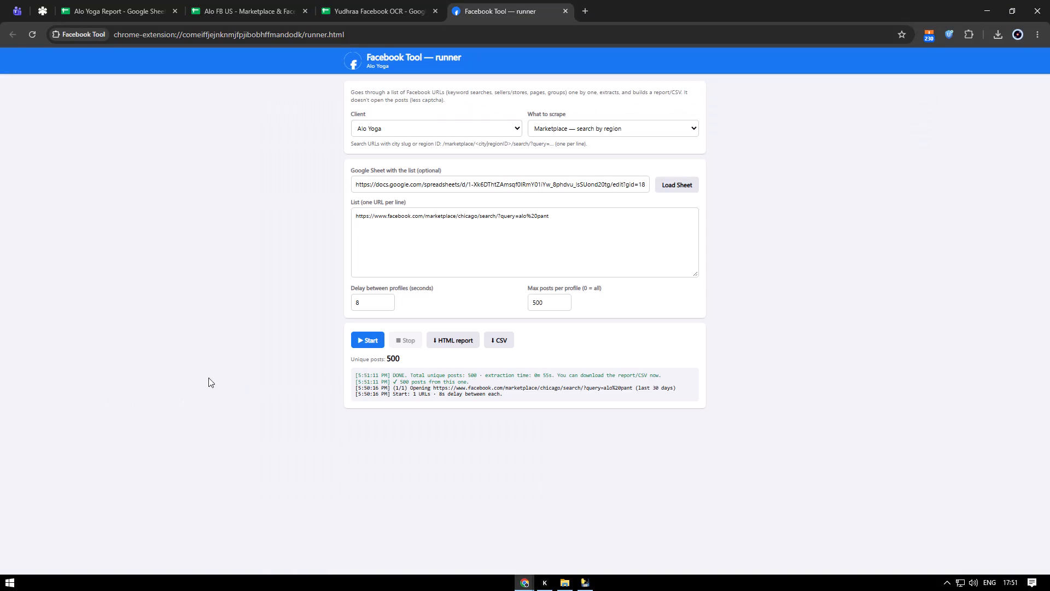
click(496, 337)
Close the finished OCR run and start FB-OCR from the 2-OCR folder on the newly downloaded CSV.
click(581, 586)
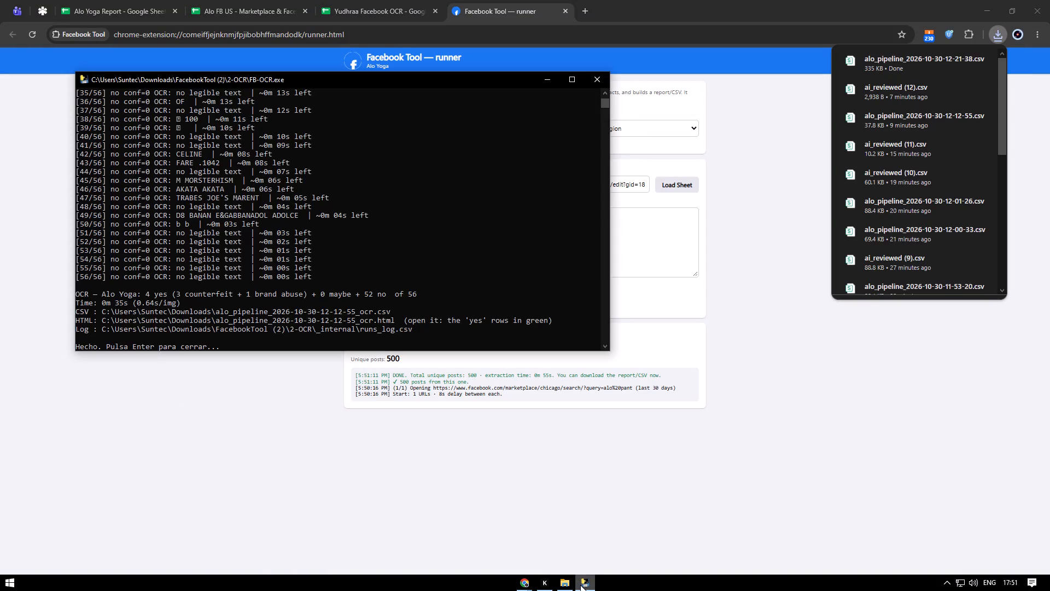
key(Return)
key(alt+Tab)
key(alt+Tab)
key(Return)
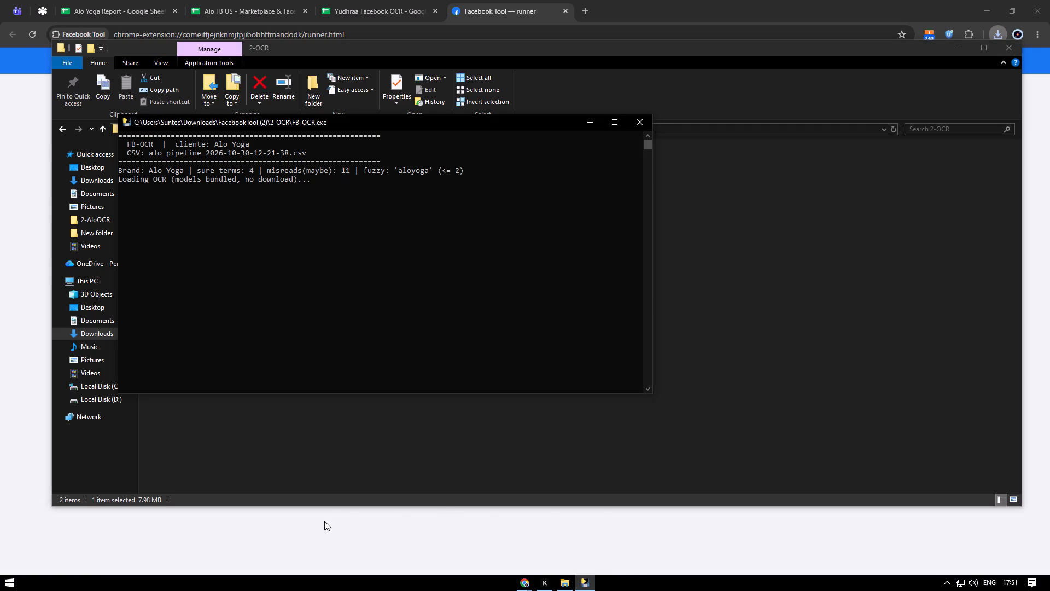
In the Alo Yoga Report, enter 2 marketplace searches reviewed and 4000 listings reviewed in Sunil's 30/10/2026 row.
click(325, 522)
click(103, 0)
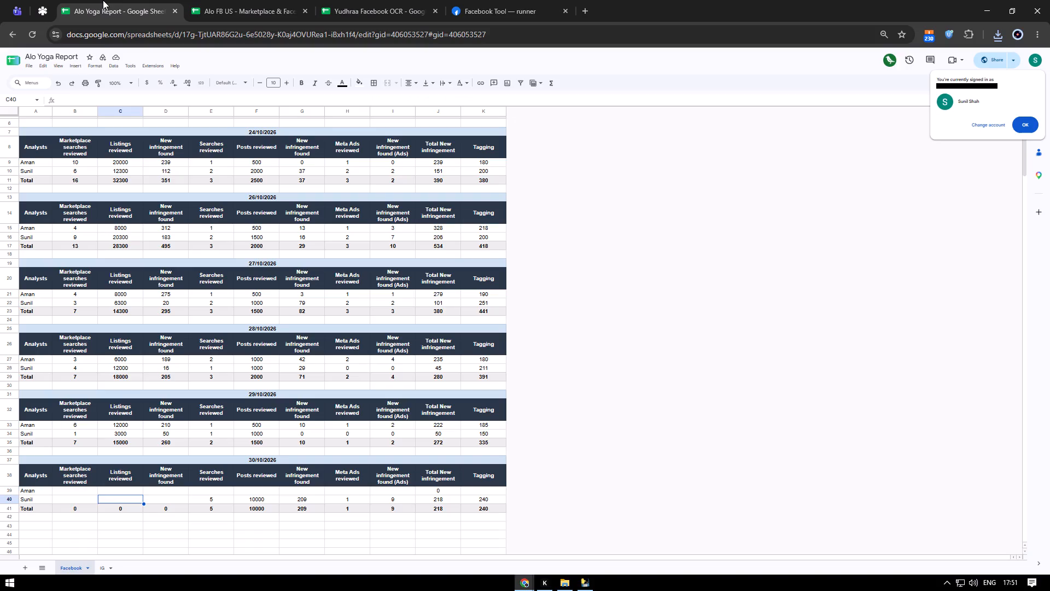
key(Left)
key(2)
key(Right)
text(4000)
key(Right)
In the Alo FB US worksheet's Chicago "alo pant" row, enter 30/10/2026 as Date uploaded and 3000 as Items reviewed.
click(246, 0)
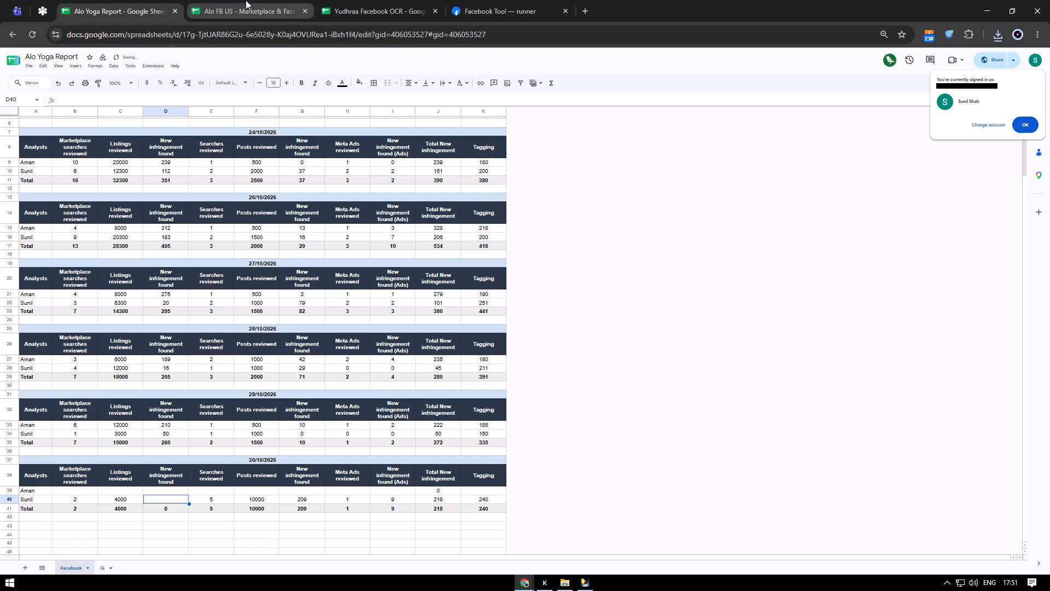
key(Up)
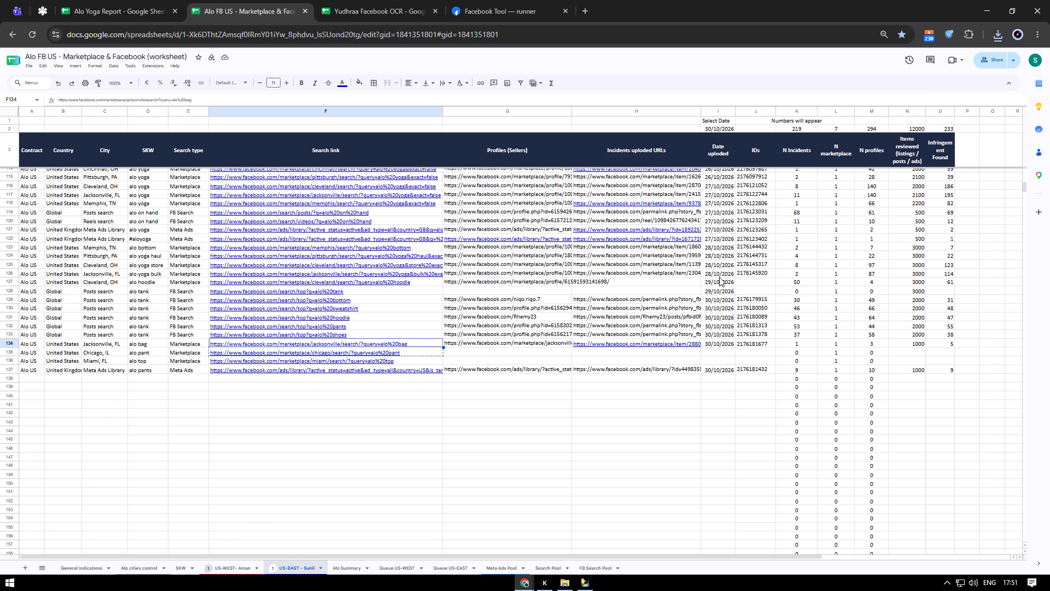
key(Right)
key(Right)
key(Right)
key(Down)
key(ctrl+semicolon)
key(Right)
key(Right)
key(Right)
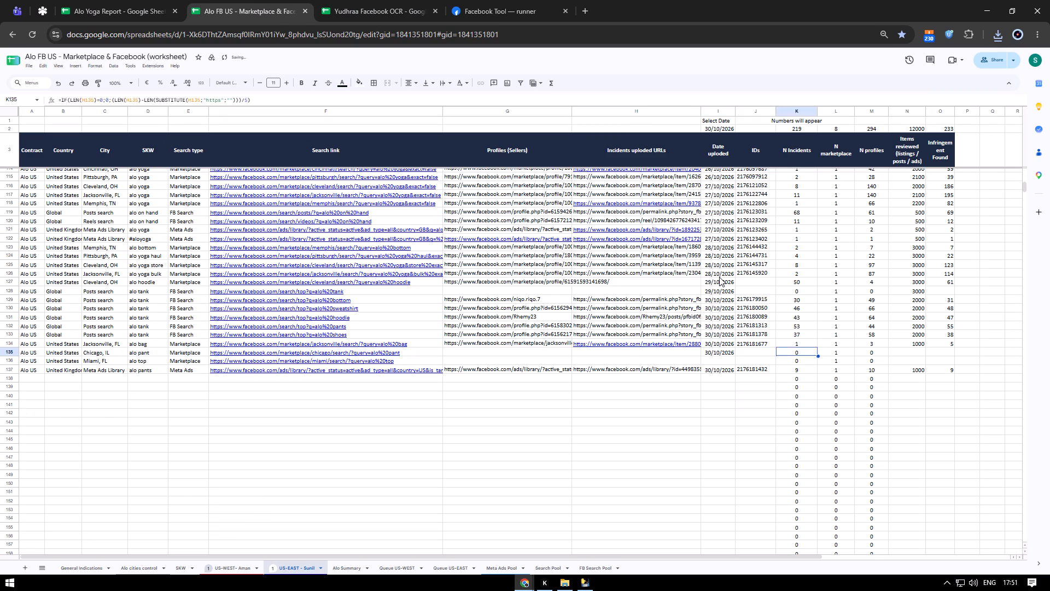
key(Right)
key(Right)
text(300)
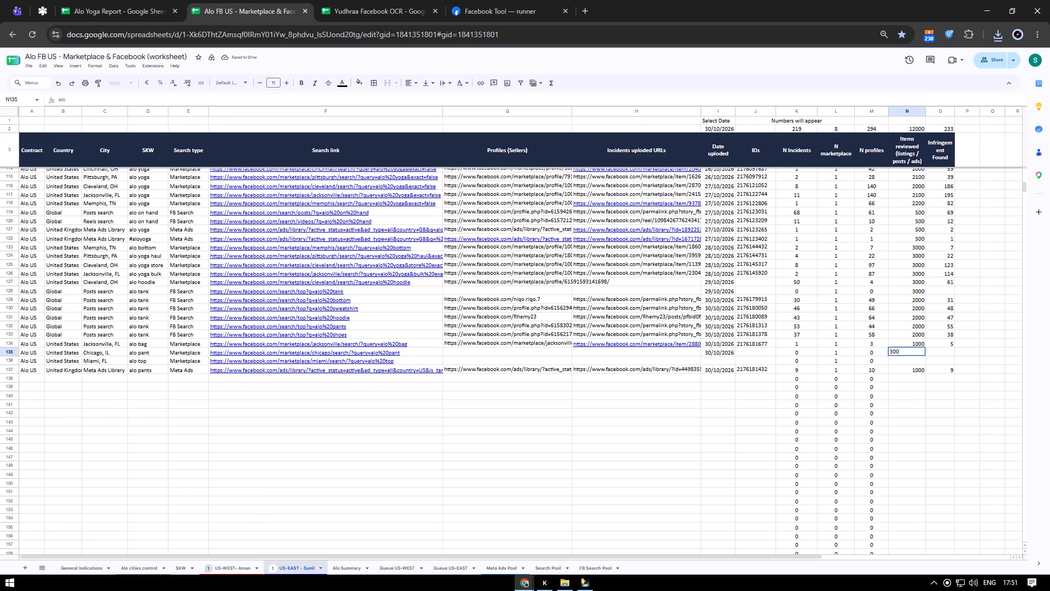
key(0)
click(100, 0)
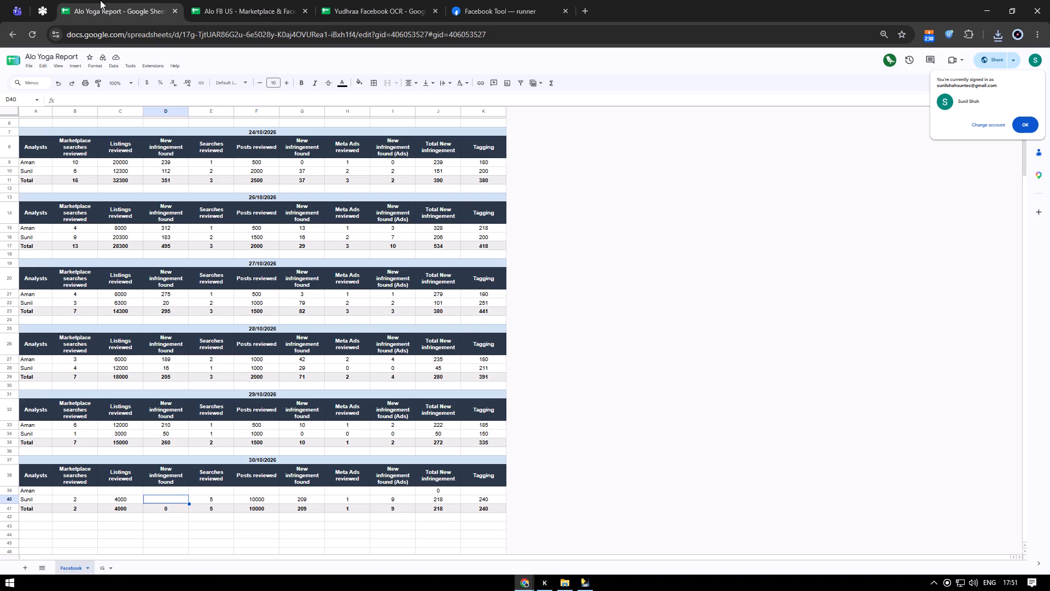
click(217, 0)
Select the empty Profiles (Sellers) cell in the Chicago "alo pant" row.
key(Right)
key(Left)
key(Left)
key(Left)
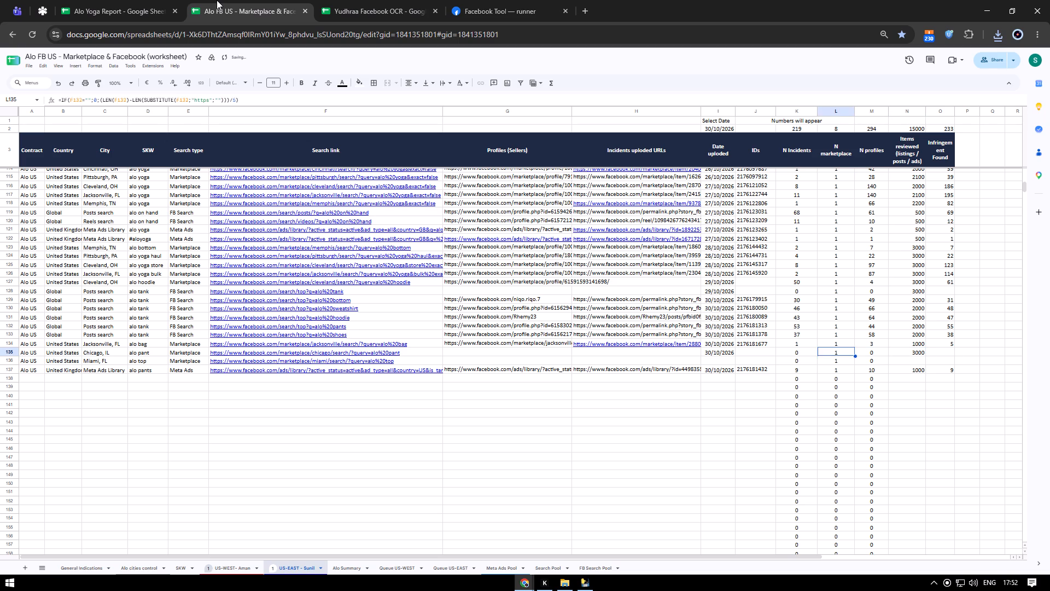
key(Left)
key(Left)
key(Left)
key(Left)
key(Left)
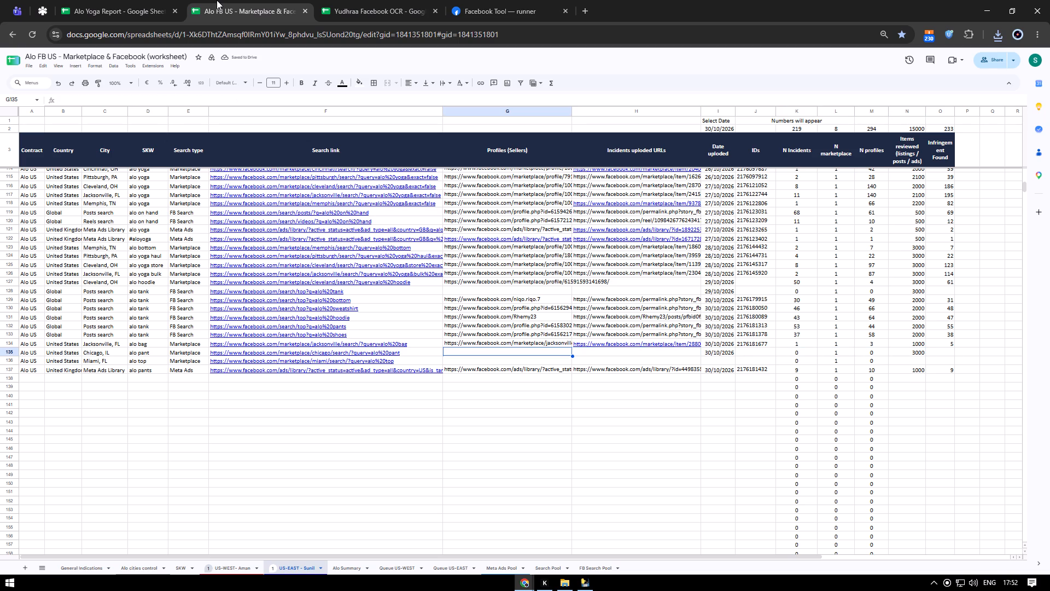
Switch to the FB-OCR window and check the progress of the running OCR.
click(505, 0)
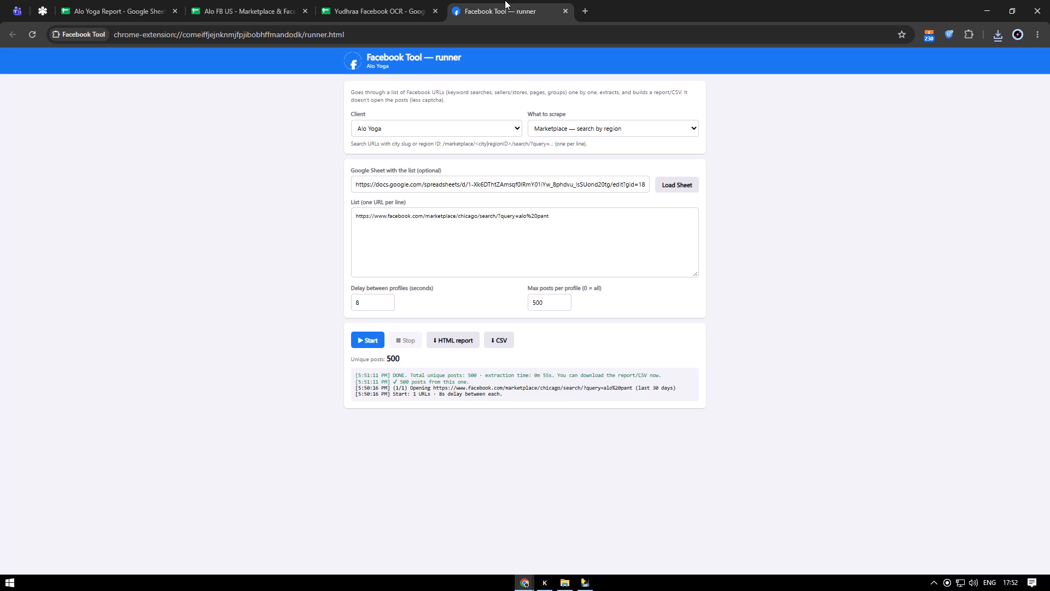
key(alt+Tab)
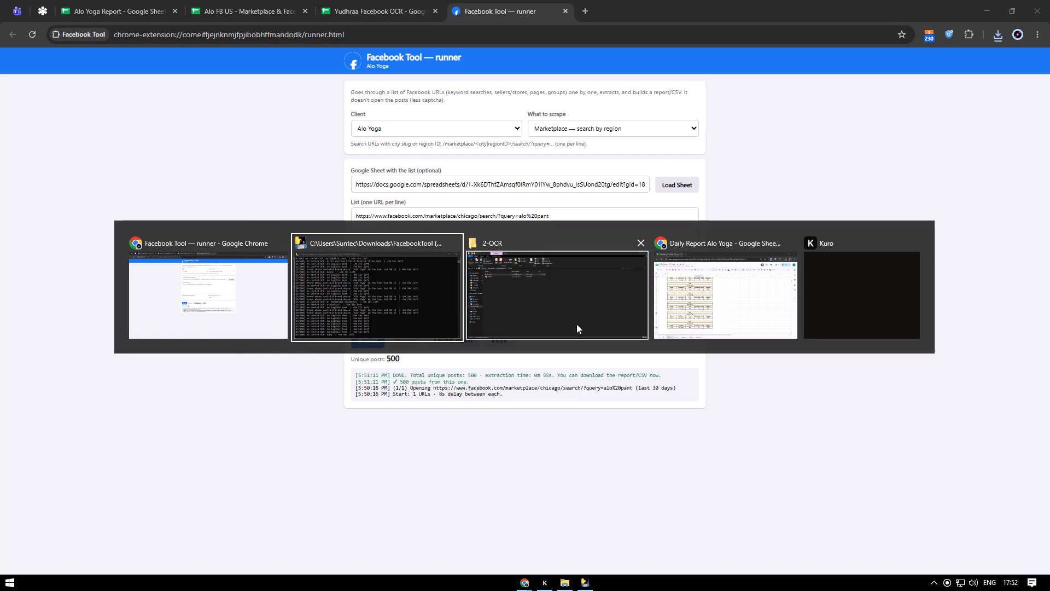
scroll(446, 348, down, 2)
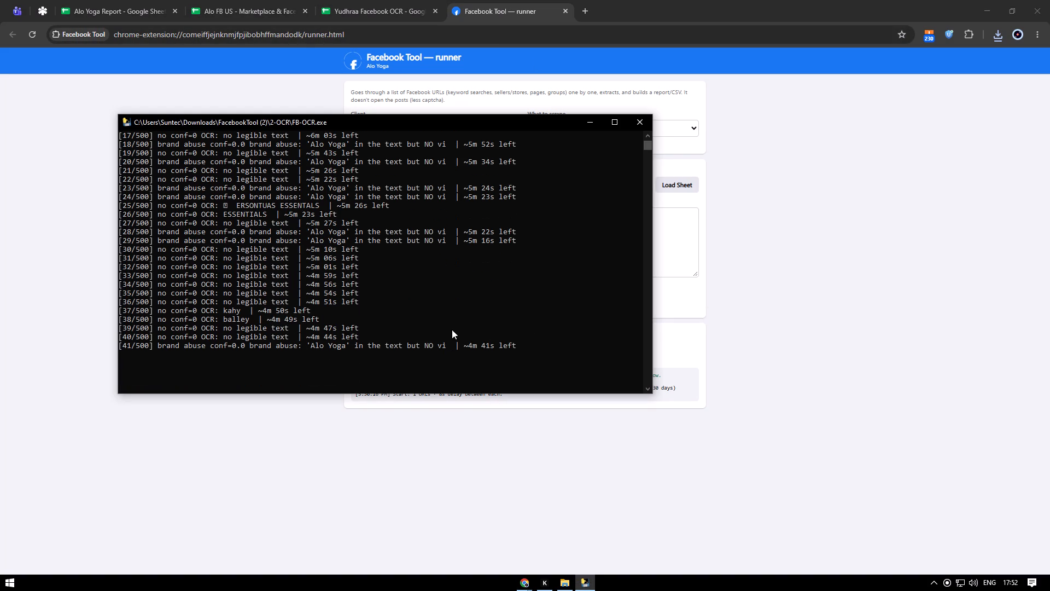
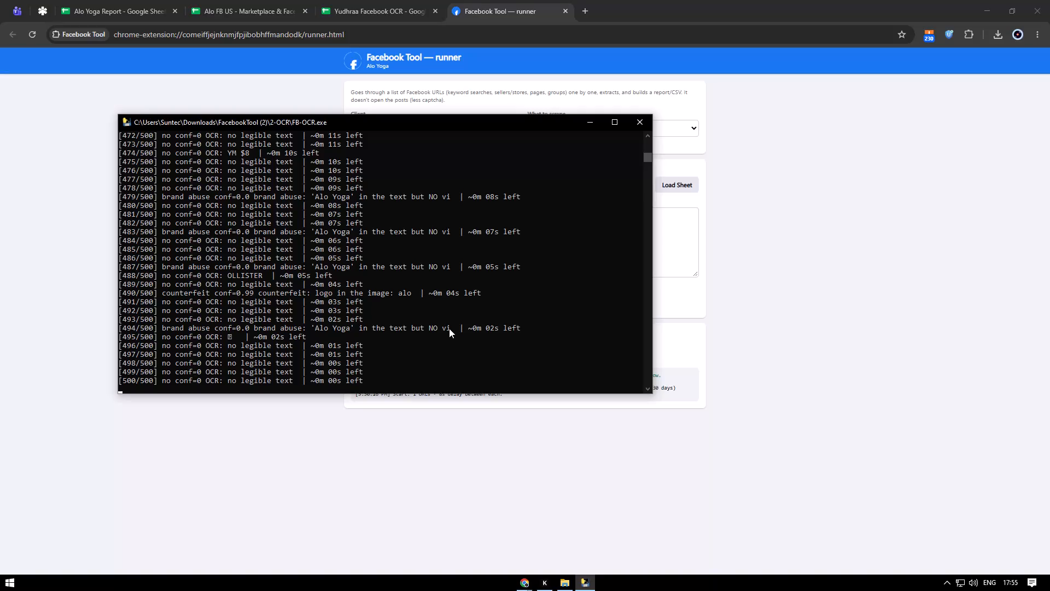
Resume the FB-OCR console so the OCR run completes and writes its review report.
click(437, 339)
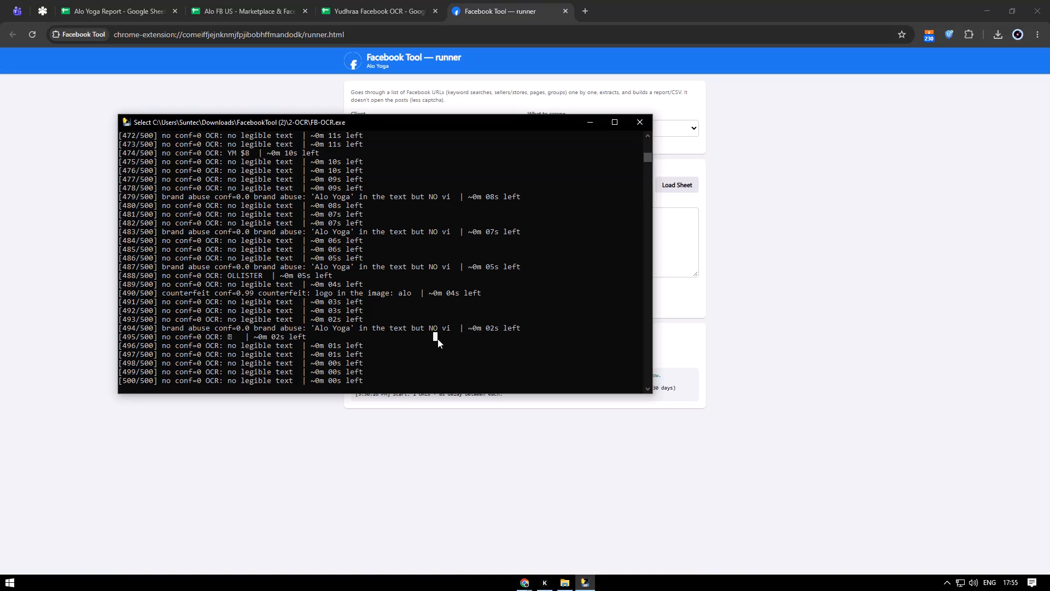
key(Return)
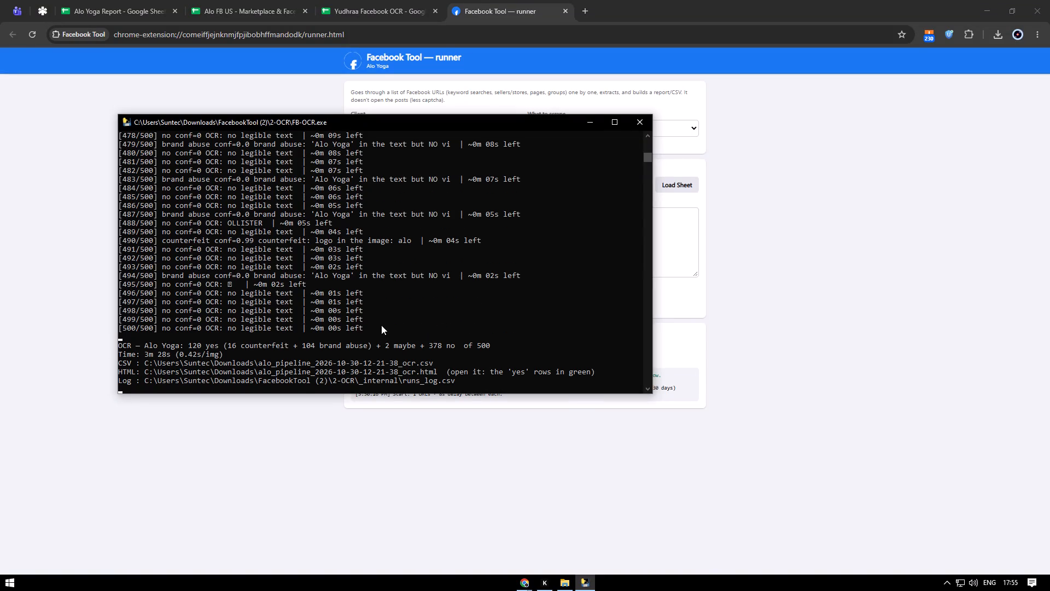
Switch to the 2-OCR folder window and close it.
key(alt+Tab)
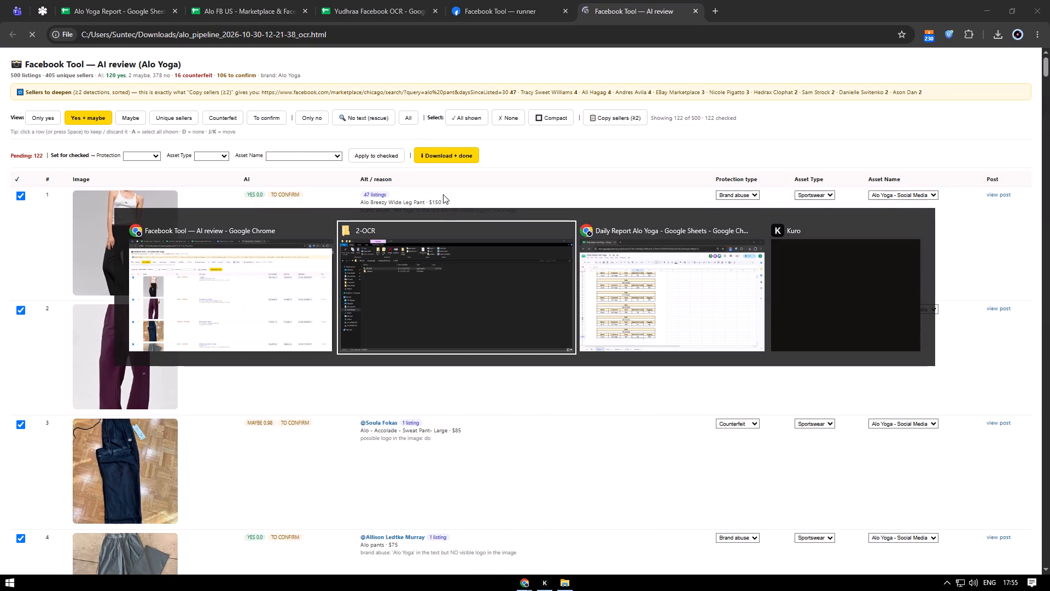
key(alt+F4)
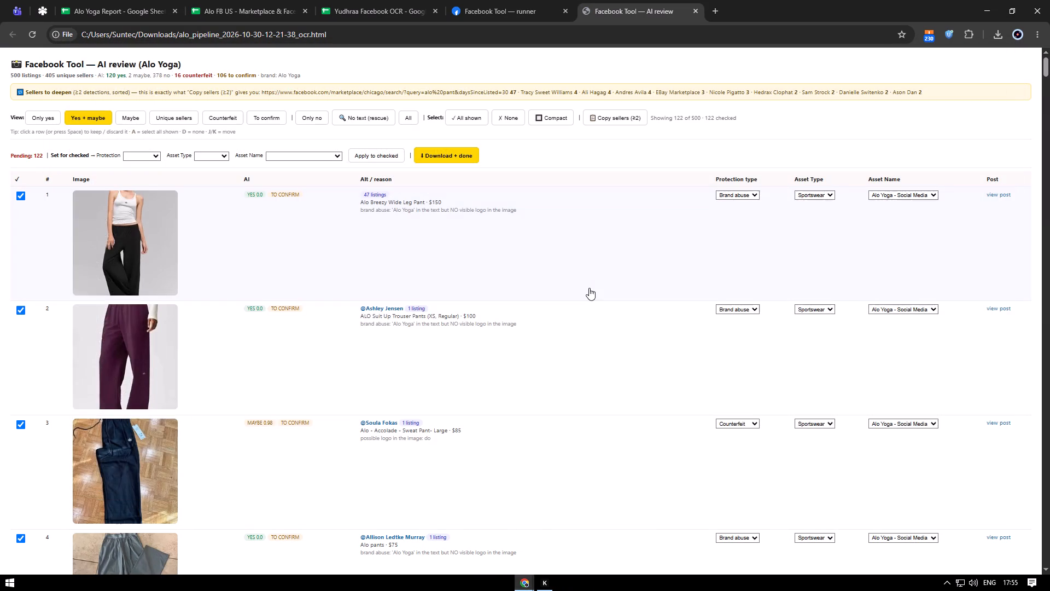
In the Alo Yoga AI review, show the counterfeit listings and download the checked results, marking them done.
click(233, 119)
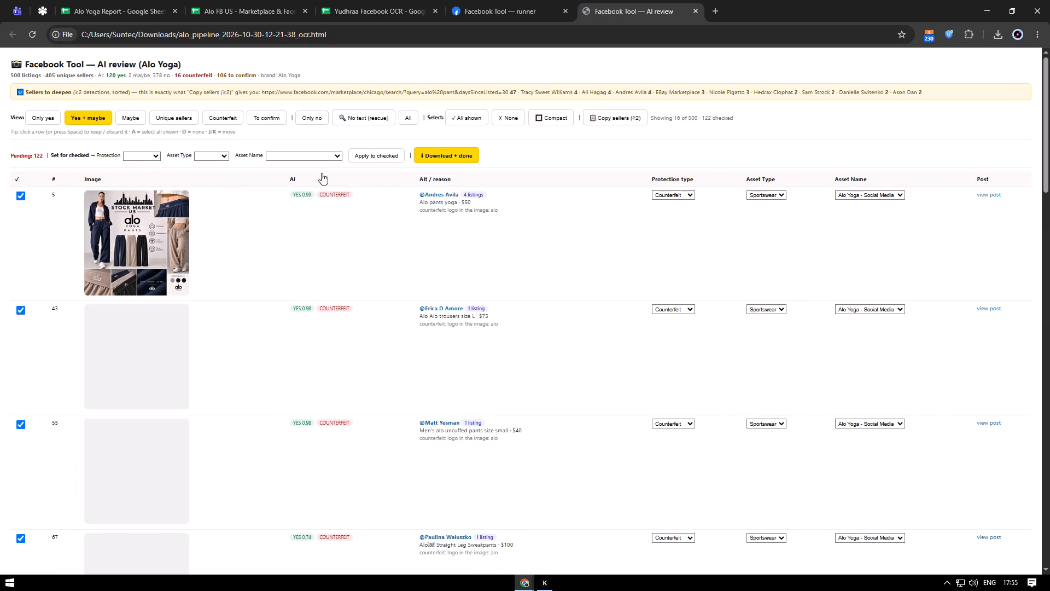
click(445, 150)
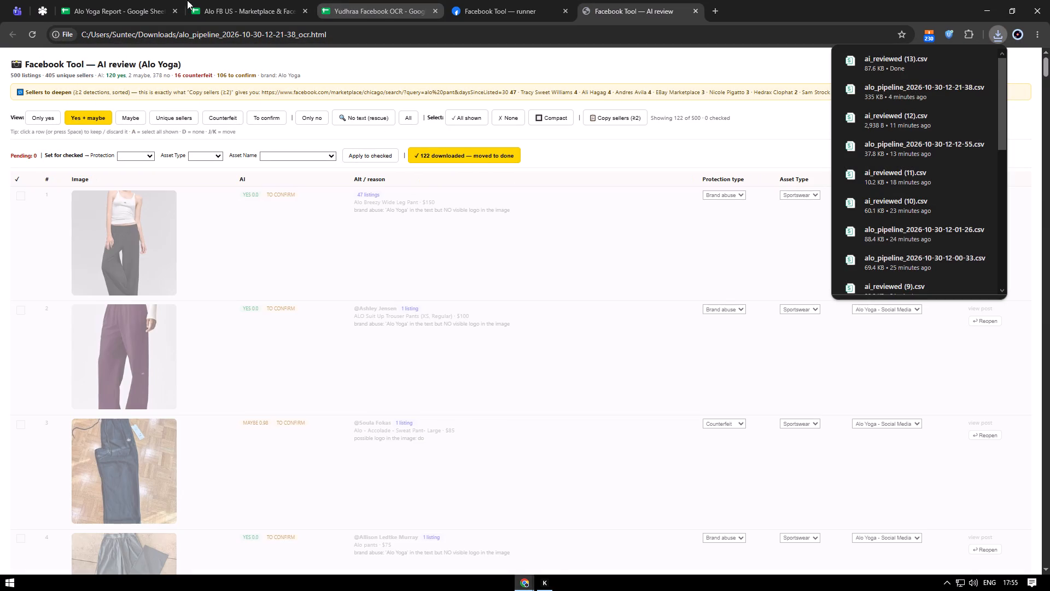
In the Yudhraa Facebook OCR spreadsheet, clear all data from Sheet14, including filtered-out rows, and remove its filter.
click(267, 0)
click(369, 0)
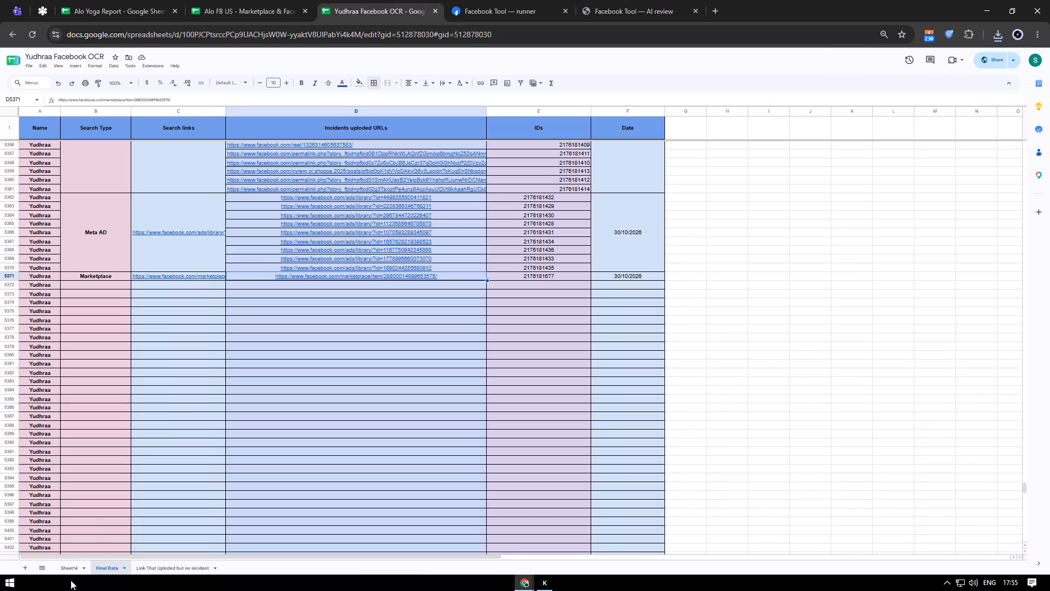
click(68, 575)
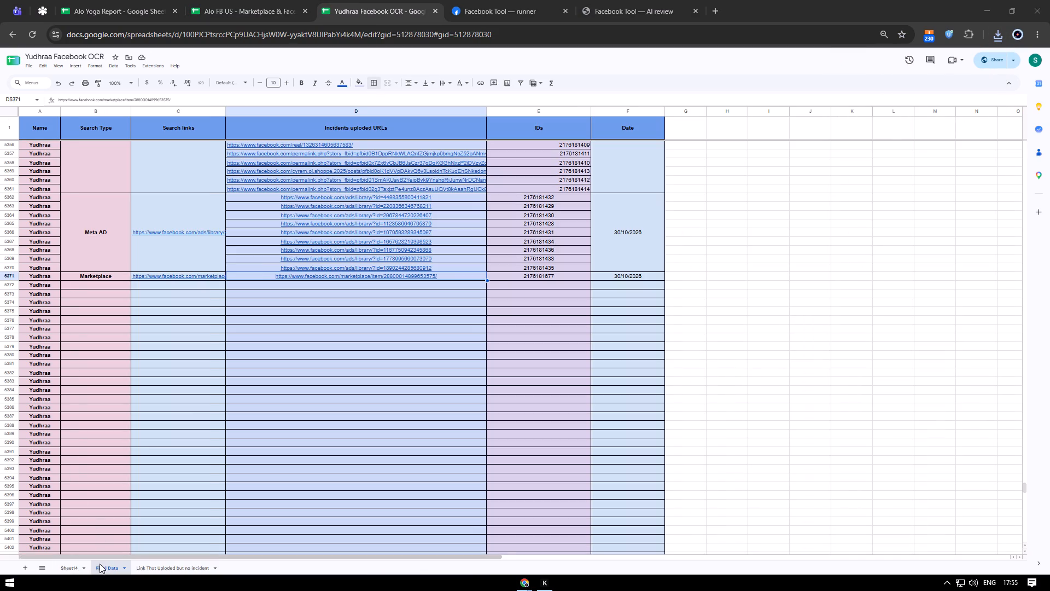
click(55, 566)
click(5, 108)
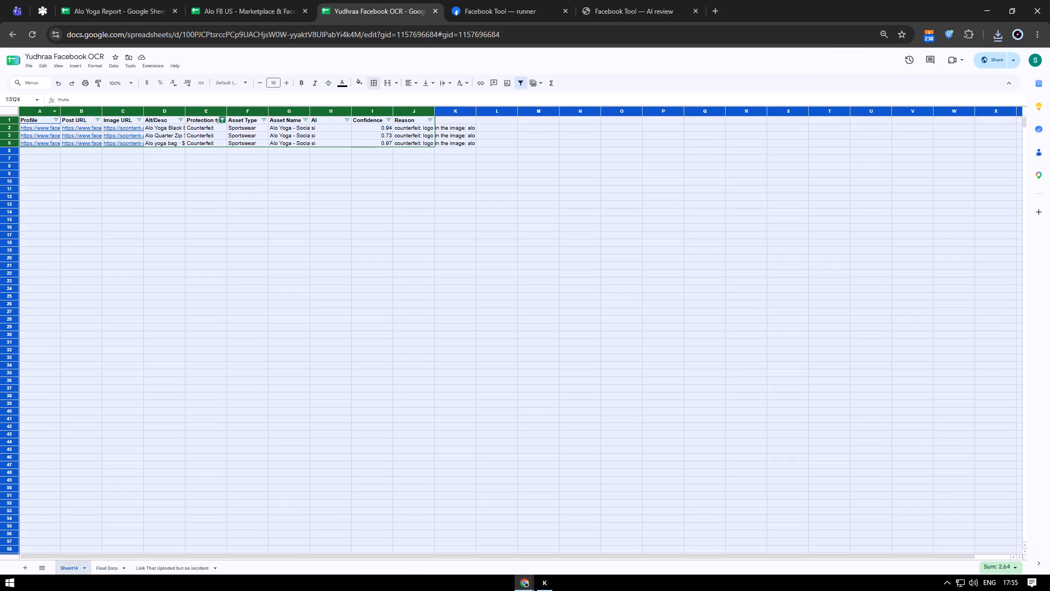
key(Delete)
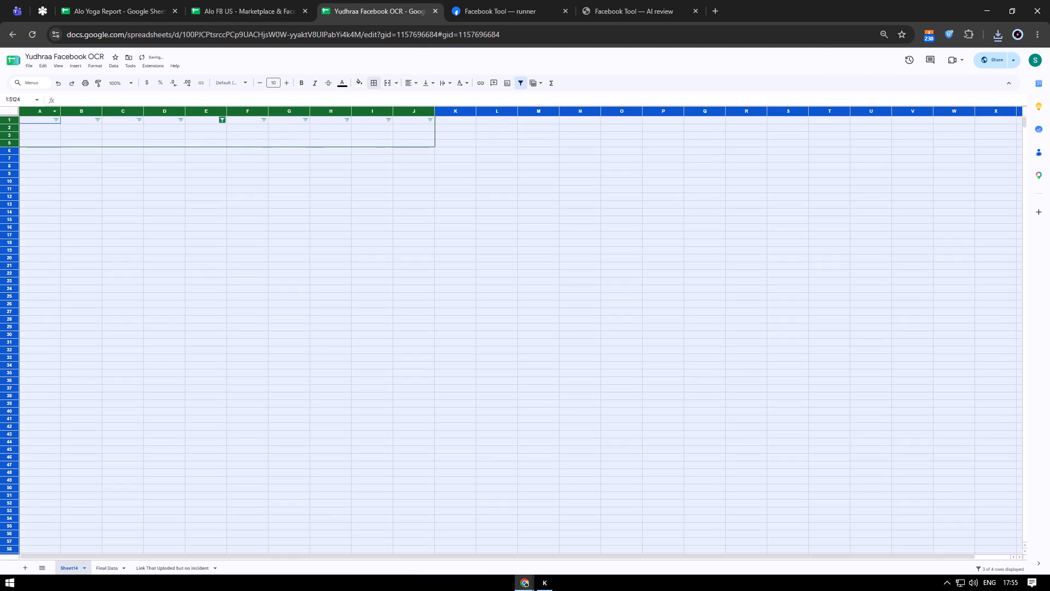
click(518, 89)
click(518, 86)
key(Delete)
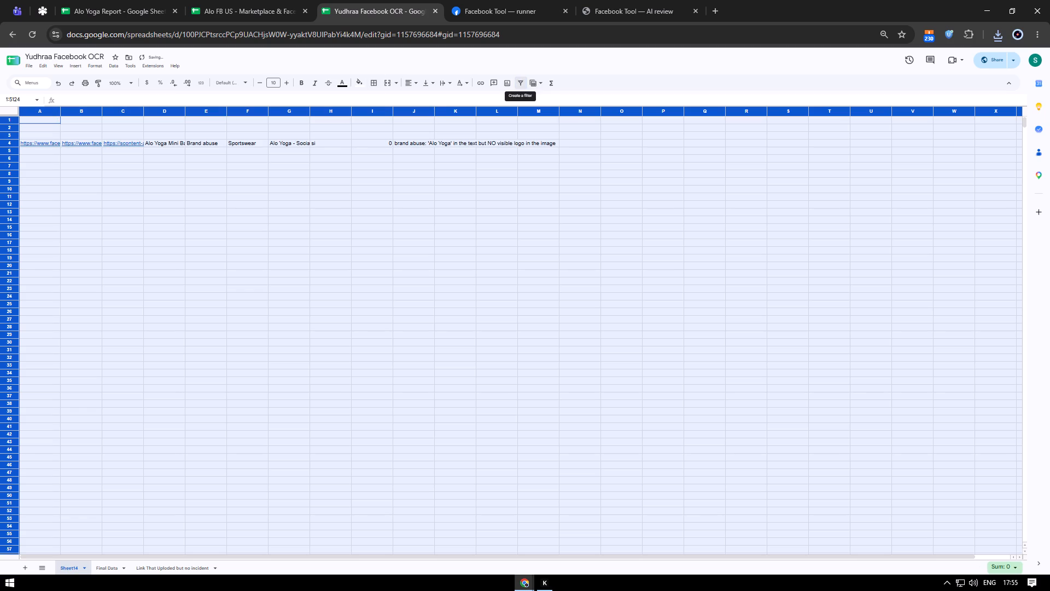
key(ctrl+Up)
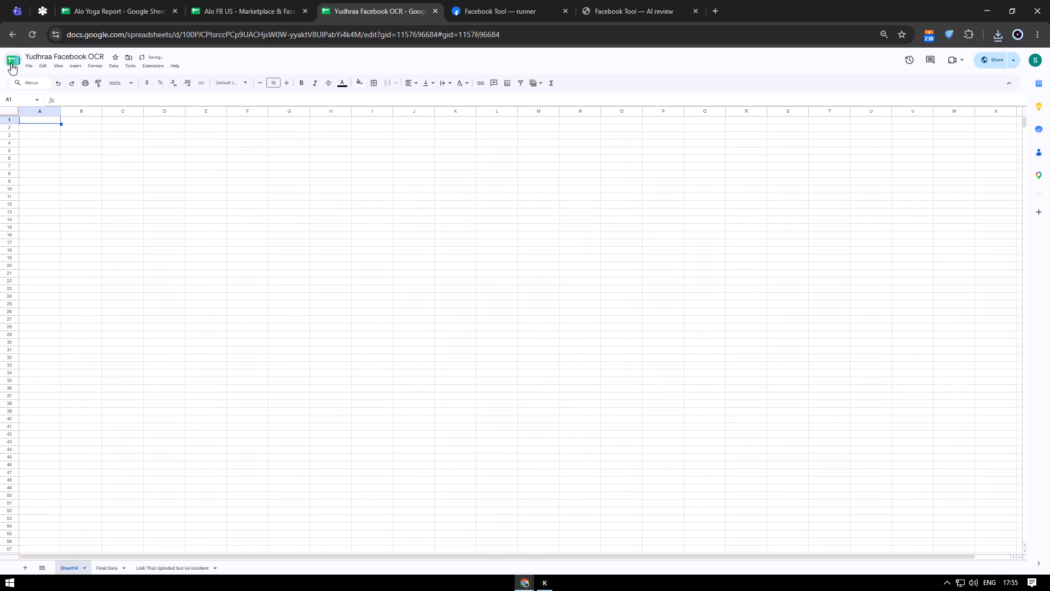
Import the uploaded file ai_reviewed (13).csv into Sheet14 using Append to current sheet with automatic separator detection.
click(27, 65)
click(57, 105)
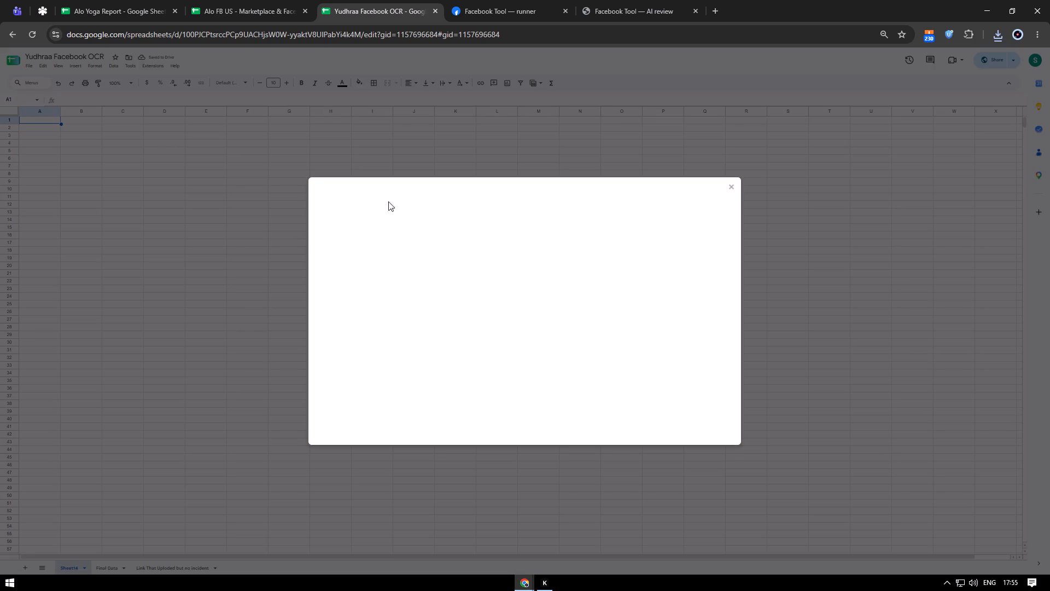
click(433, 215)
click(529, 356)
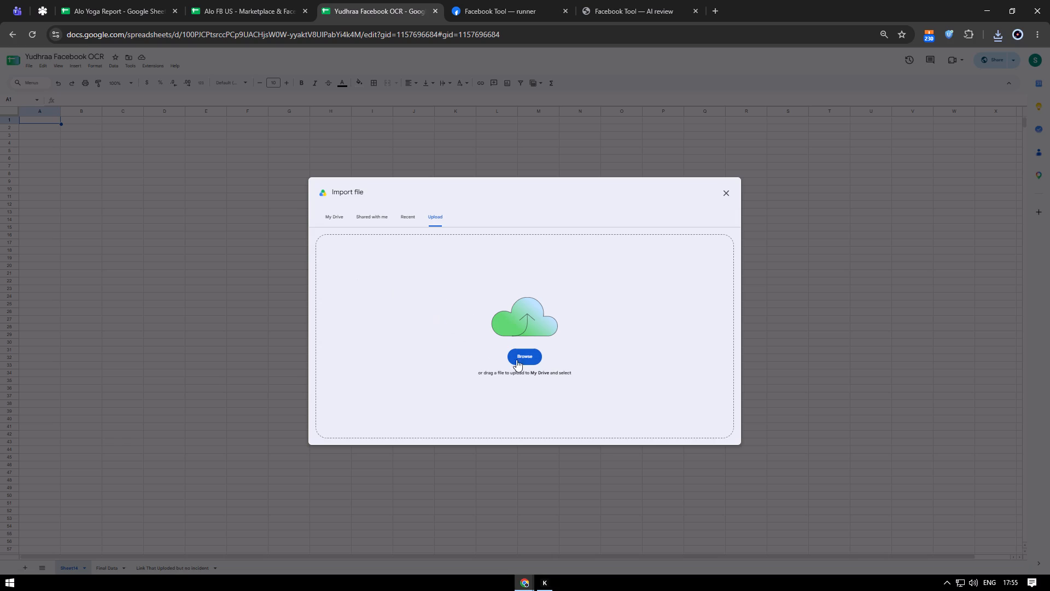
click(534, 354)
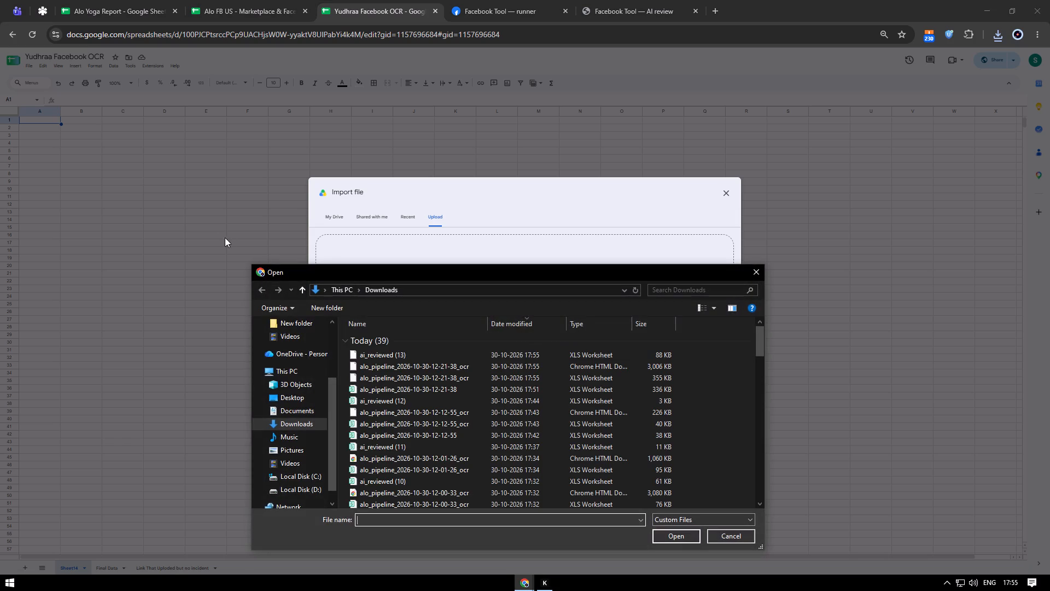
double_click(380, 357)
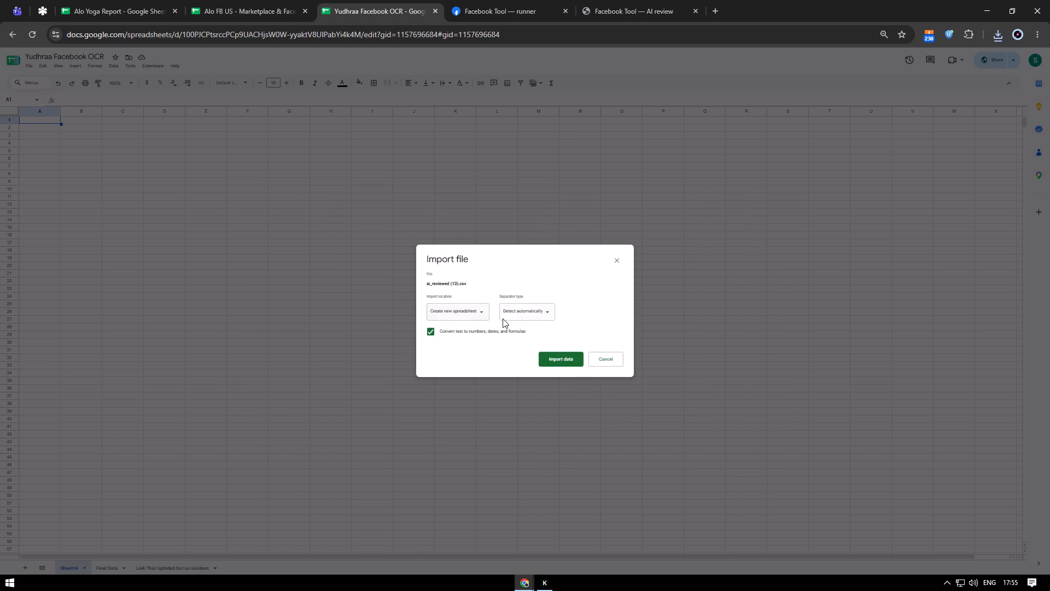
click(474, 314)
click(471, 360)
click(557, 357)
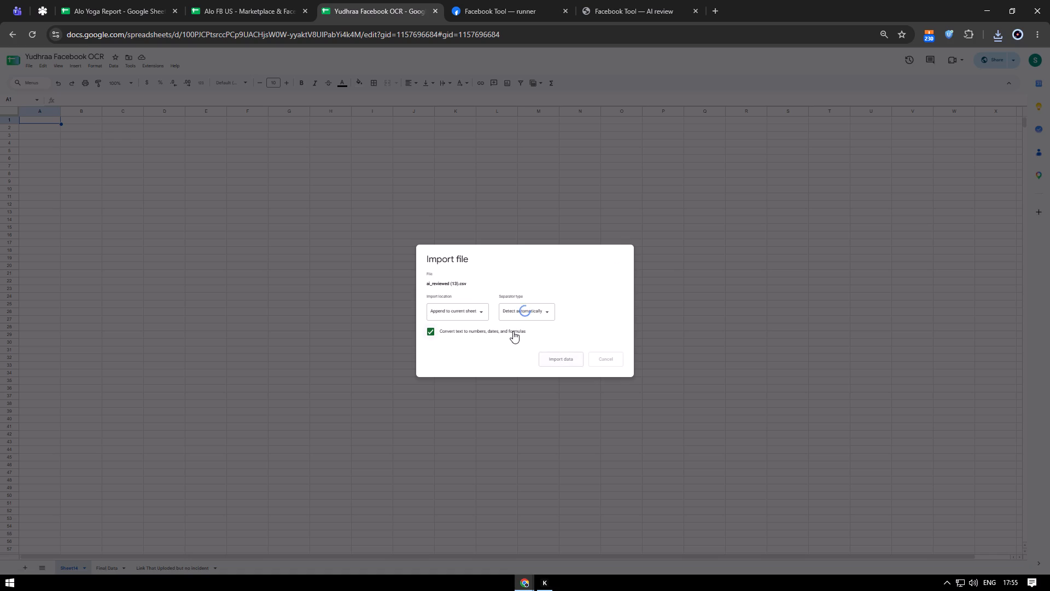
Add a filter across the imported data's header row, from Profile to Reason.
key(ctrl+shift+Right)
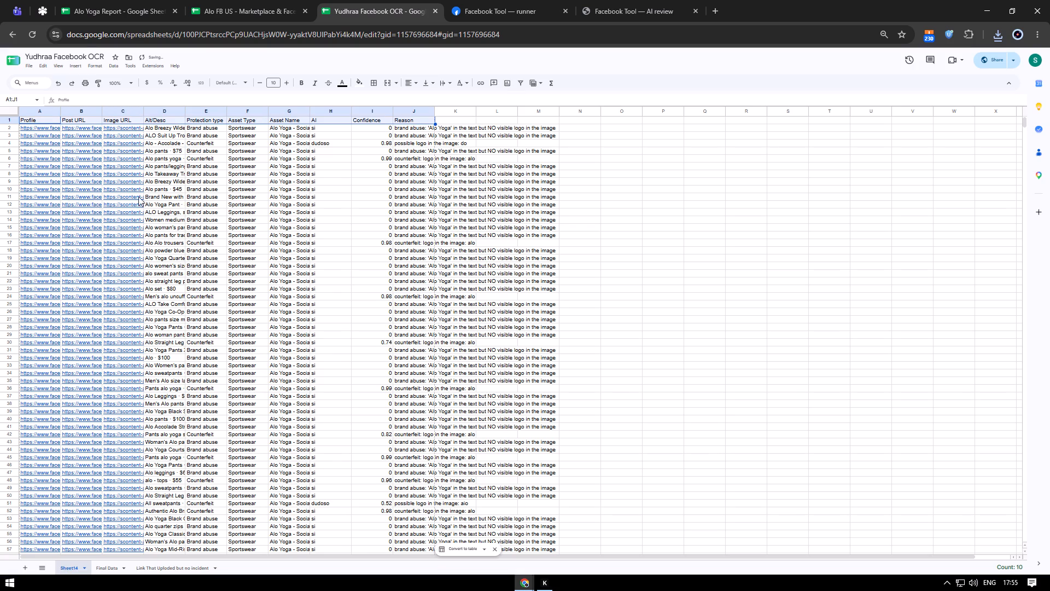
click(516, 84)
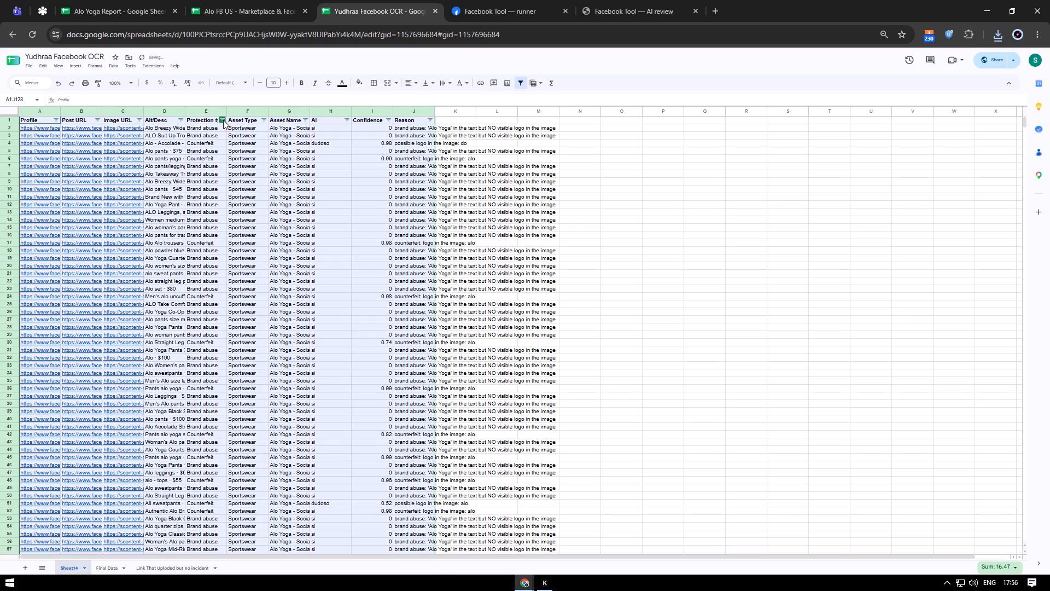
Filter the OCR sheet's Protection type column to show only Counterfeit rows.
click(223, 120)
click(170, 250)
click(202, 313)
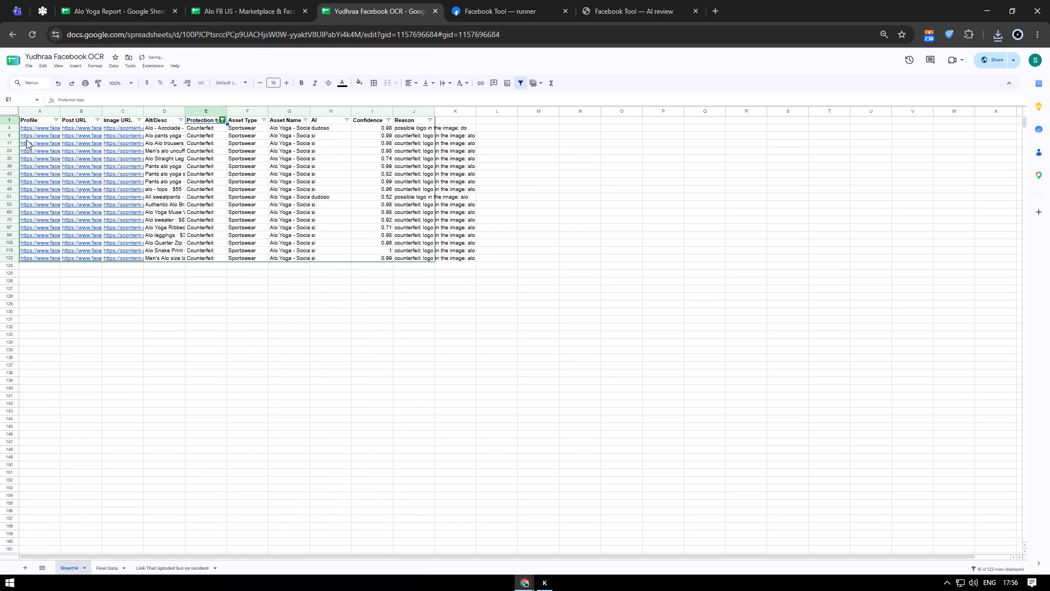
Copy the filtered Counterfeit Profile links into the Profiles (Sellers) cell of the worksheet's Chicago, IL alo pant Marketplace row.
drag(32, 131, 40, 262)
key(ctrl+c)
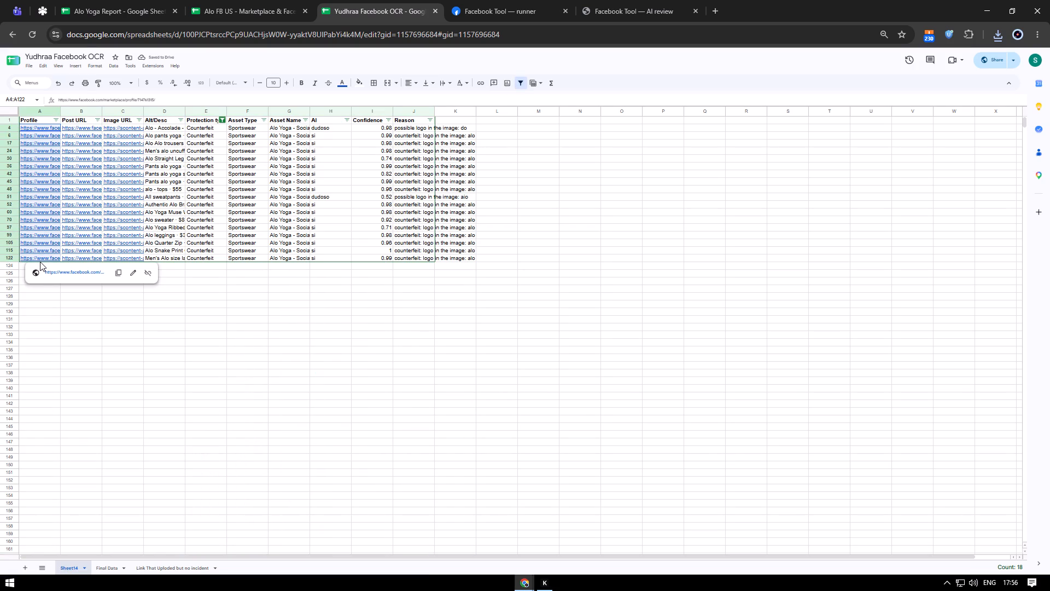
key(ctrl+c)
key(ctrl+c)
key(ctrl+shift+Tab)
key(Return)
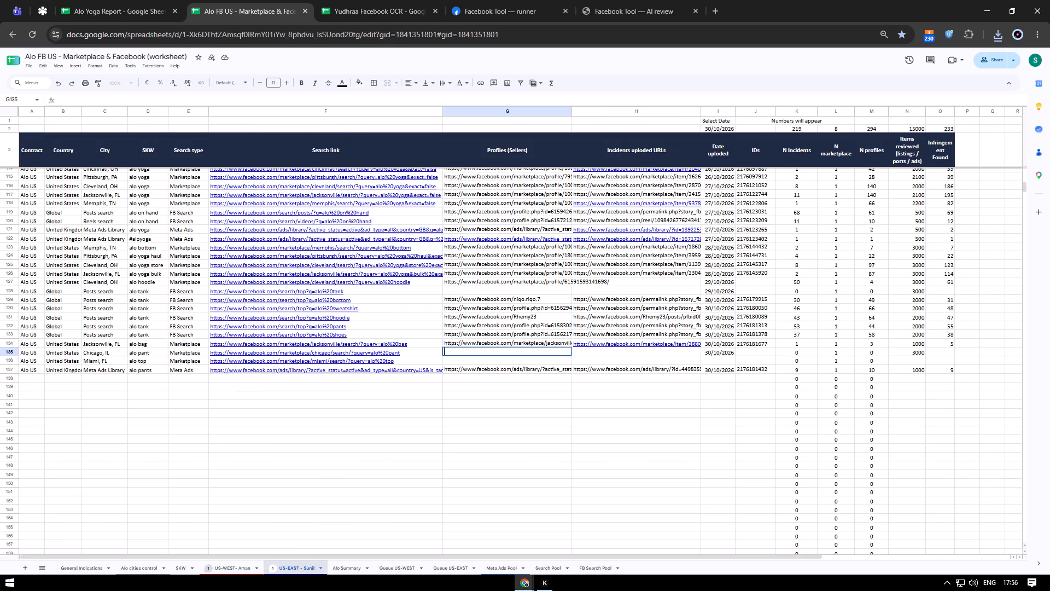
key(ctrl+shift+v)
key(Return)
key(Up)
key(Right)
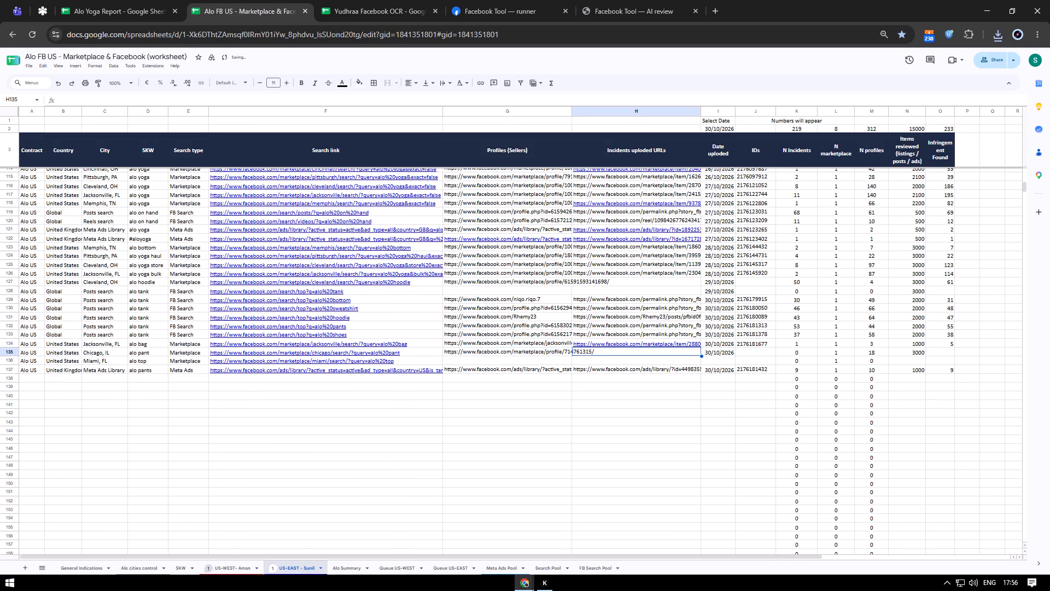
In the Yudhraa Facebook OCR sheet, filter the Reason column to exclude "possible logo in the image: alo" and "possible logo in the image: do".
key(ctrl+Tab)
key(Right)
key(ctrl+shift+Down)
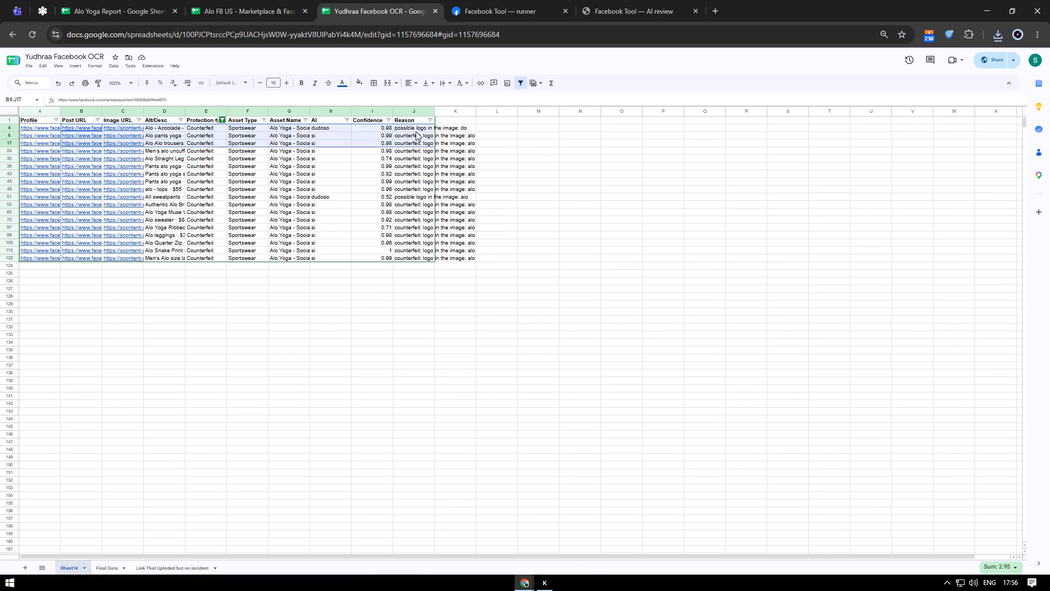
click(433, 123)
scroll(363, 283, down, 3)
click(360, 275)
click(361, 259)
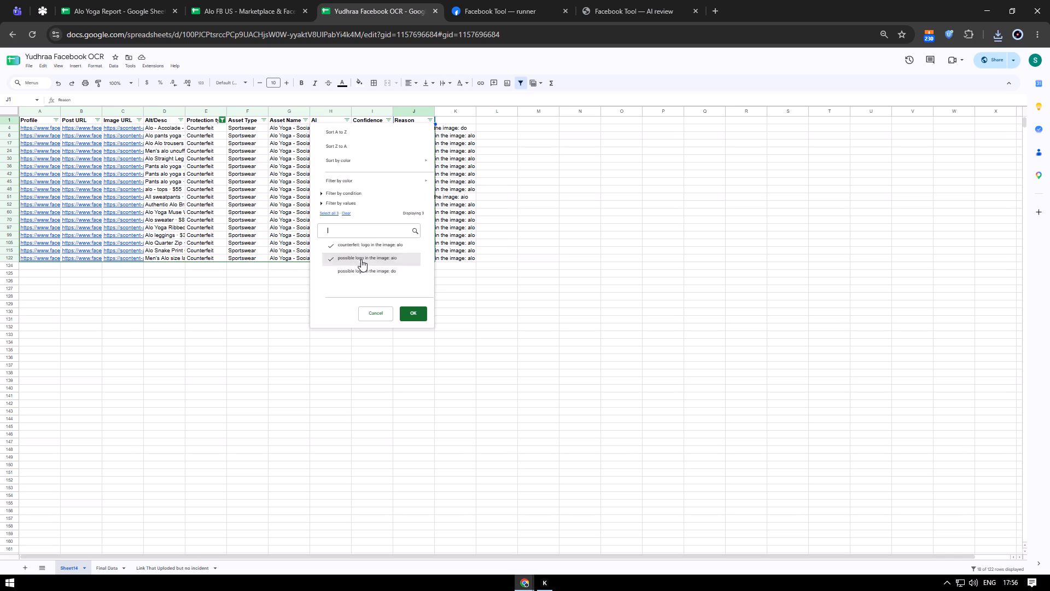
drag(402, 298, 403, 303)
click(411, 314)
Copy all the filtered Counterfeit links in the Post URL column.
click(83, 129)
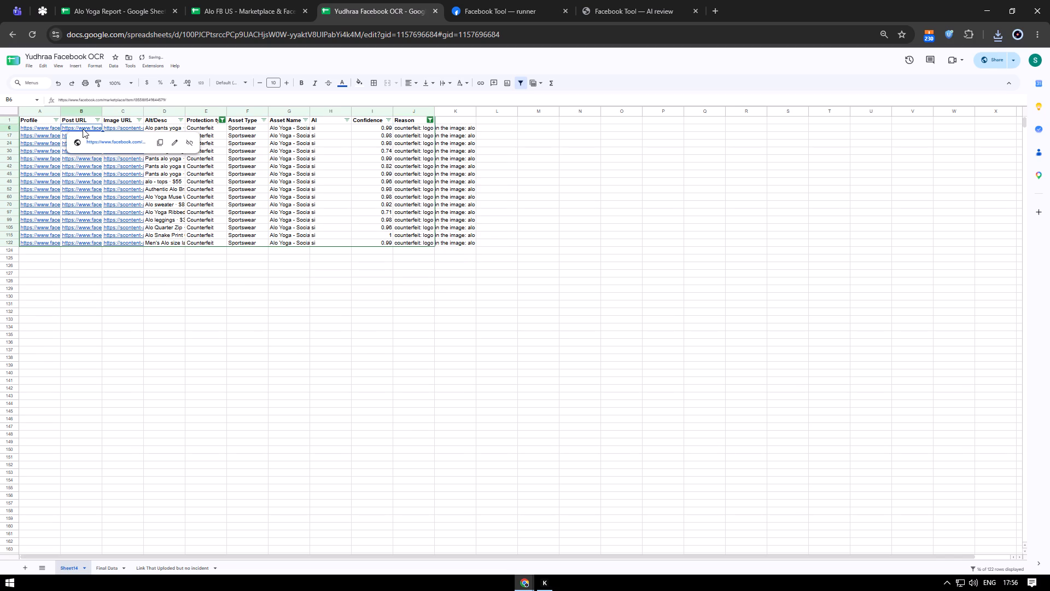
key(ctrl+shift+Down)
key(ctrl+c)
key(ctrl+c)
key(ctrl+c)
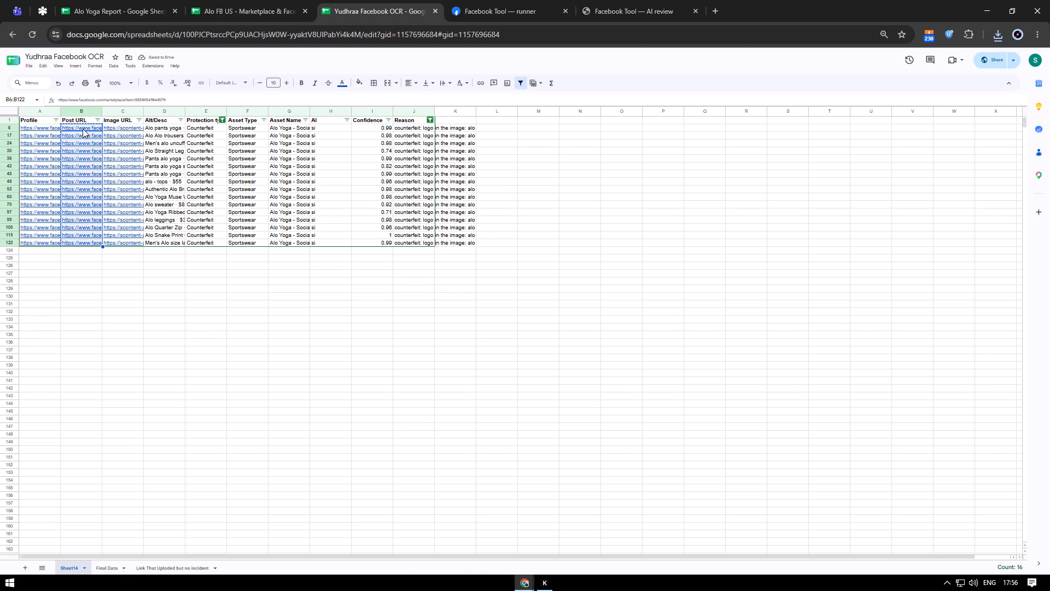
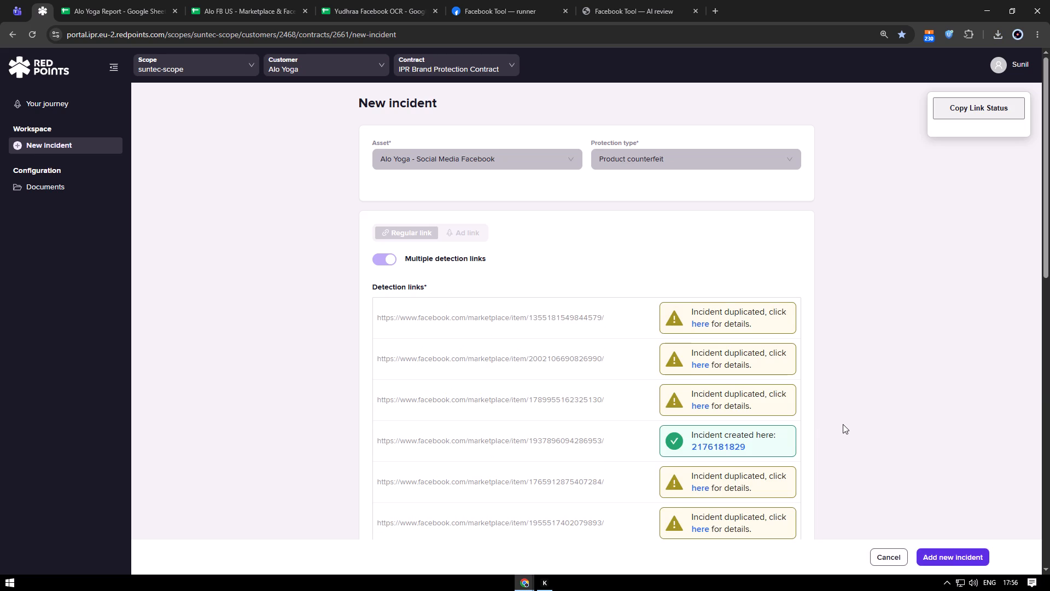
Copy the link status of the submitted incidents and paste it into the Yudhraa Facebook OCR Final Data sheet, starting at cell K5377.
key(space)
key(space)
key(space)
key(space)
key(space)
click(975, 105)
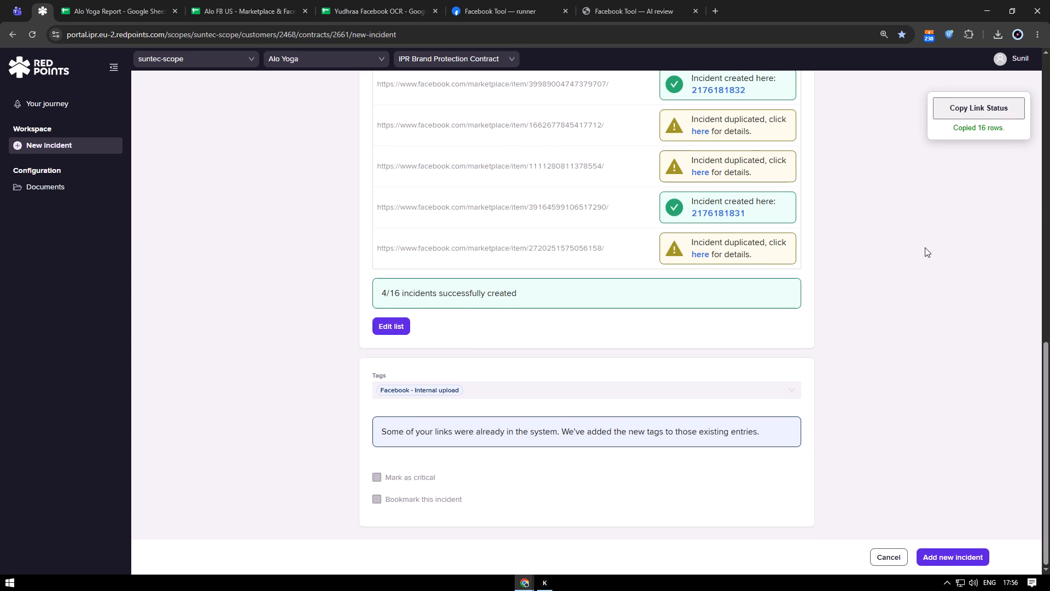
click(110, 0)
click(215, 0)
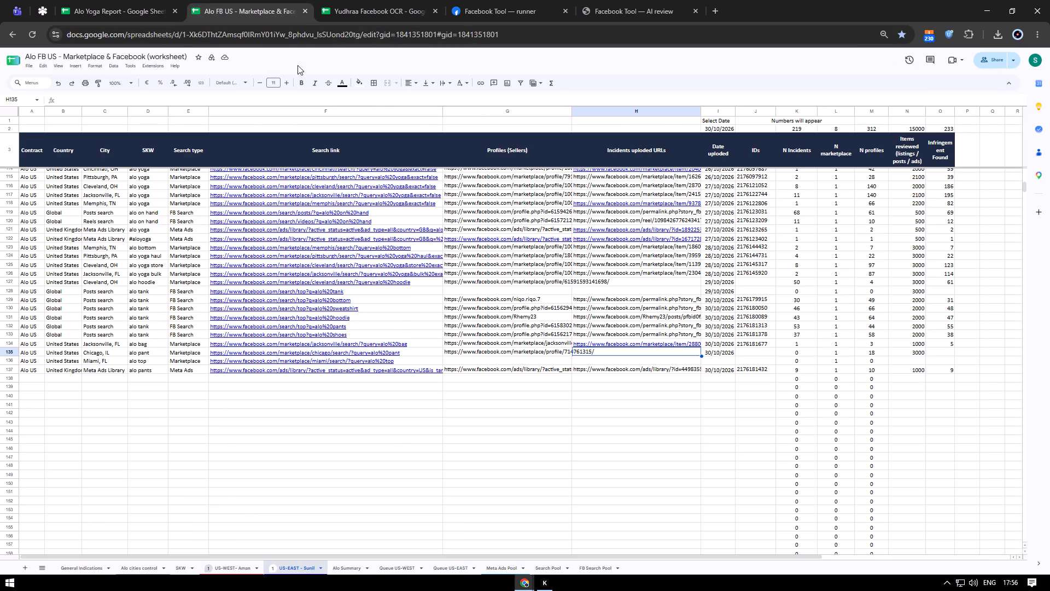
click(368, 0)
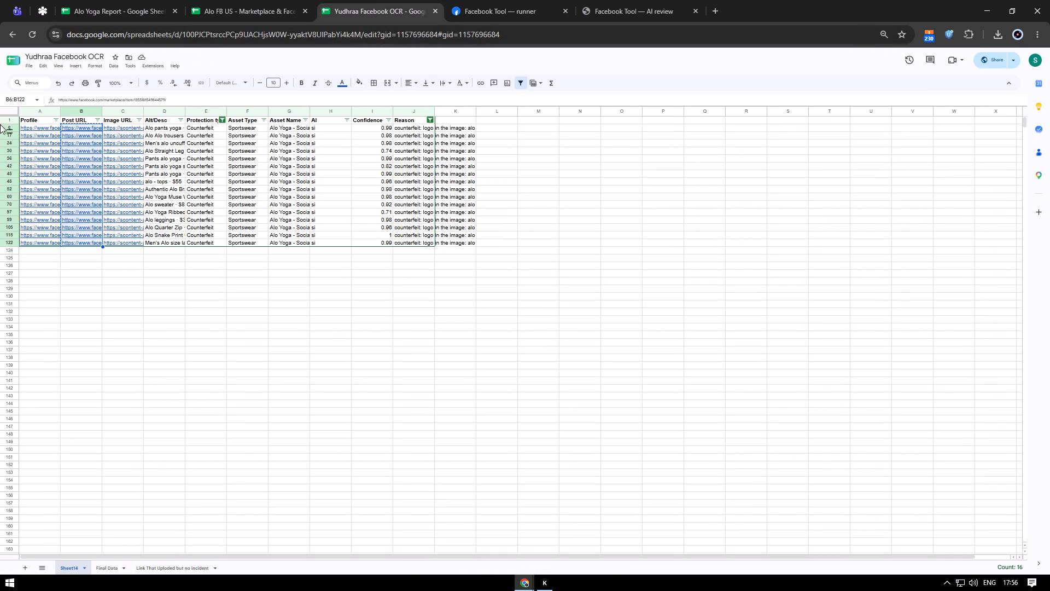
click(5, 115)
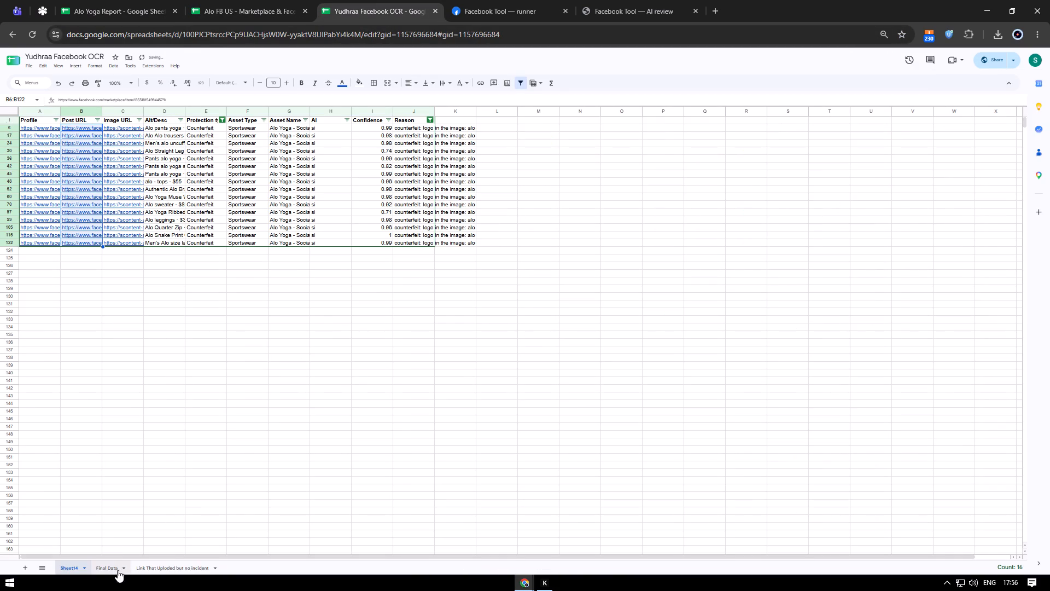
click(117, 570)
click(865, 327)
key(ctrl+v)
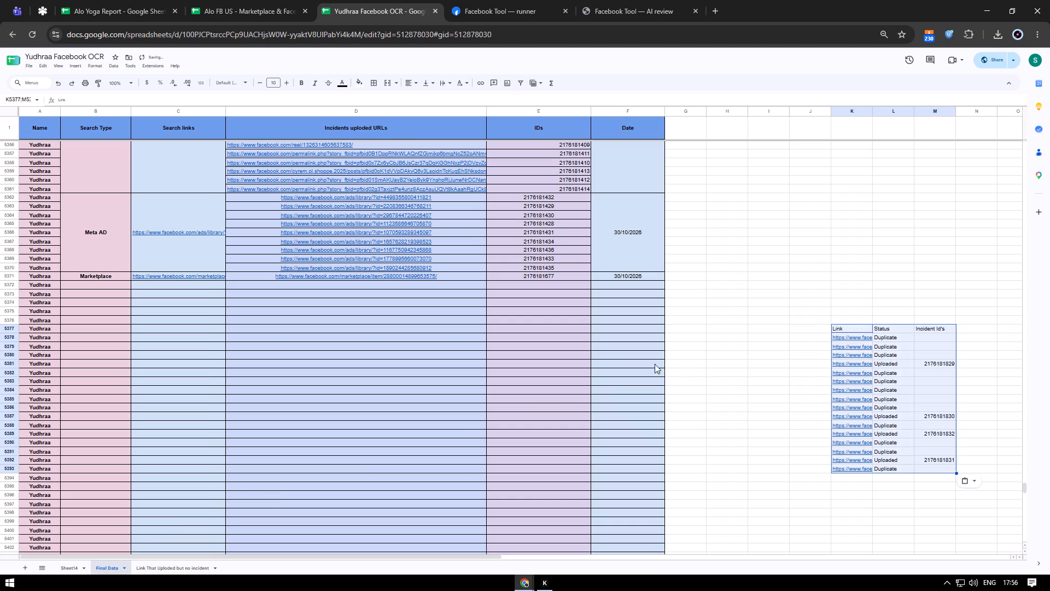
Remove the filter from Sheet14 and clear all of the sheet's contents.
click(62, 570)
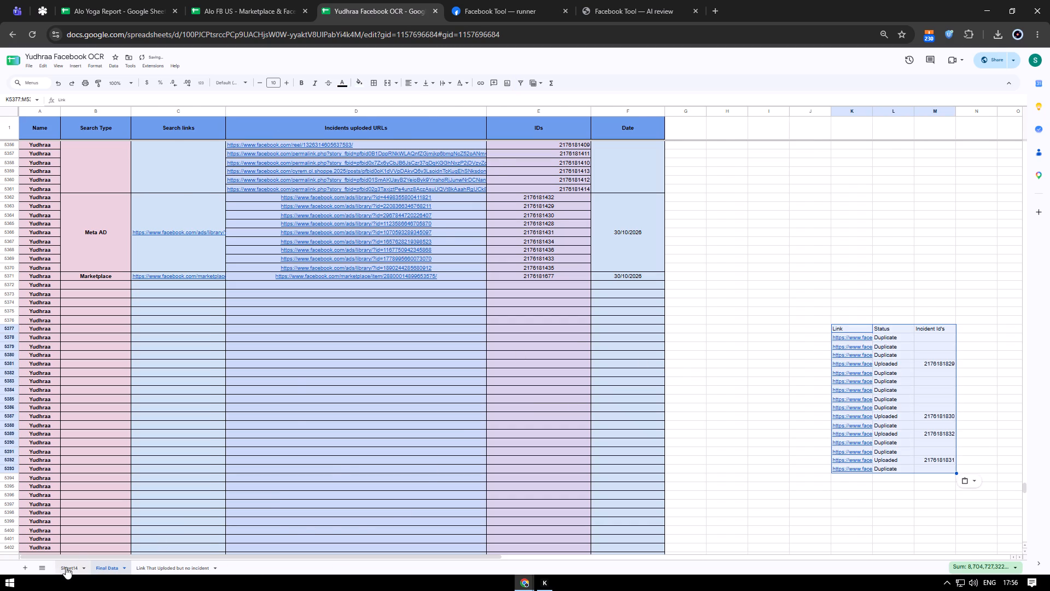
click(520, 83)
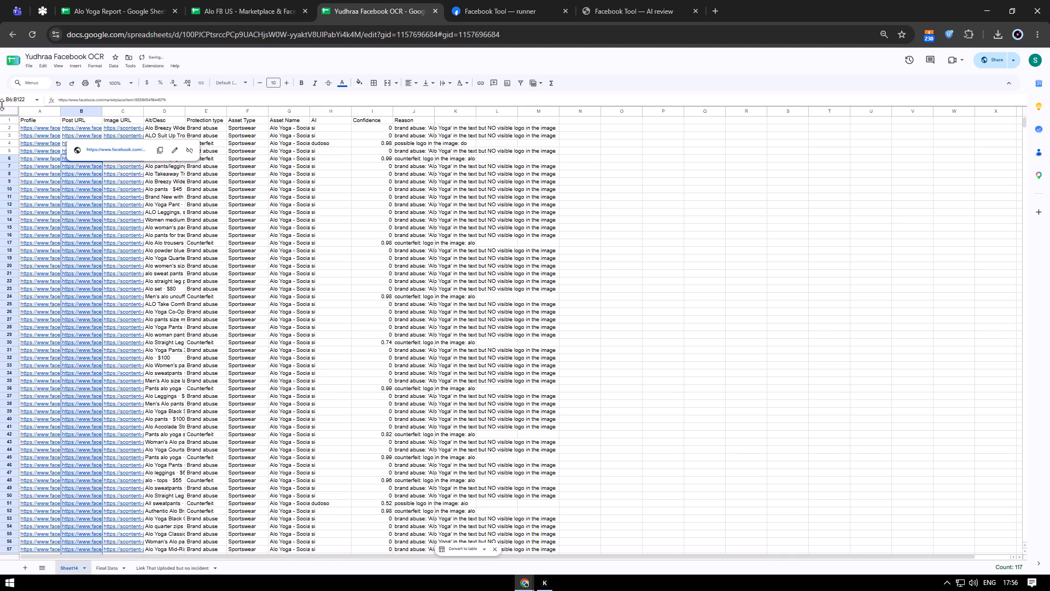
click(3, 108)
key(Delete)
Delete the Status column from the pasted link status data in the Final Data sheet.
key(alt+Down)
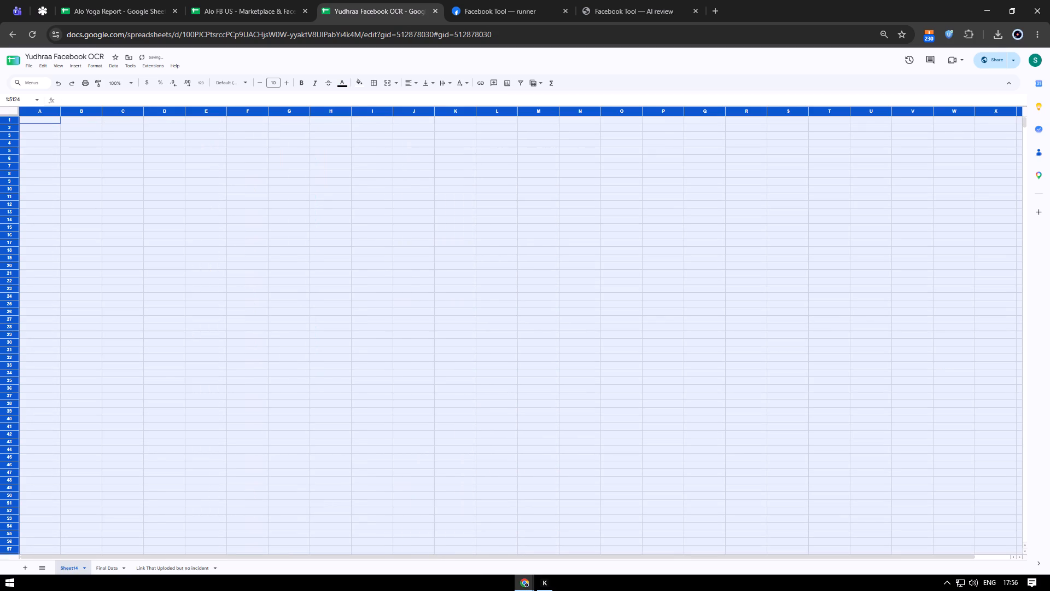
key(Right)
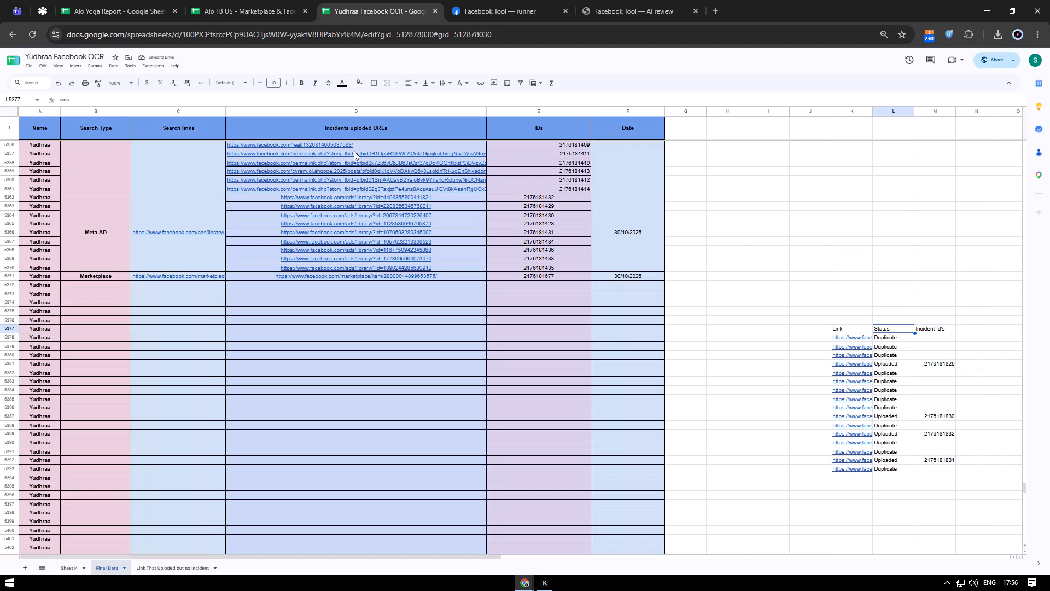
key(ctrl+shift+x)
key(Up)
key(Up)
key(Up)
key(Up)
key(Up)
key(Up)
key(Up)
key(Up)
key(Up)
key(Up)
key(Up)
key(Up)
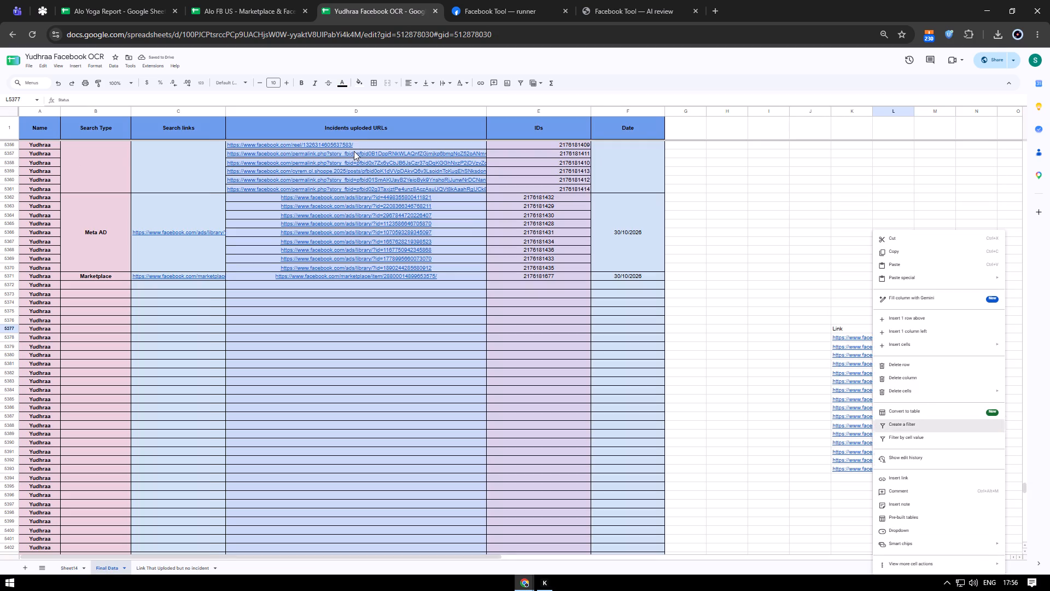
key(Up)
key(Return)
Open the cell actions for the pasted Link and Incident Id's header cells.
key(shift+Left)
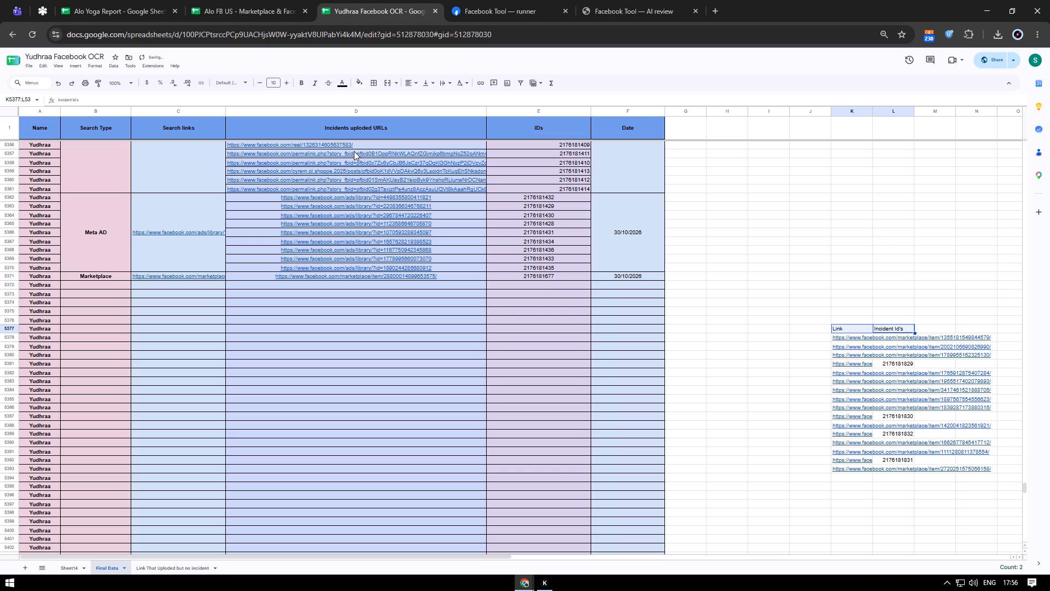
key(ctrl+shift+x)
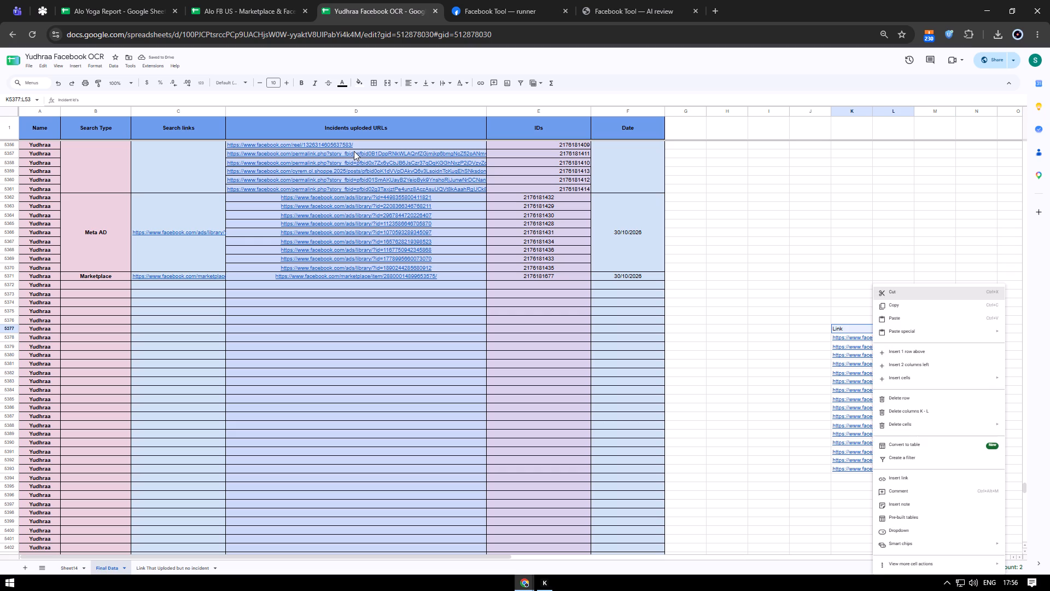
Filter the temporary Link and Incident Id's table to rows with blank IDs and select all the remaining links.
key(Escape)
key(alt+d)
key(alt+f)
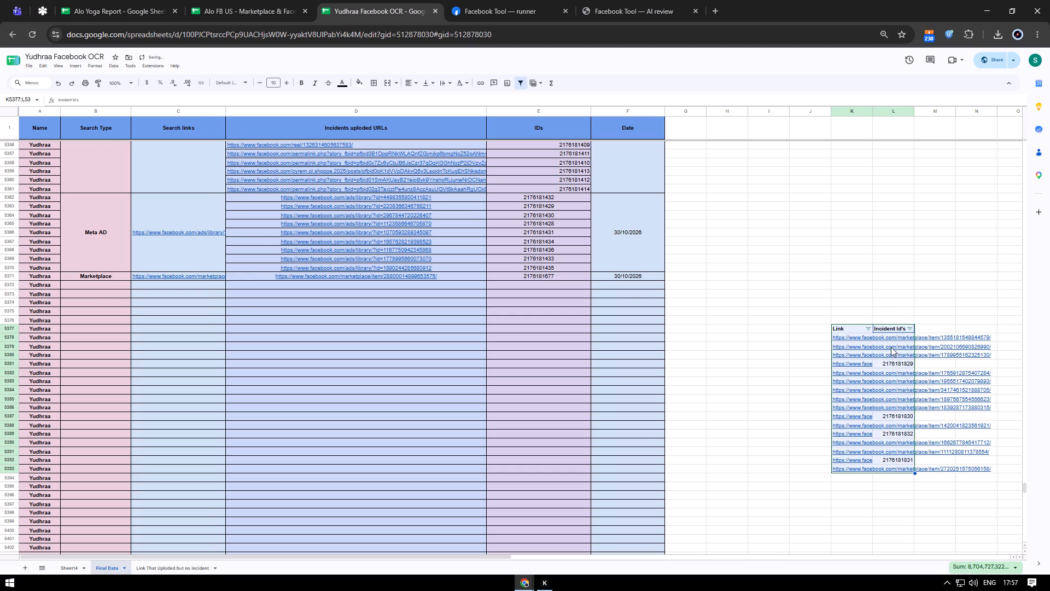
click(913, 326)
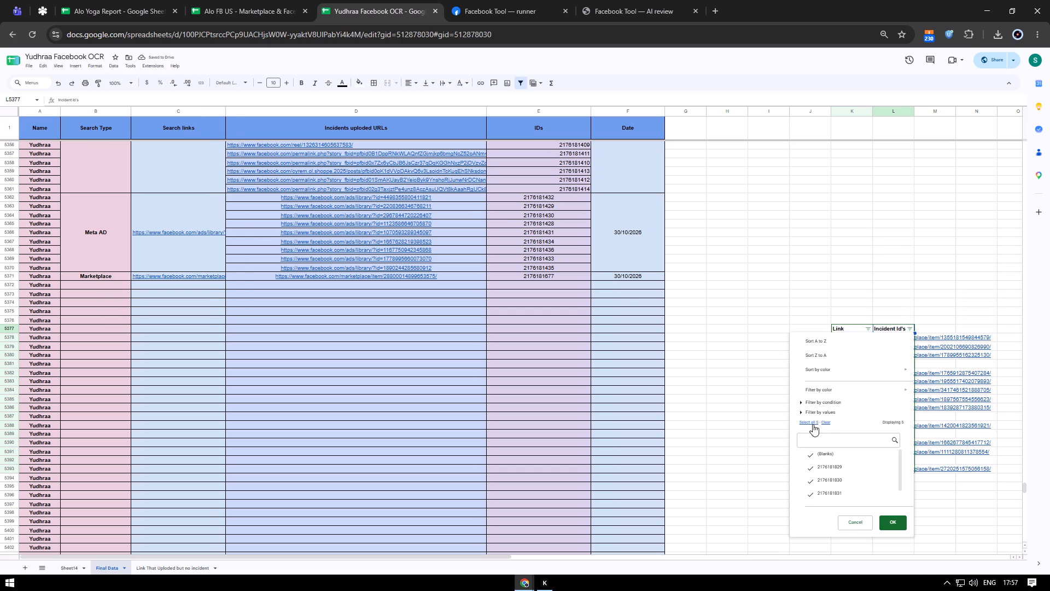
click(827, 420)
click(844, 456)
click(894, 523)
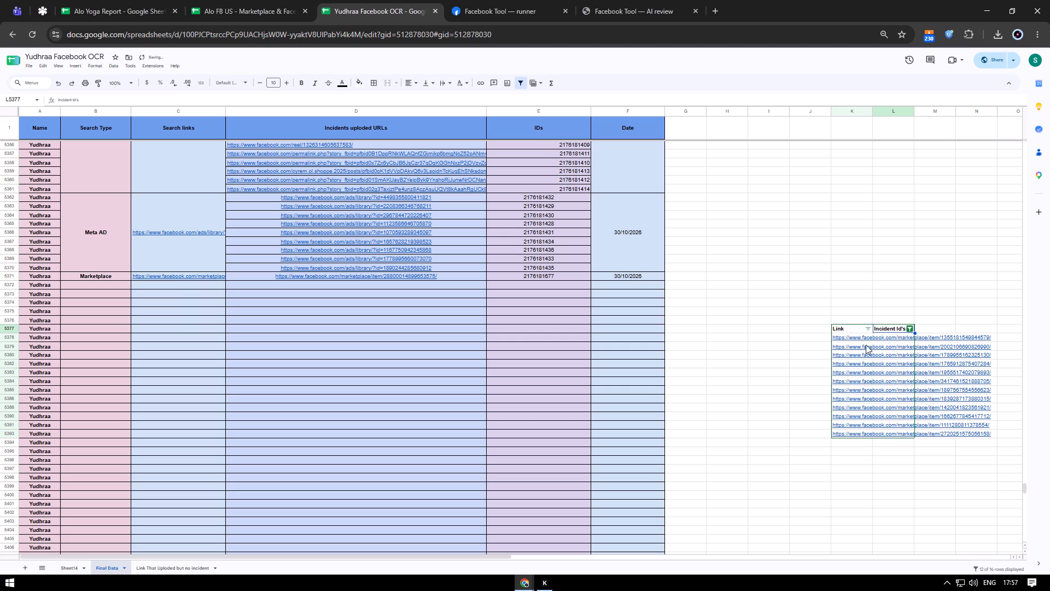
click(858, 337)
key(ctrl+shift+Down)
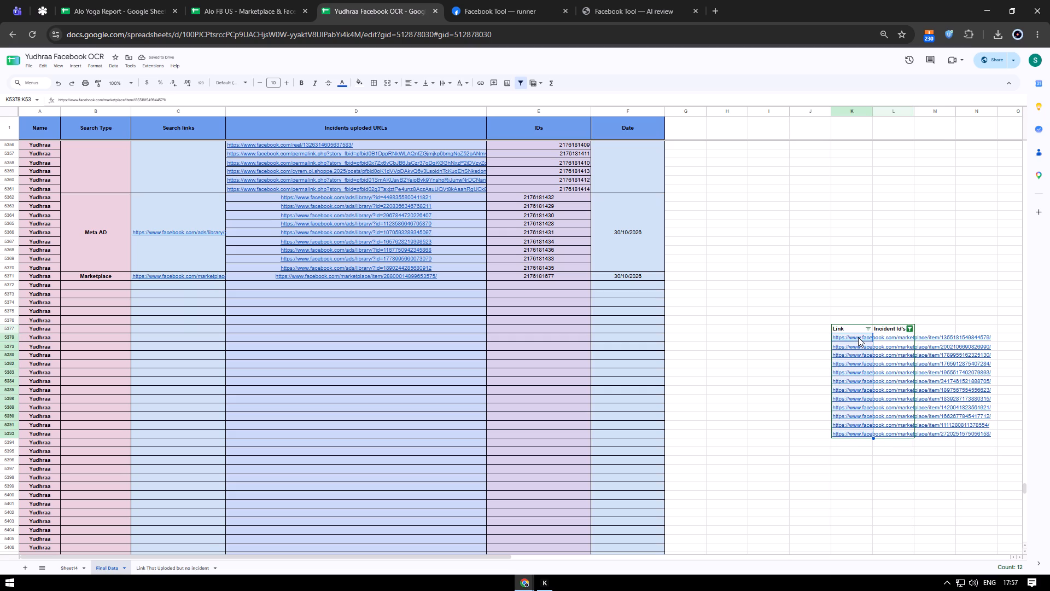
Delete the selected rows of the temporary Link and Incident Id's table that have no incident ID.
key(ctrl+shift+x)
key(Up)
key(Down)
key(Down)
key(Down)
key(Down)
key(Down)
key(Down)
key(Up)
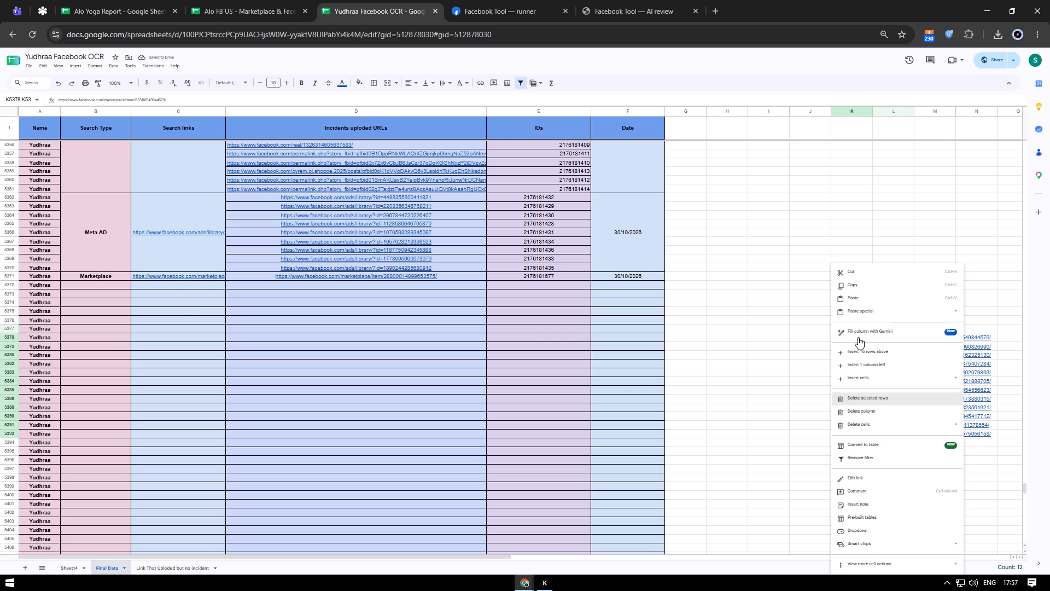
key(Return)
Reset the temporary table's Incident Id's filter to include all values.
click(911, 327)
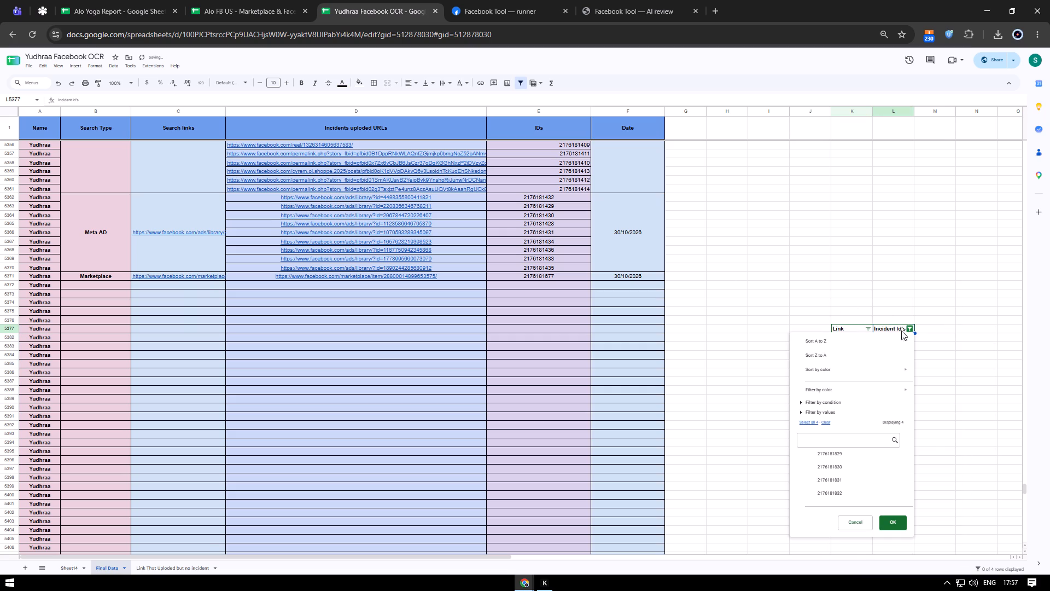
click(807, 424)
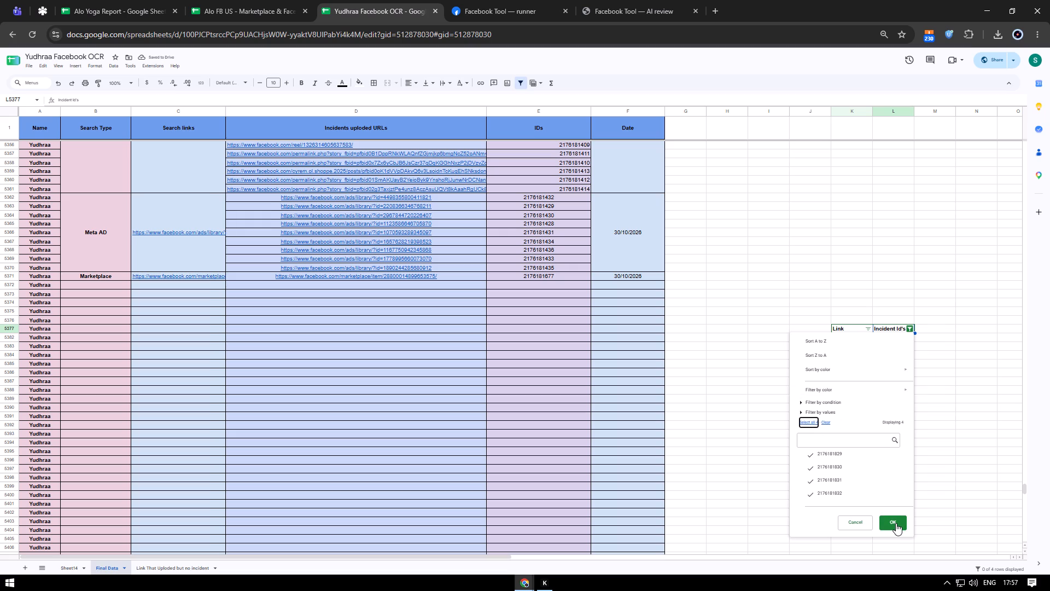
click(897, 528)
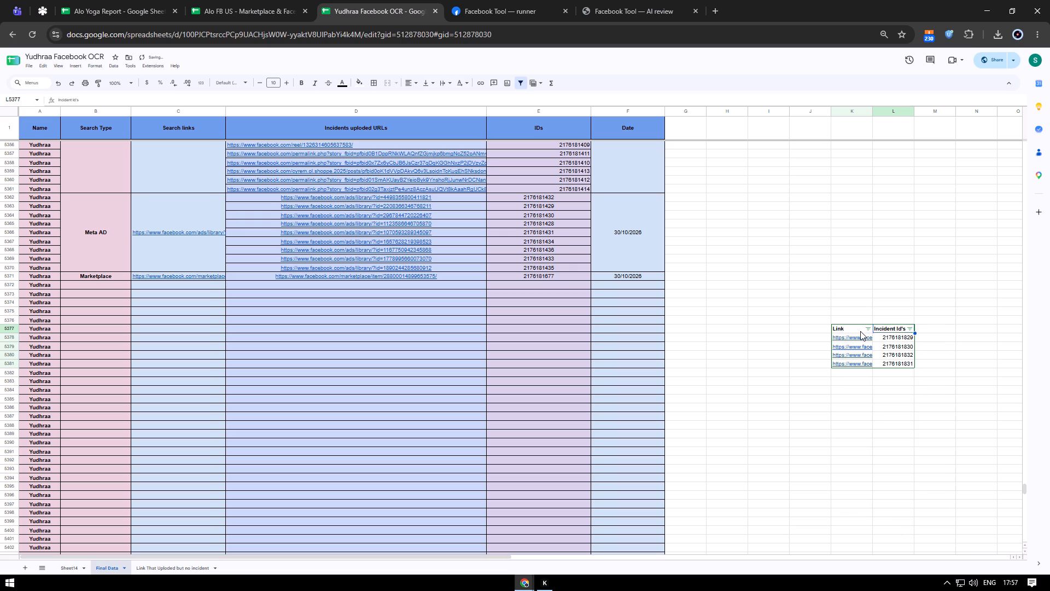
Remove the filter from the temporary table and clear its Link and Incident Id's header cells.
key(shift+Left)
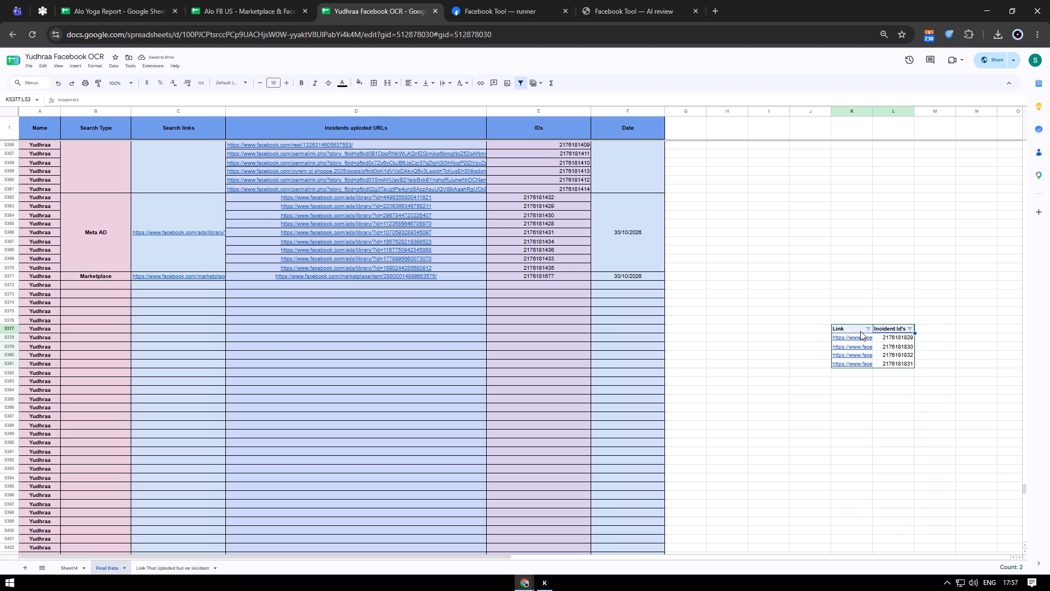
key(alt+d)
key(alt+f)
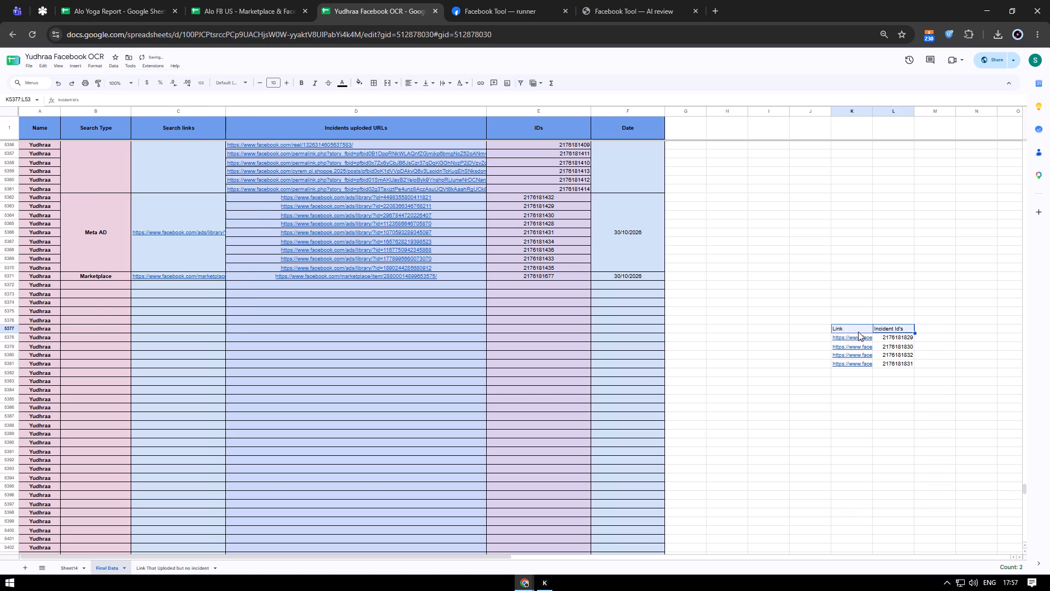
key(Delete)
Move the remaining links and IDs into the Incidents uploded URLs and IDs columns starting at row 5372, and center them.
key(Left)
key(Down)
key(ctrl+shift+Down)
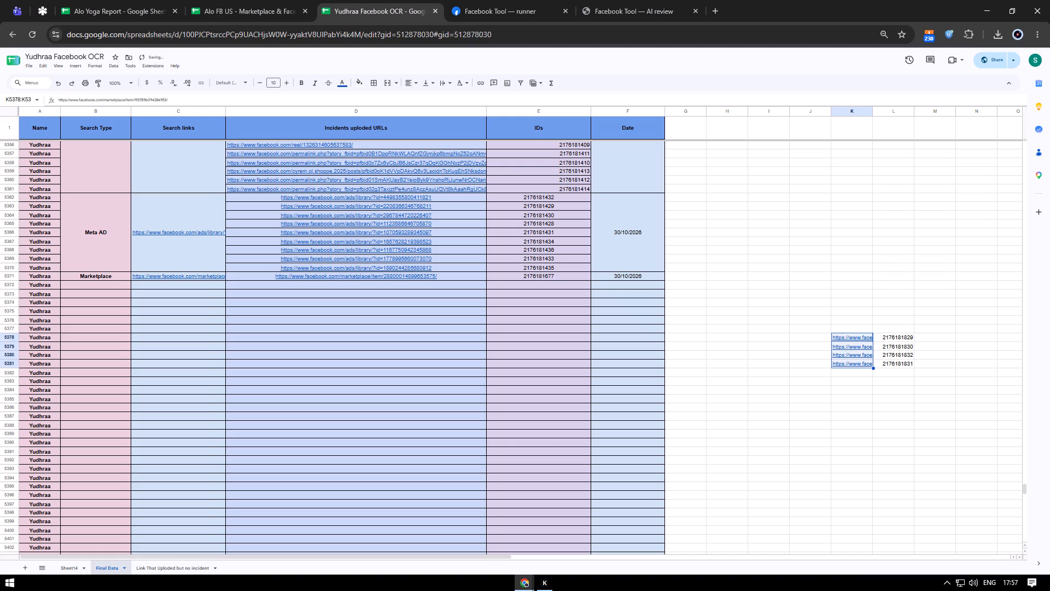
key(ctrl+shift+Right)
key(ctrl+x)
key(ctrl+Left)
key(Right)
key(Right)
key(Right)
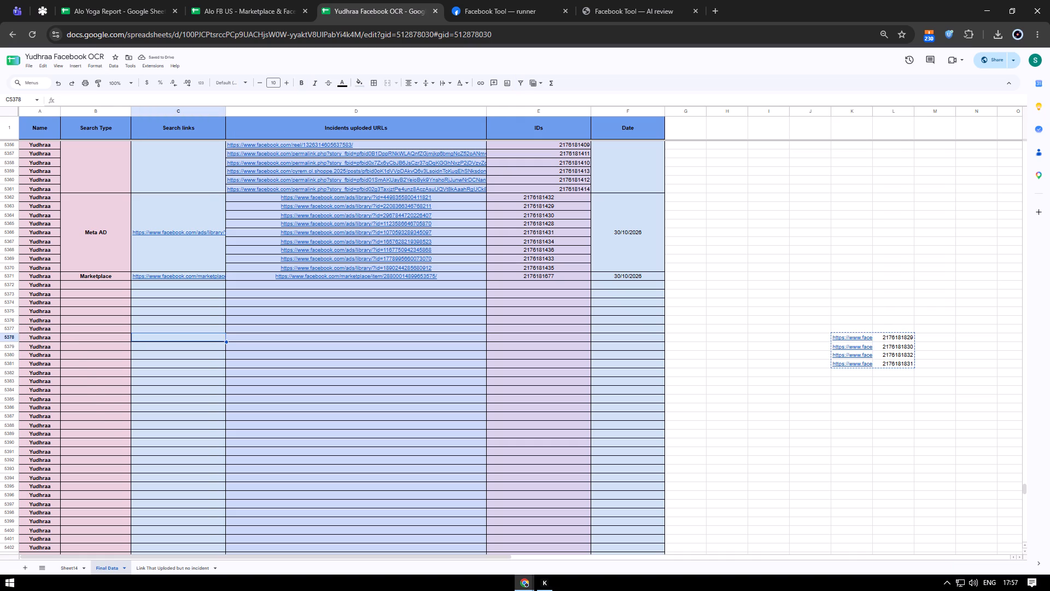
key(ctrl+Up)
key(Down)
key(ctrl+v)
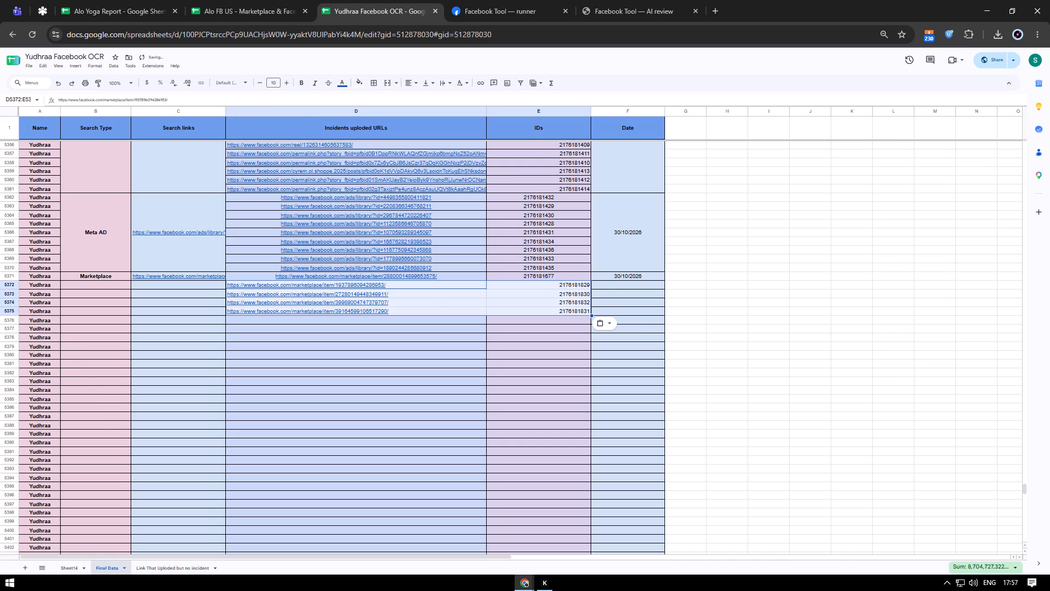
key(ctrl+shift+e)
Copy the newly added incident links into the worksheet's Incidents uploded URLs cell for the Chicago, IL alo pant row.
key(shift+Left)
key(ctrl+c)
key(ctrl+c)
key(ctrl+c)
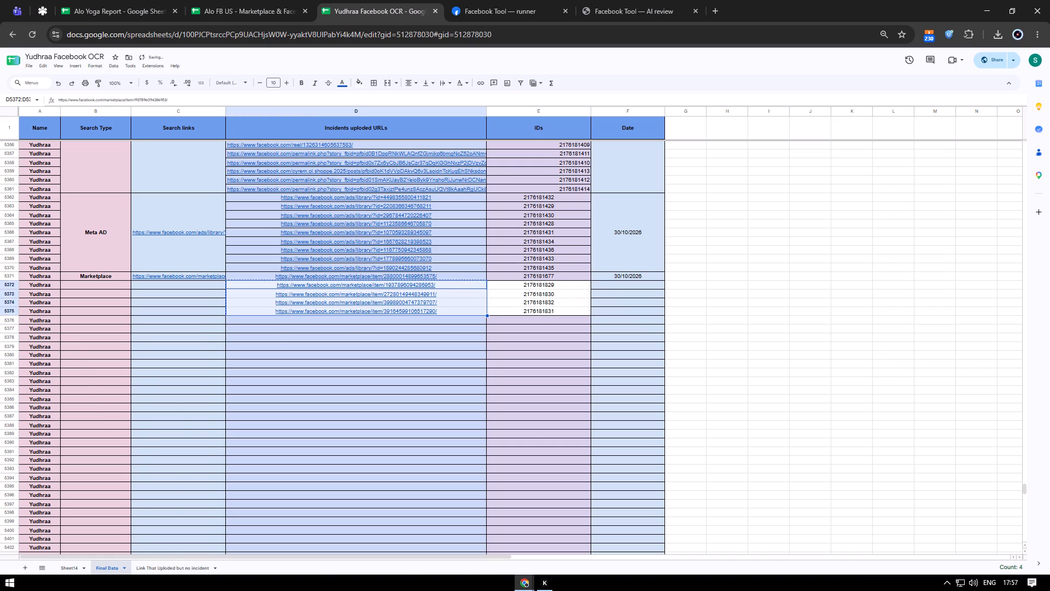
key(ctrl+shift+Tab)
key(Return)
key(ctrl+shift+v)
key(Return)
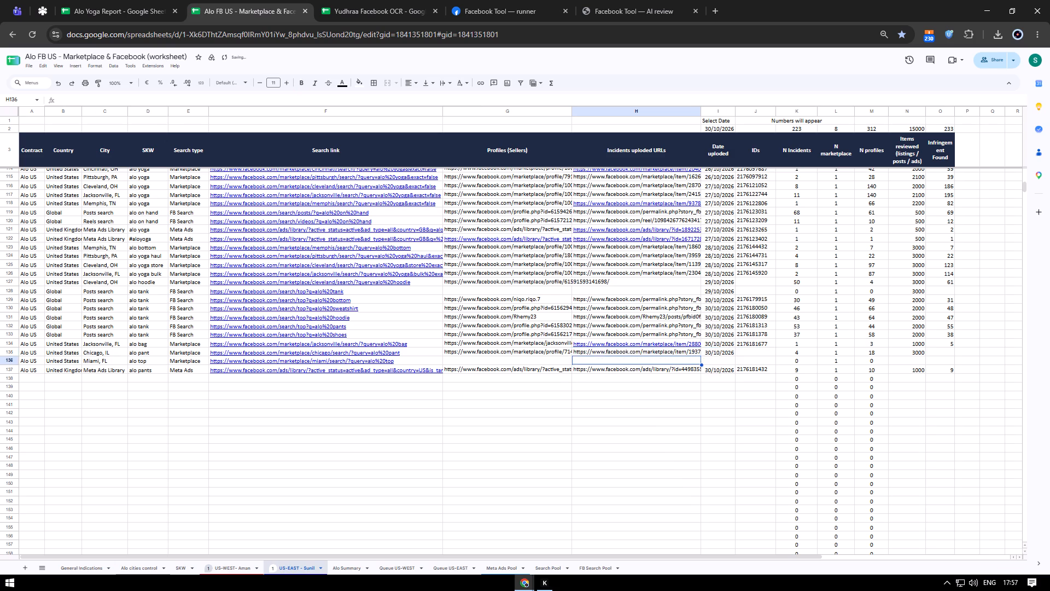
Copy the matching incident IDs from the OCR sheet into the IDs cell of the worksheet's Chicago, IL alo pant row.
key(Up)
key(Right)
key(Right)
key(ctrl+Tab)
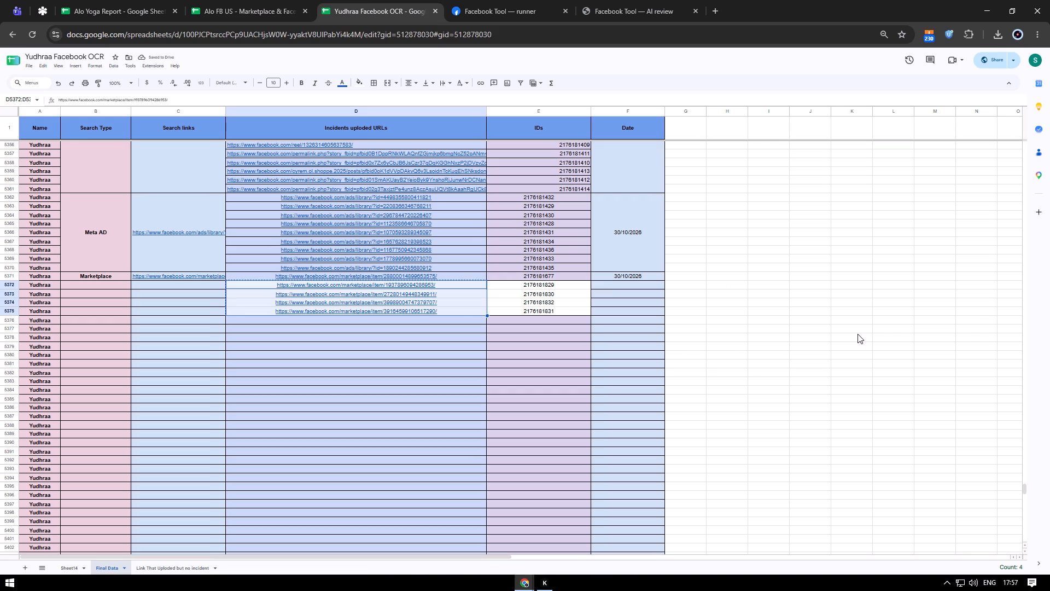
key(Right)
key(ctrl+shift+Down)
key(ctrl+c)
key(ctrl+c)
key(ctrl+c)
key(ctrl+shift+Tab)
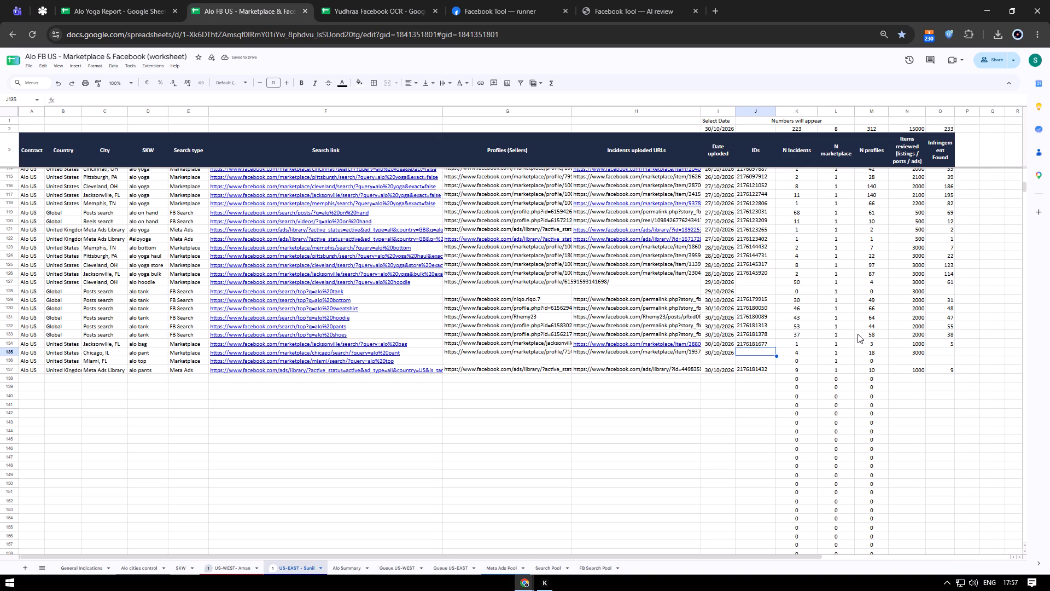
key(Return)
key(ctrl+shift+v)
key(Return)
Copy the Chicago alo pant search link from the worksheet into Search links cell C5372 of the OCR sheet and left-align it.
key(Up)
key(Left)
key(Left)
key(Left)
key(Left)
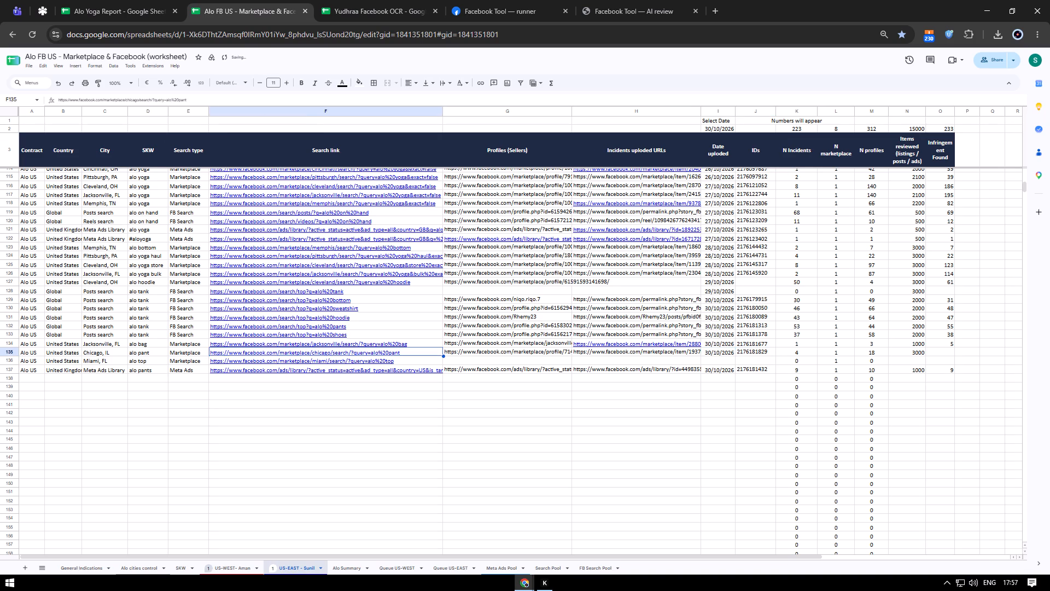
key(Left)
key(Right)
key(ctrl+c)
key(ctrl+Tab)
key(Left)
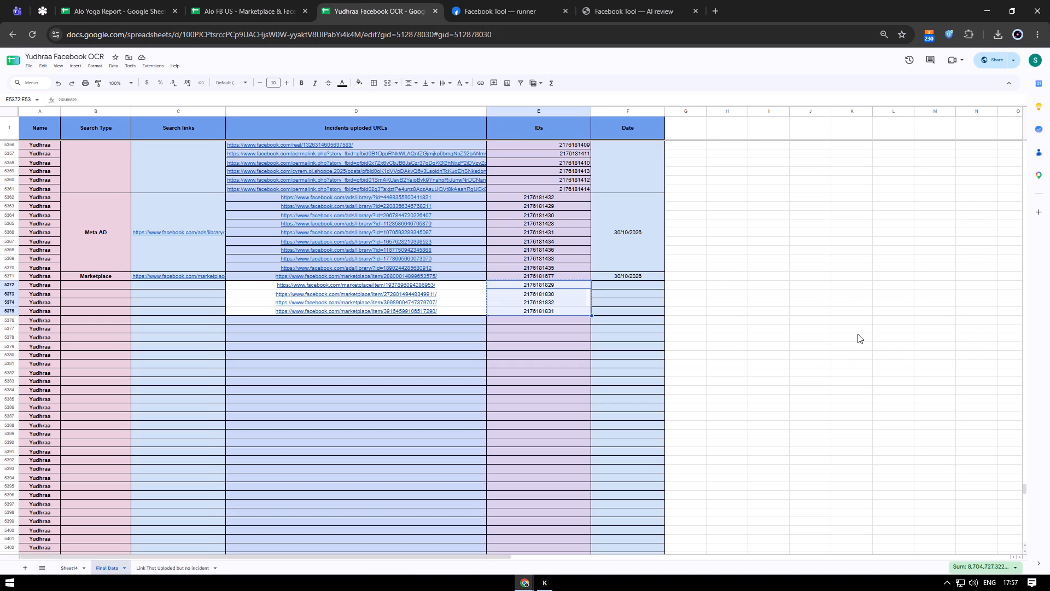
key(Left)
key(Return)
key(ctrl+shift+v)
key(Return)
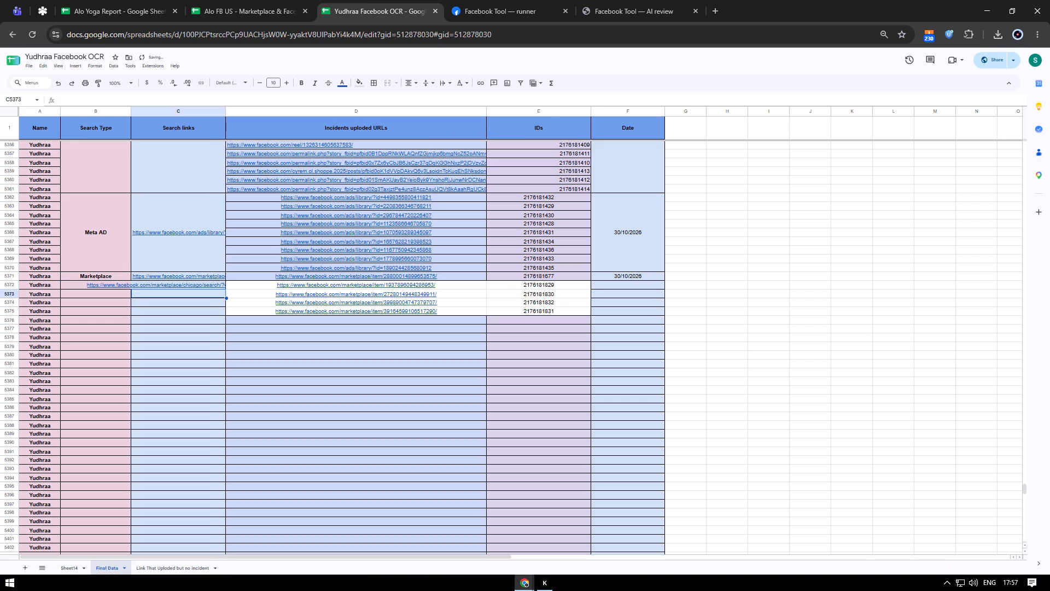
key(Up)
key(Right)
key(Left)
key(ctrl+shift+l)
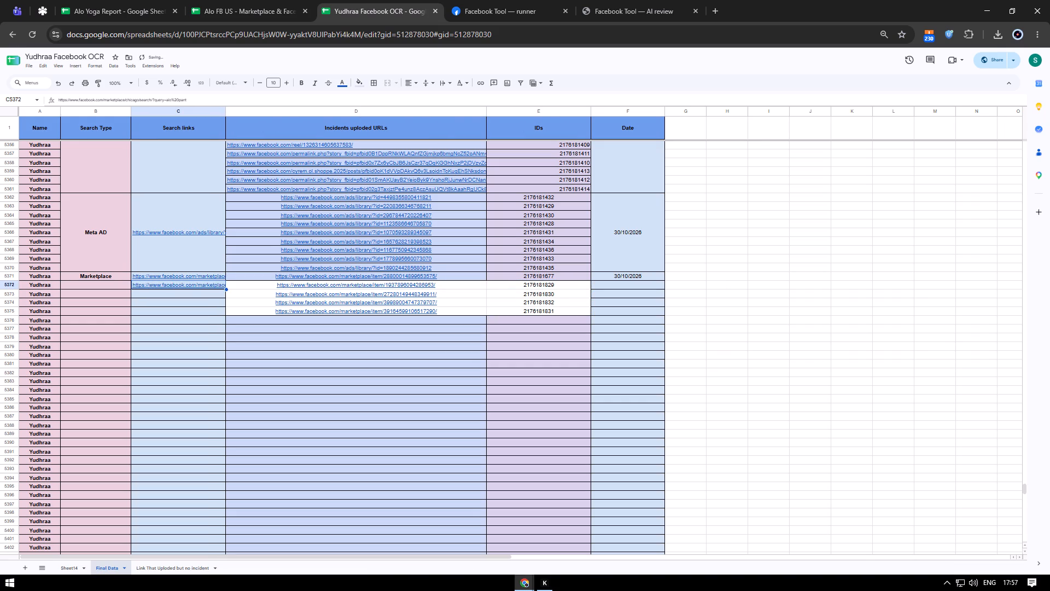
Copy the Marketplace entry from the Search Type cell in row 5371.
key(Left)
key(Up)
key(ctrl+c)
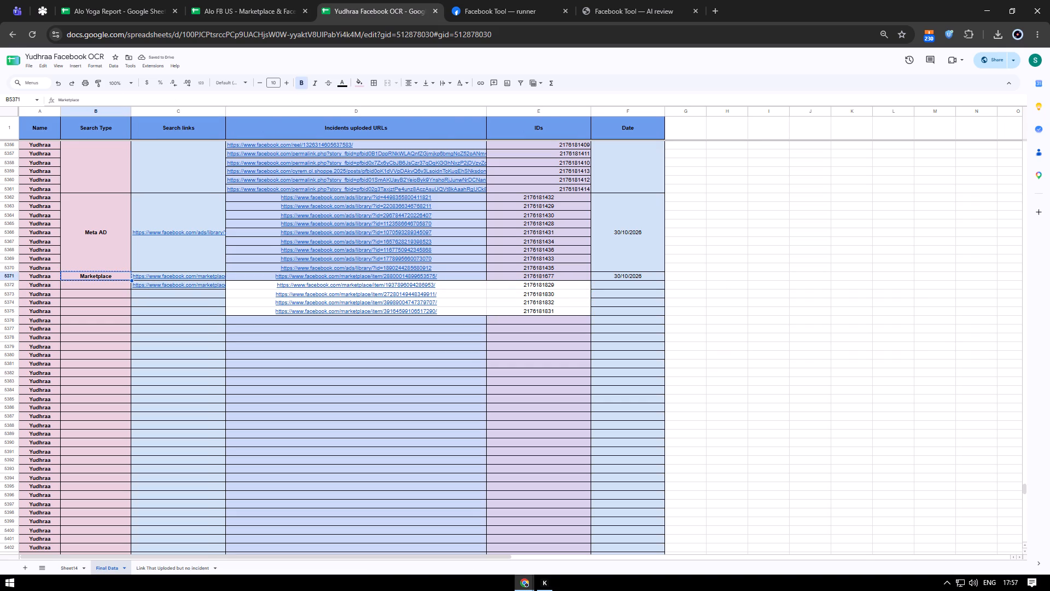
Paste the copied Marketplace label into the Search Type cell of row 5372 and merge it down through row 5375.
key(Down)
key(ctrl+v)
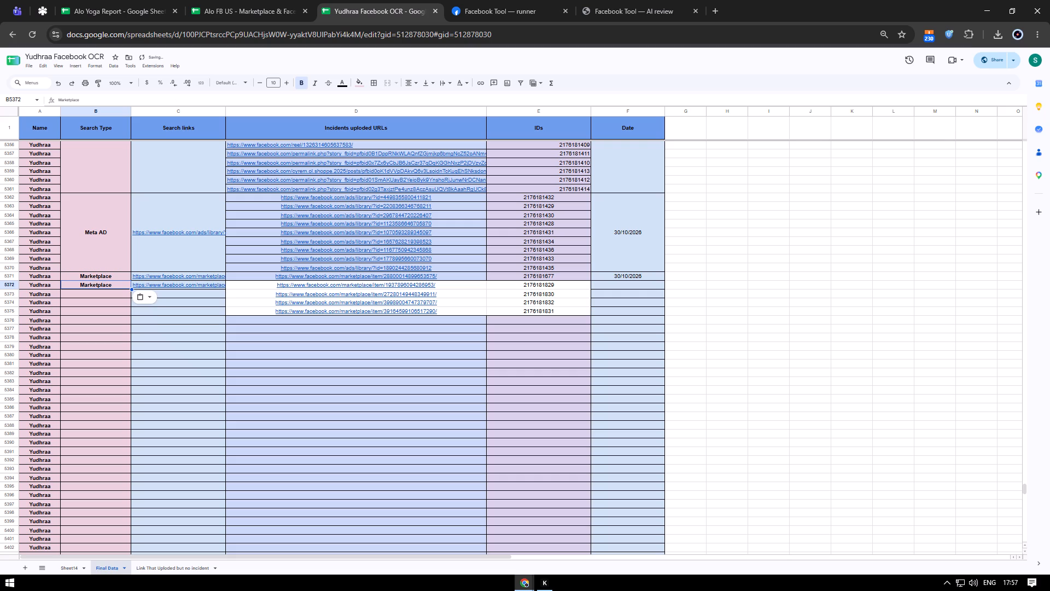
key(shift+Down)
key(shift+Down)
key(shift+Down)
key(shift+Right)
key(shift+Right)
key(shift+Left)
key(shift+Left)
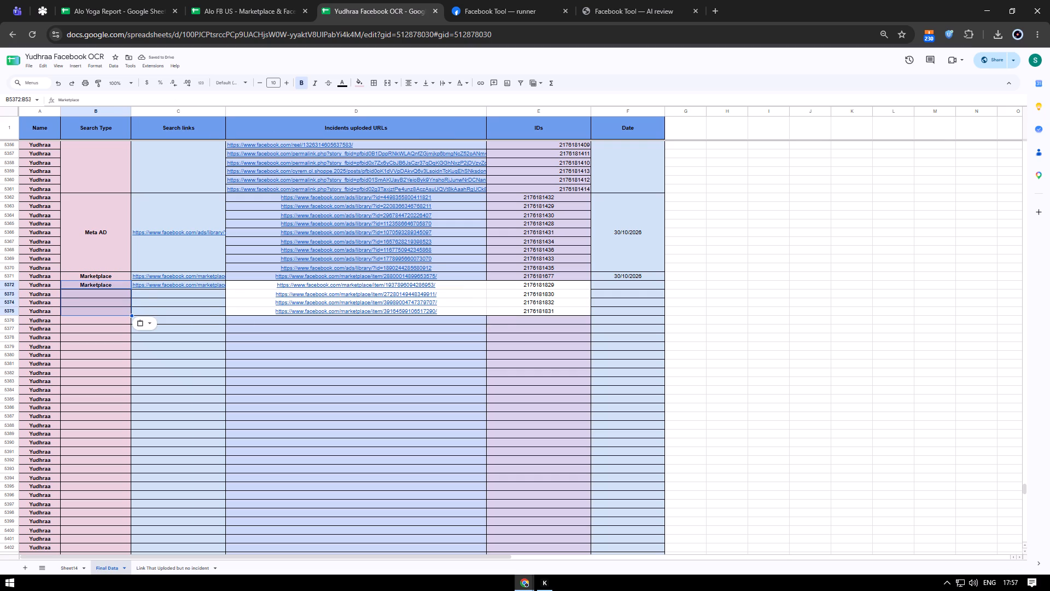
key(alt+o)
text(ma)
Merge the Search links cells of rows 5372 to 5375 around the new Marketplace search link.
key(Right)
key(Down)
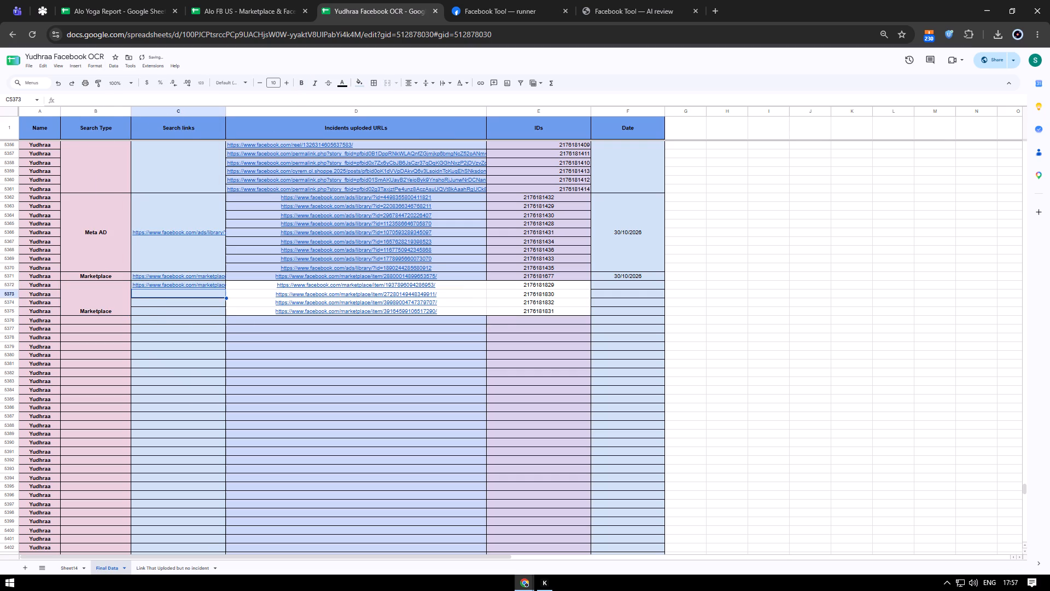
key(Left)
key(Down)
key(Right)
key(Up)
key(ctrl+shift+Up)
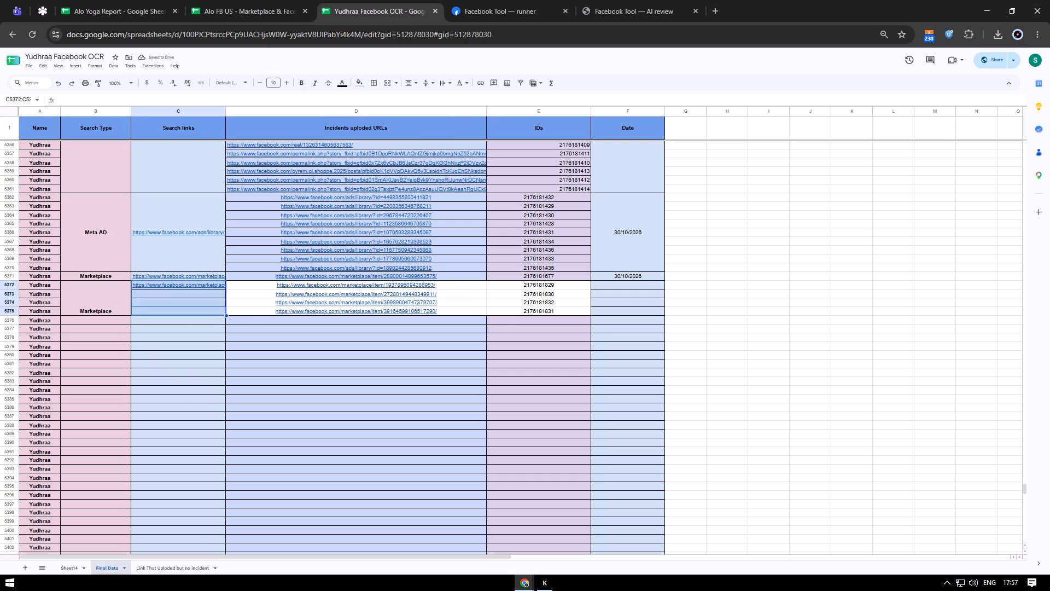
key(alt+o)
text(ma)
Merge the Date column cells of rows 5372 to 5375.
key(Right)
key(Right)
key(Right)
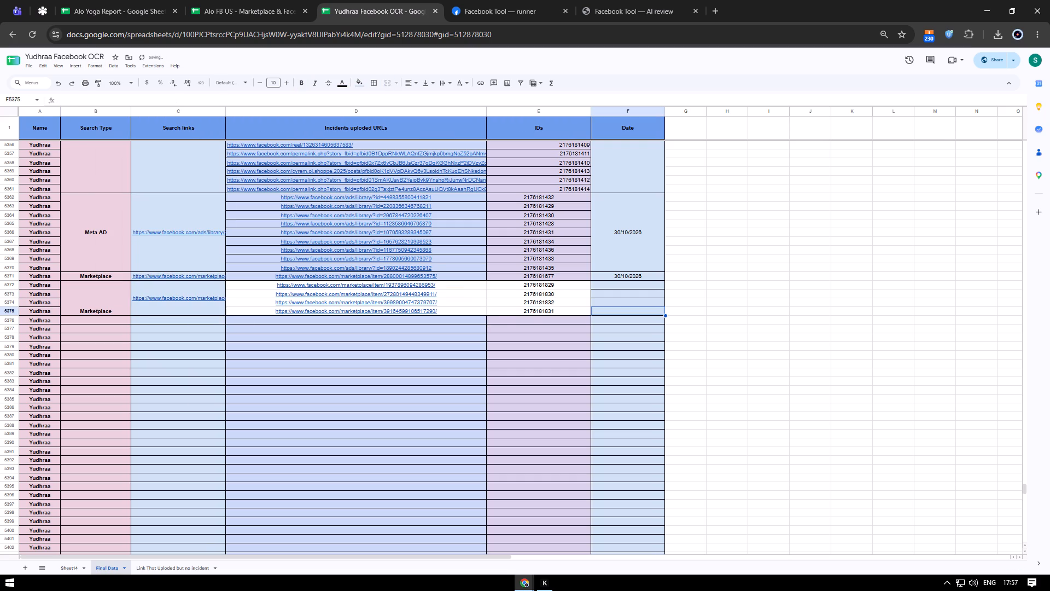
key(ctrl+shift+Up)
key(shift+Down)
key(alt+o)
text(ma)
key(Left)
key(Left)
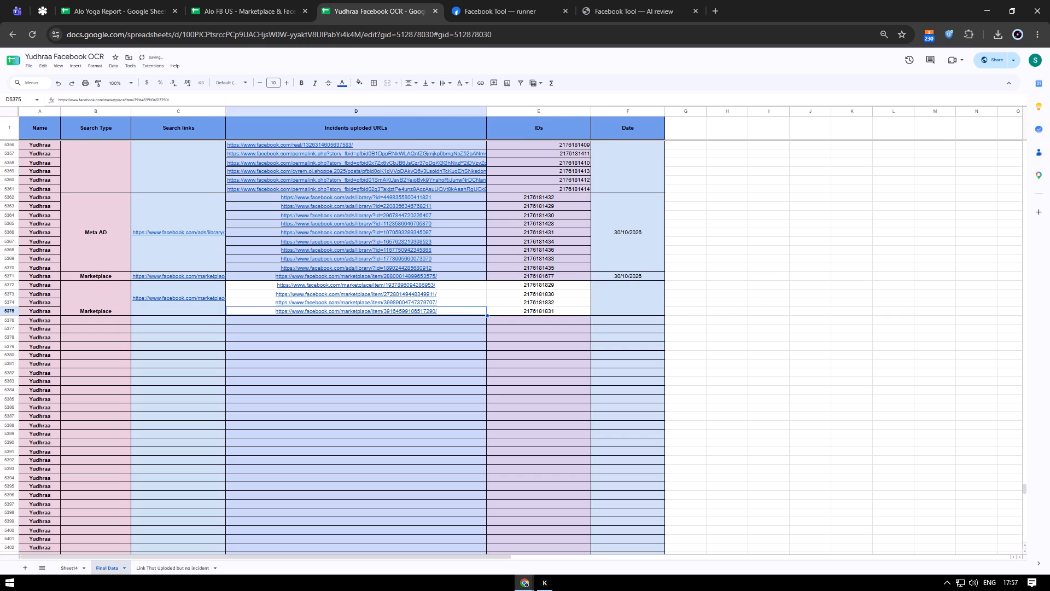
Enter 30/10/2026 in the merged Date cell for rows 5372 to 5375 and centre it horizontally.
key(Right)
key(Right)
text(30/10/2026)
key(Return)
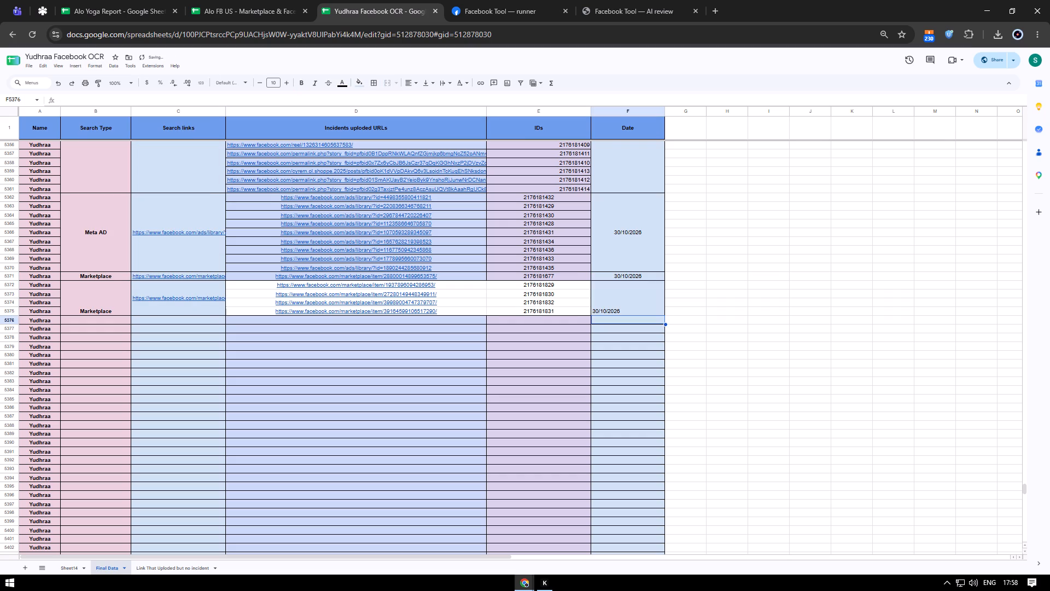
key(Up)
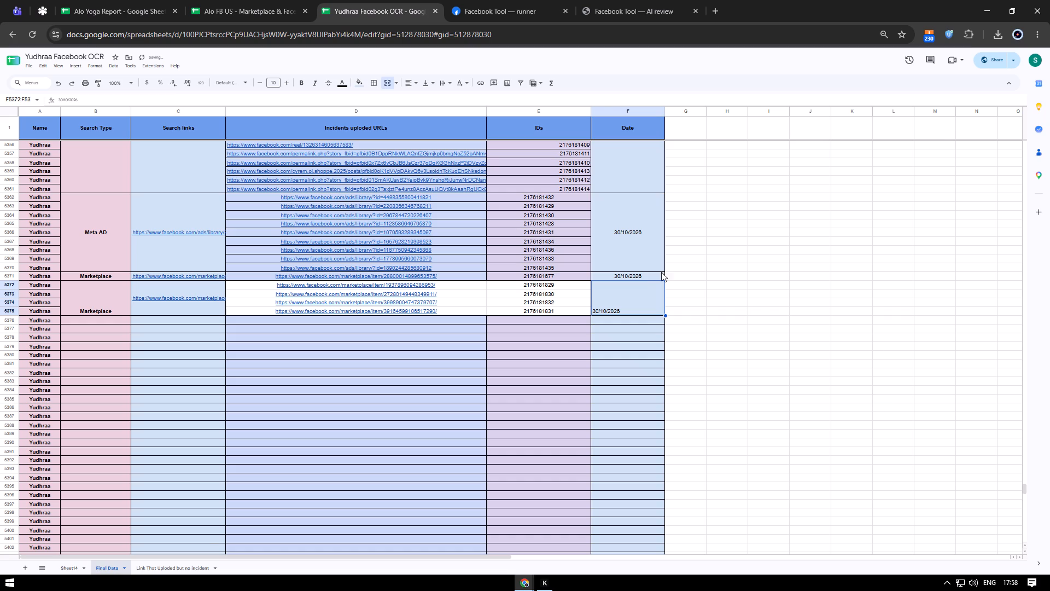
key(ctrl+shift+e)
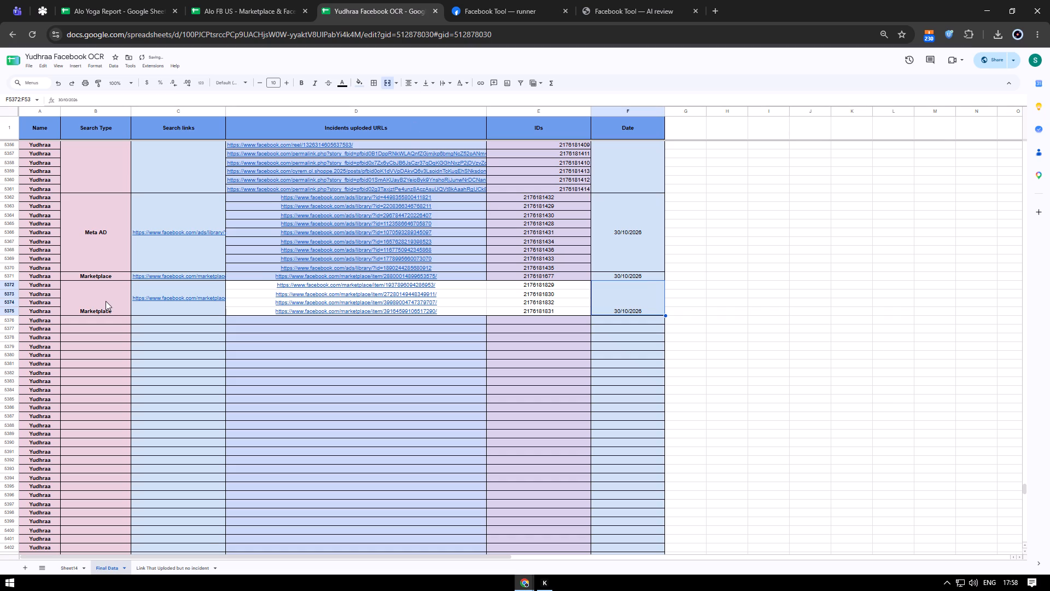
Align the merged Marketplace and date cells of rows 5372 to 5375 vertically to the middle.
ctrl+click(106, 301)
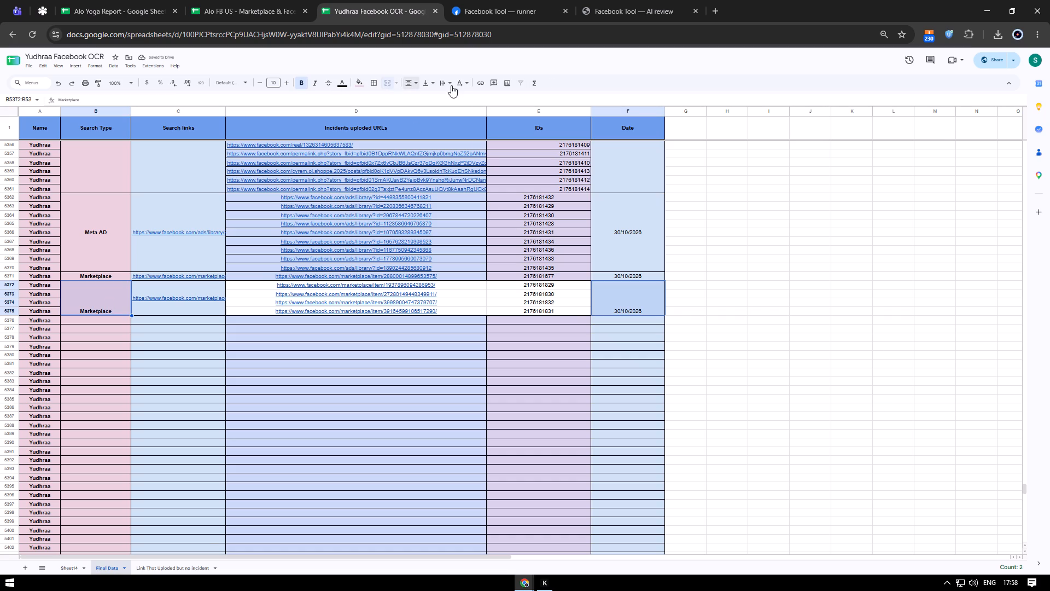
click(429, 82)
click(439, 99)
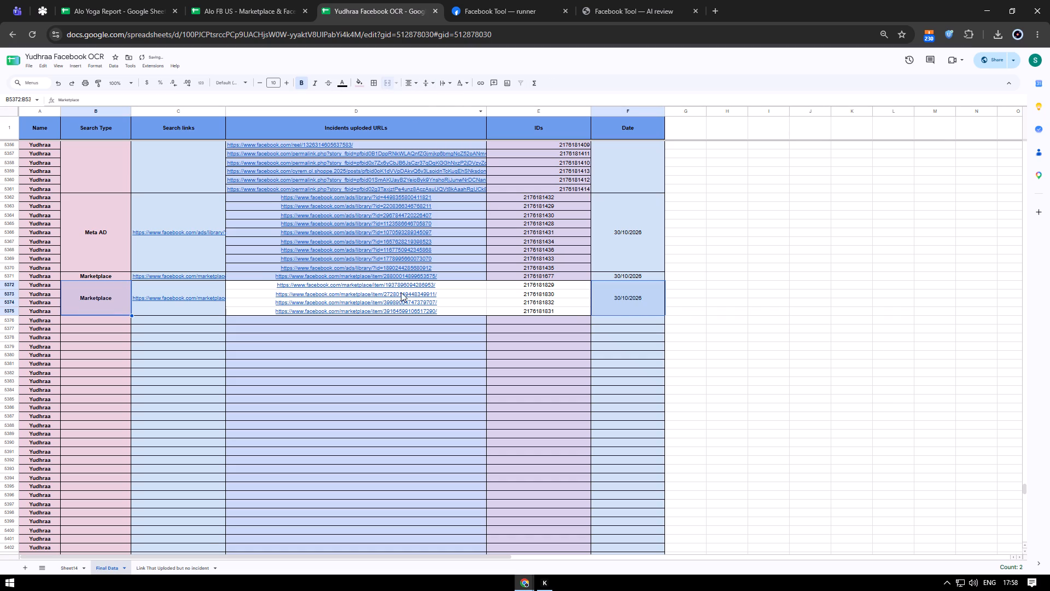
Sum the worksheet's incidents for alo bag and alo pant, and enter 5 as Sunil's 30/10/2026 Marketplace New infringement found in Alo Yoga Report.
click(250, 0)
click(334, 0)
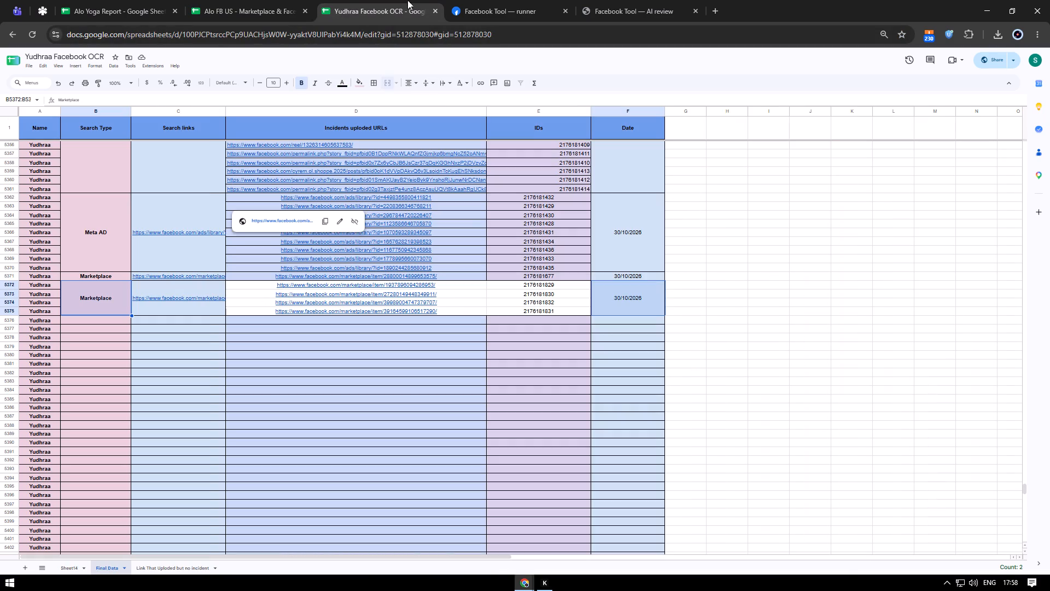
click(215, 0)
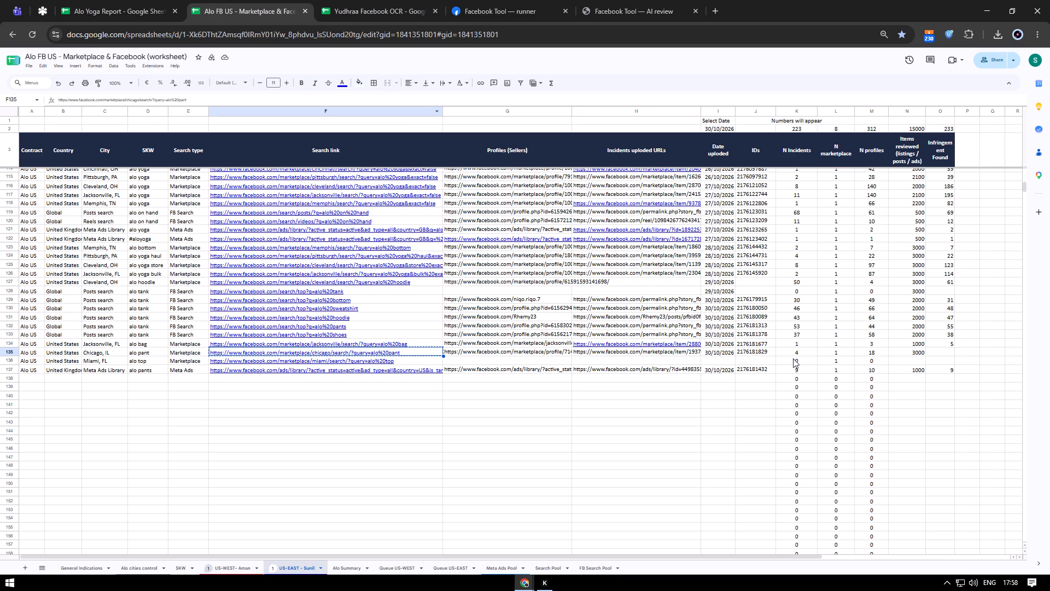
drag(796, 356, 798, 347)
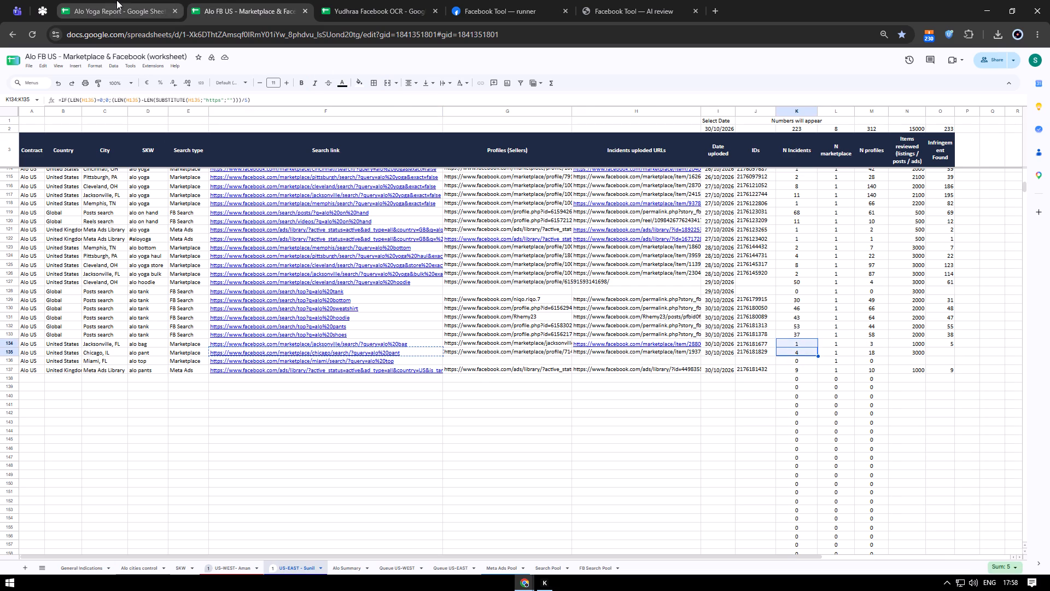
click(116, 0)
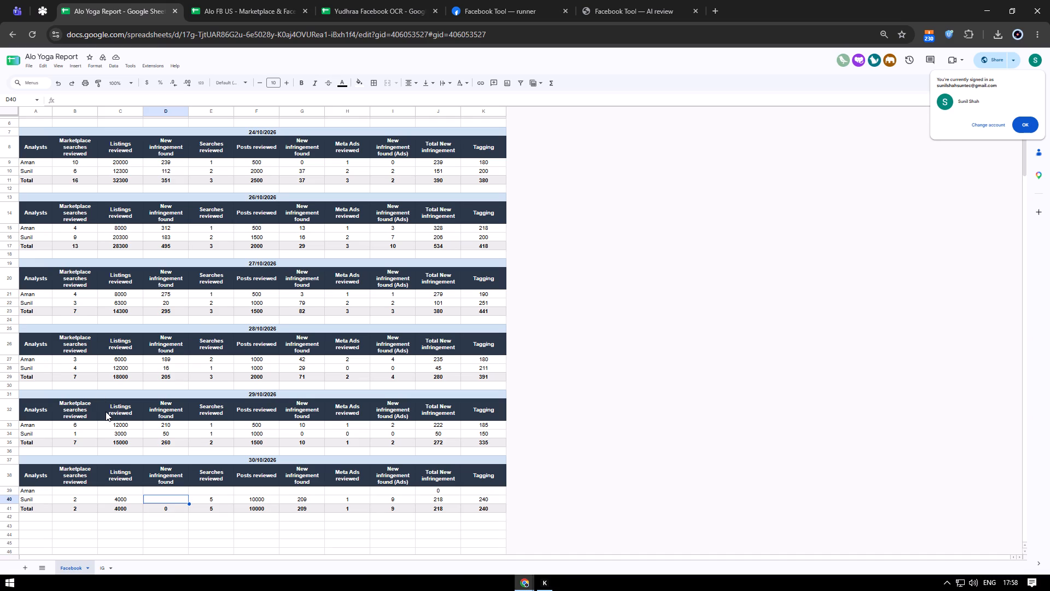
key(5)
key(Right)
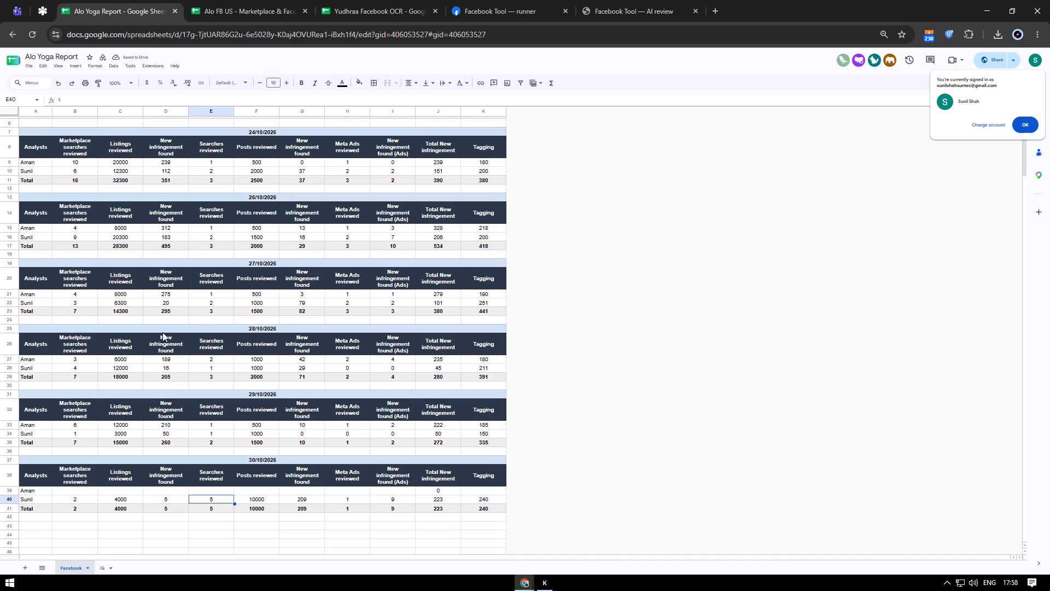
click(270, 0)
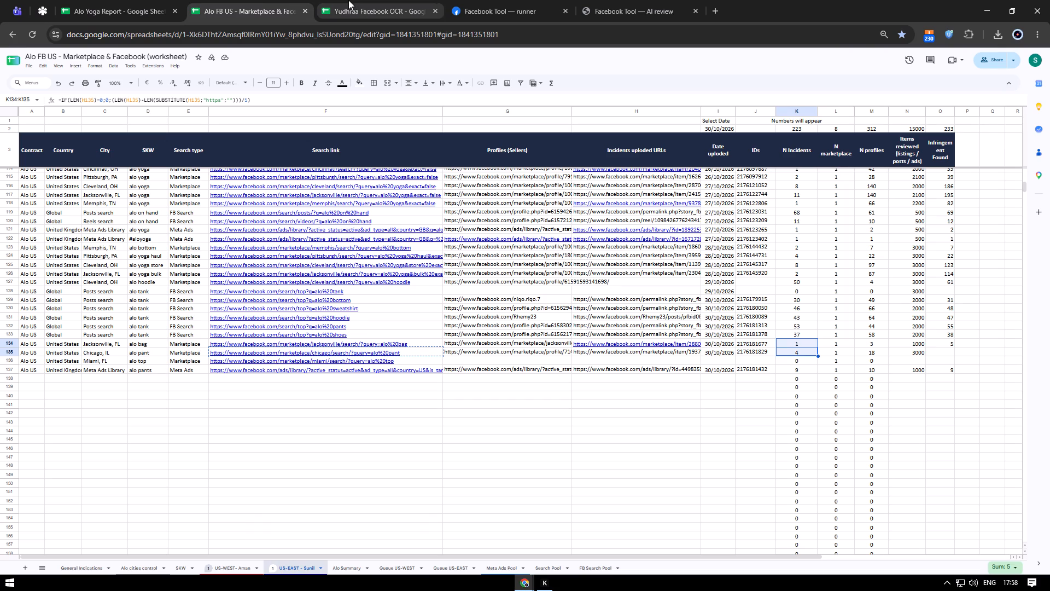
Review Sunil's 30/10/2026 figures in the Alo Yoga Report, including listings reviewed, posts reviewed and new infringements found.
click(131, 0)
click(272, 502)
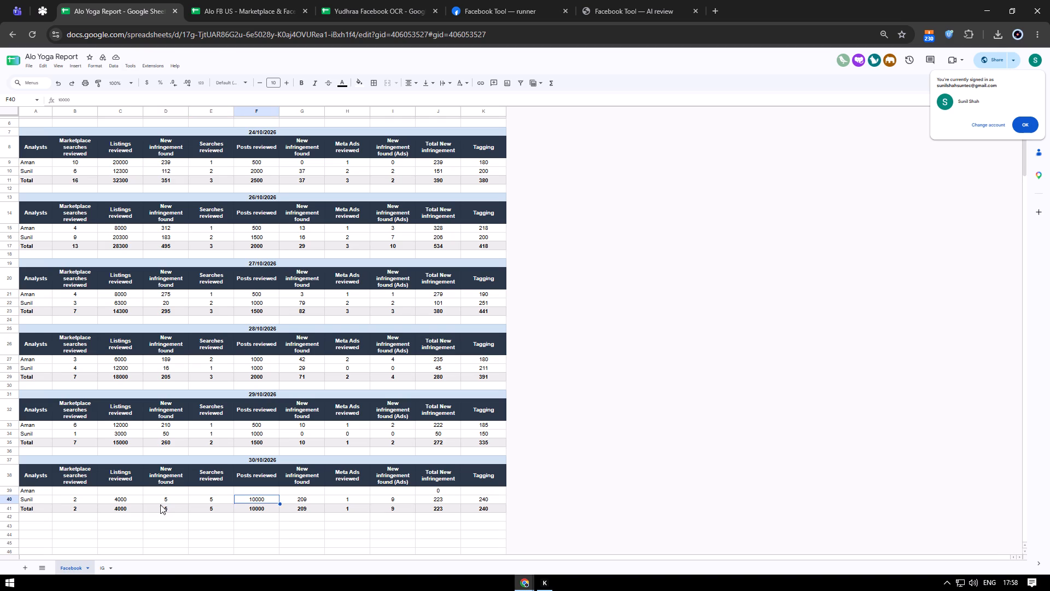
ctrl+click(131, 500)
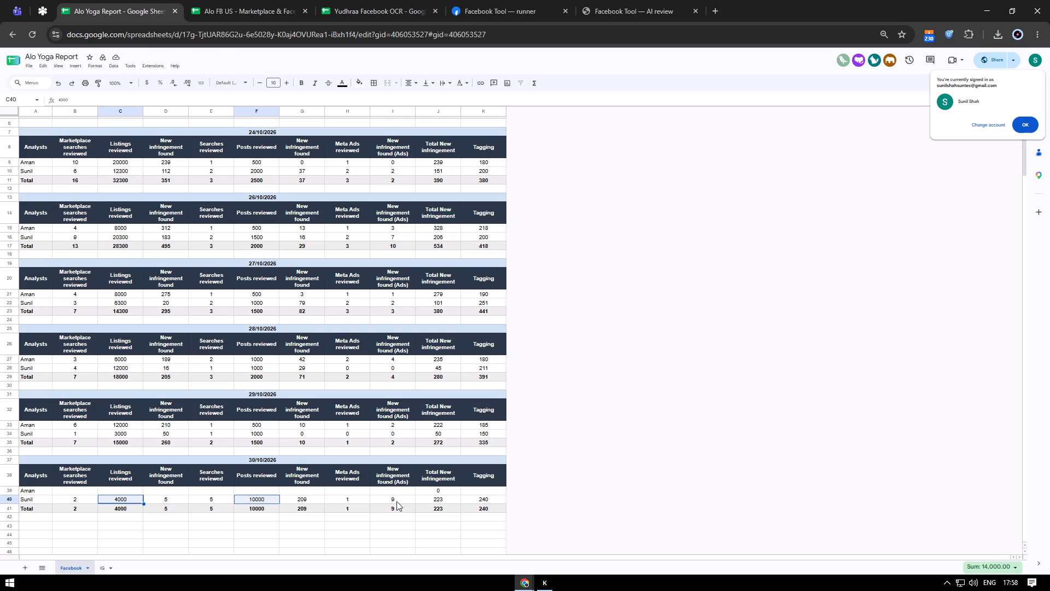
click(259, 500)
click(305, 501)
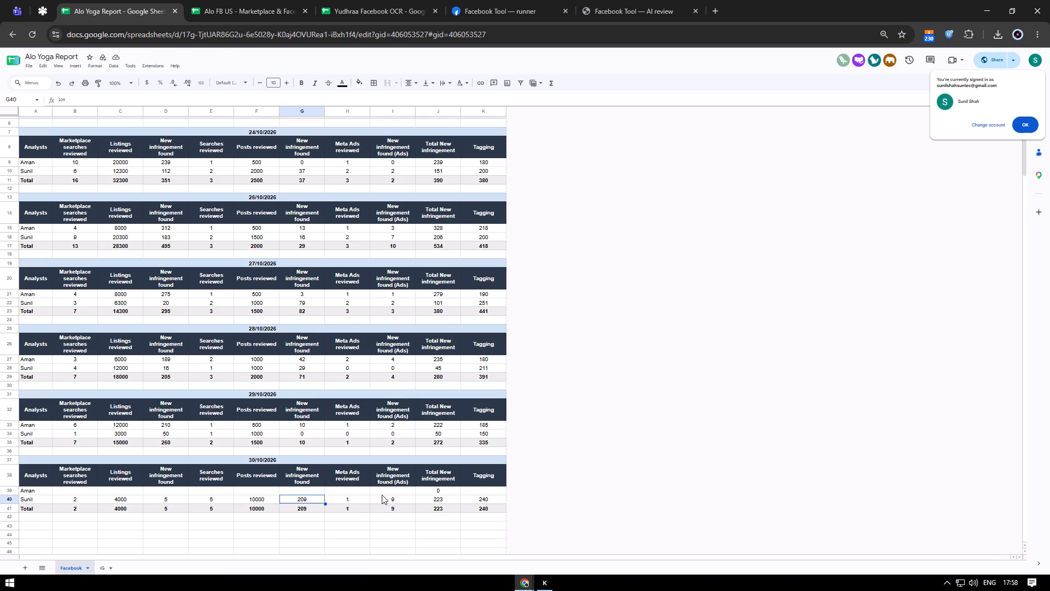
Close the Facebook Tool runner and Facebook Tool AI review pages.
middle_click(511, 0)
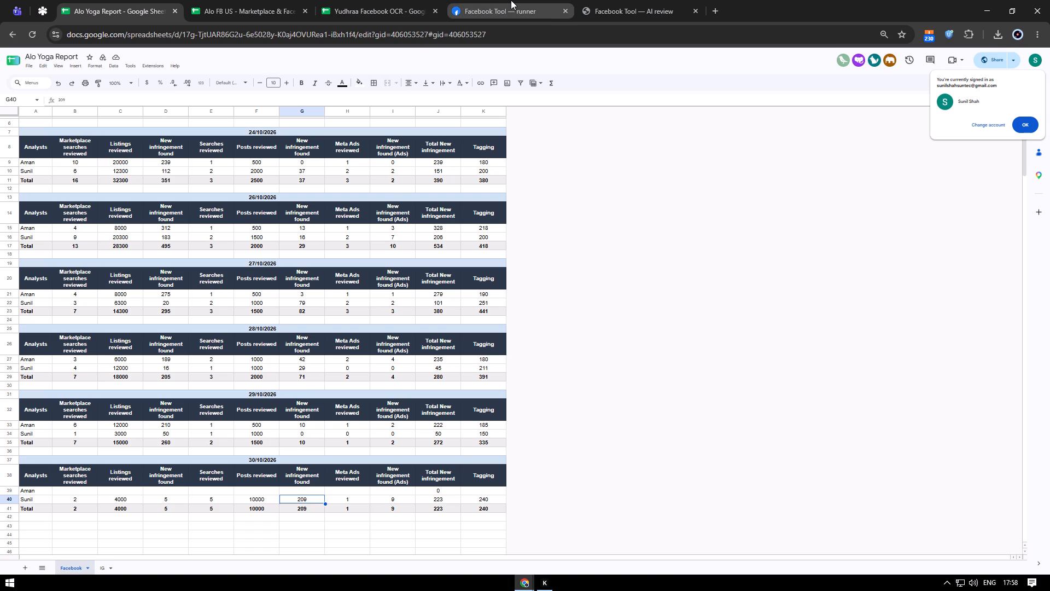
middle_click(511, 0)
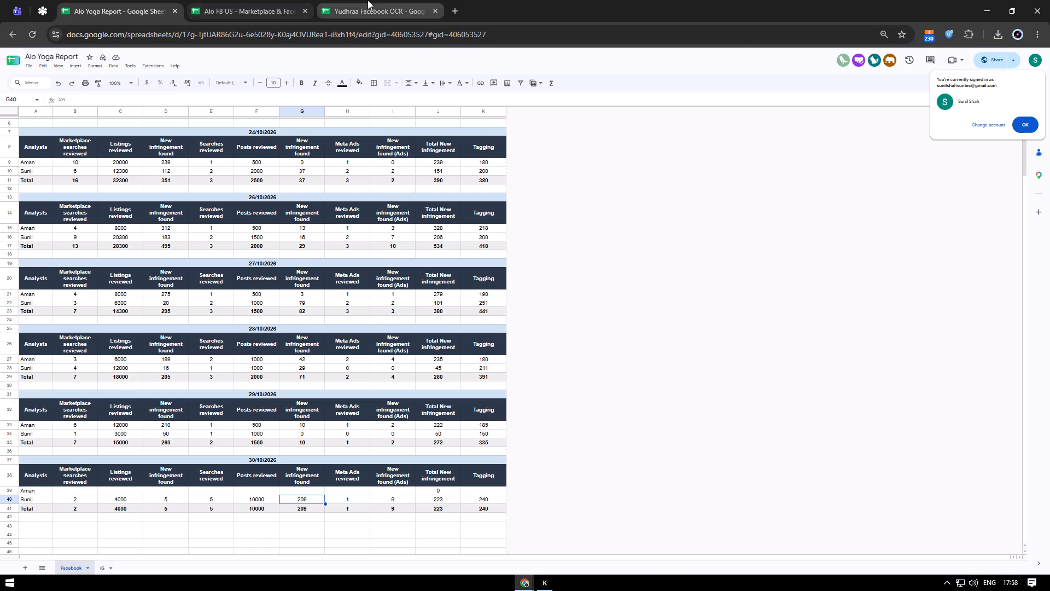
Apply borders to all Incidents uploded URLs and IDs cells in rows 5369 to 5383 of the Yudhraa Facebook OCR Final Data sheet.
click(367, 0)
drag(327, 257, 555, 378)
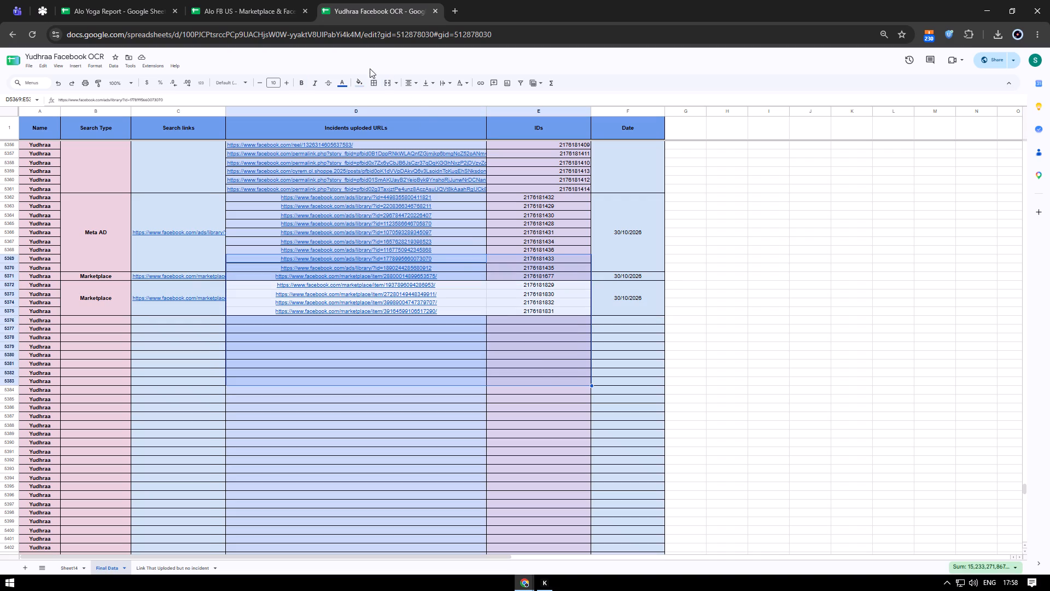
click(374, 81)
click(380, 98)
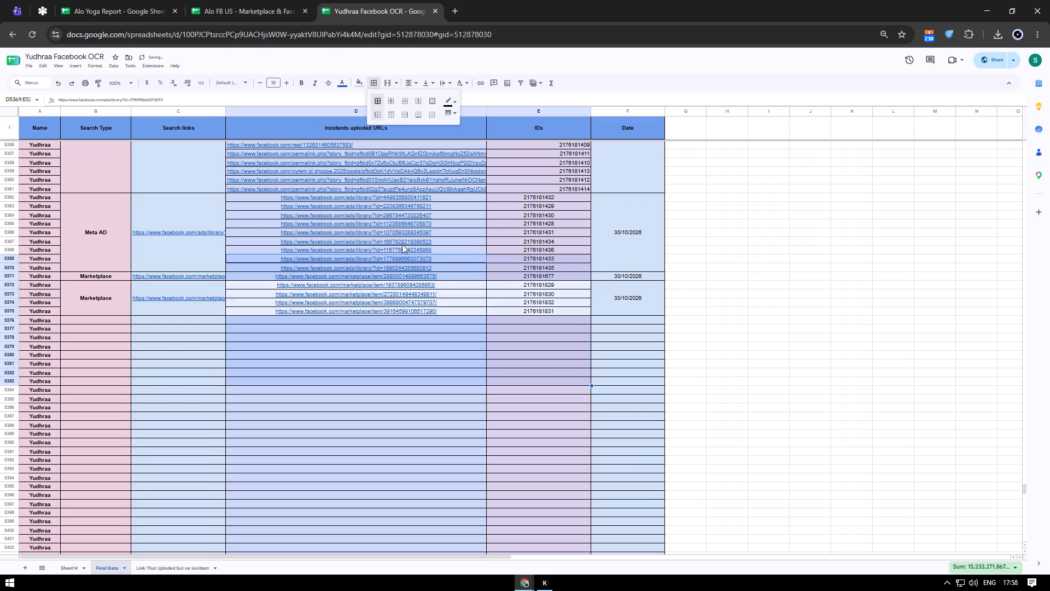
click(443, 286)
Fill the Incidents uploded URLs cells of rows 5370 to 5378 with the column's light blue.
drag(445, 264, 459, 338)
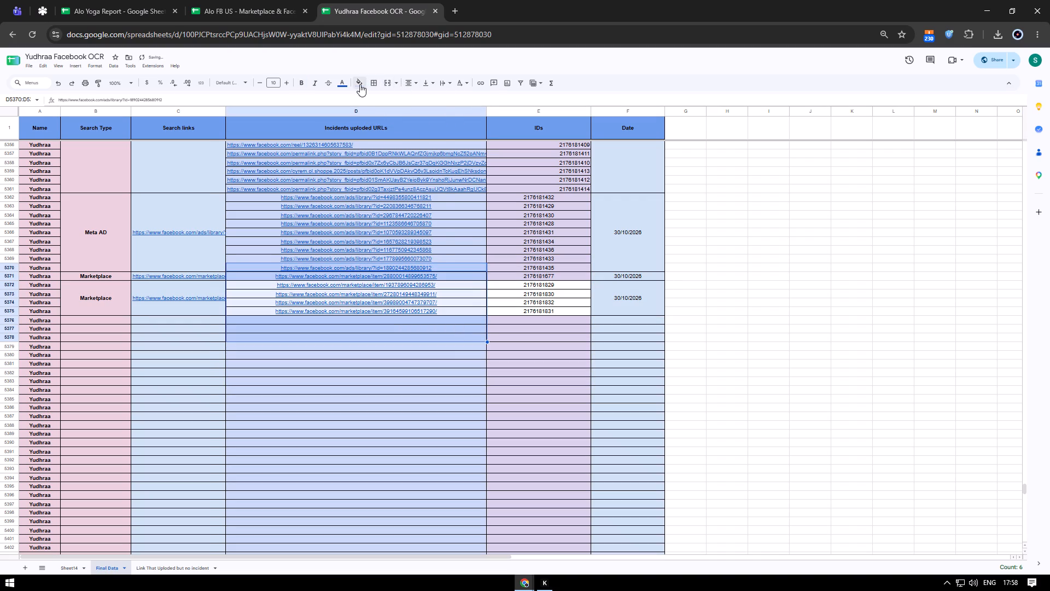
click(358, 84)
click(413, 131)
Fill the IDs cells of rows 5366 to 5385 with the column's light purple.
drag(549, 230, 547, 402)
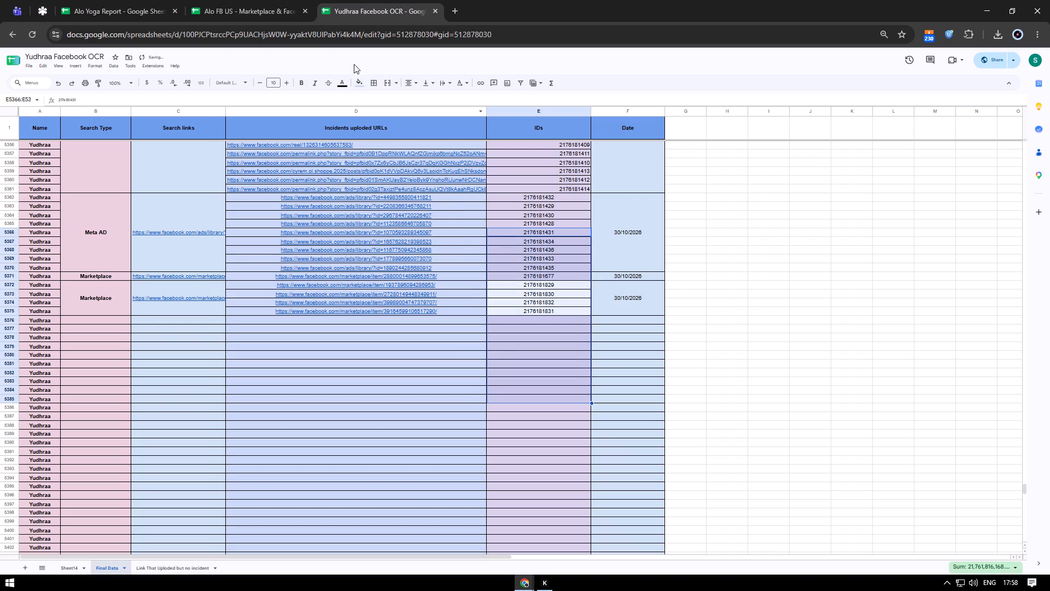
click(359, 84)
click(430, 129)
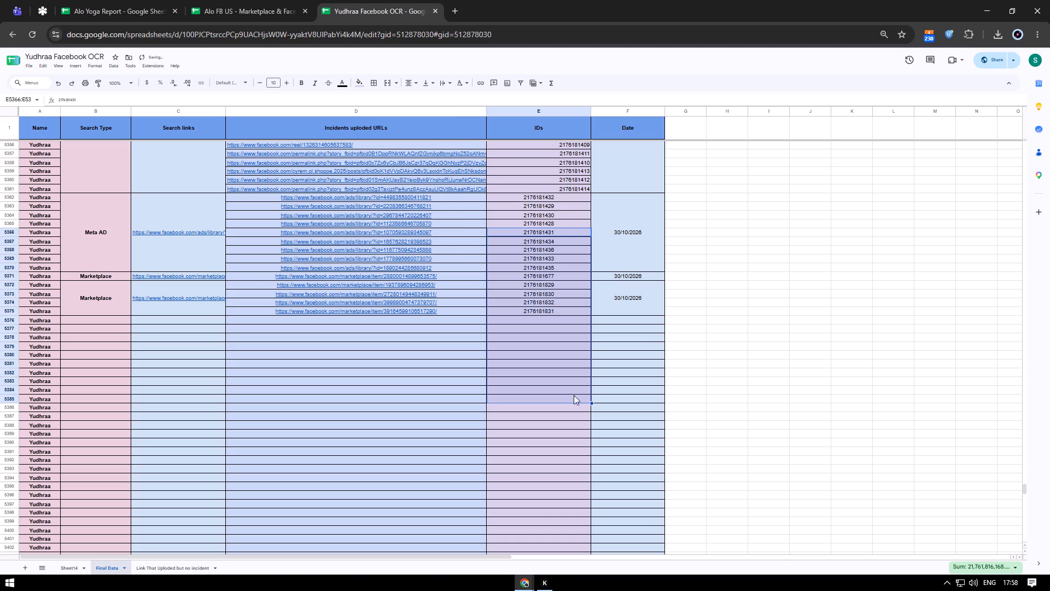
click(580, 393)
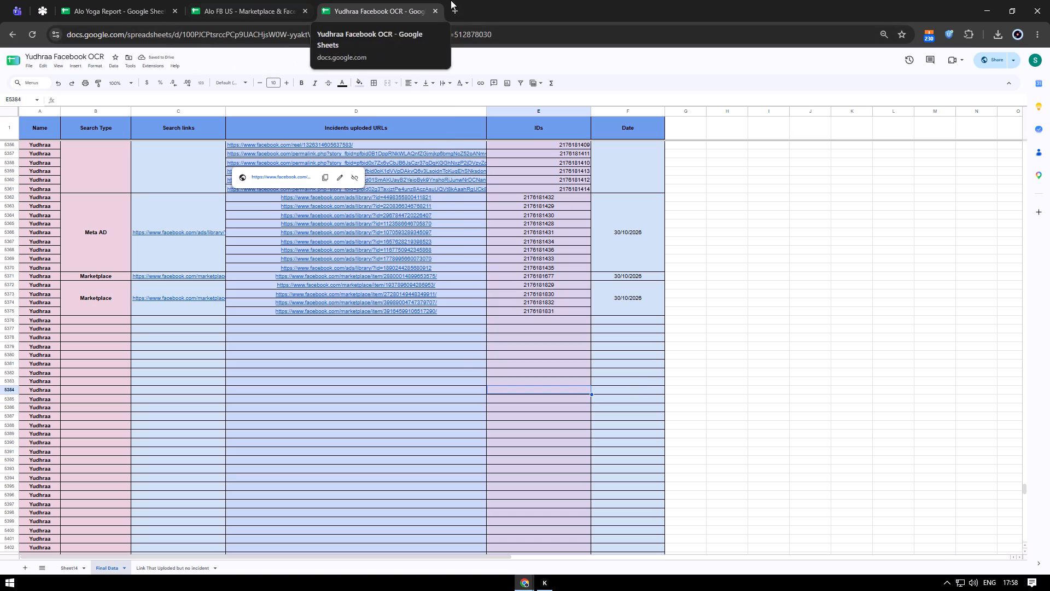
Switch to the Daily Report Alo Yoga spreadsheet and set Sunil's 30/10/2026 Uploaded Links to 223.
click(232, 0)
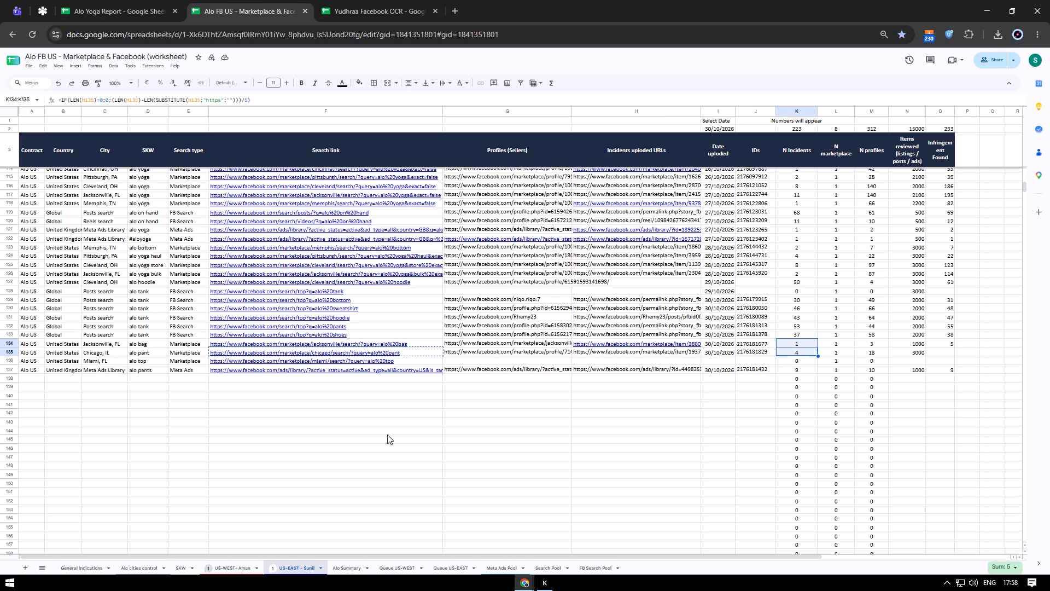
key(alt+Tab)
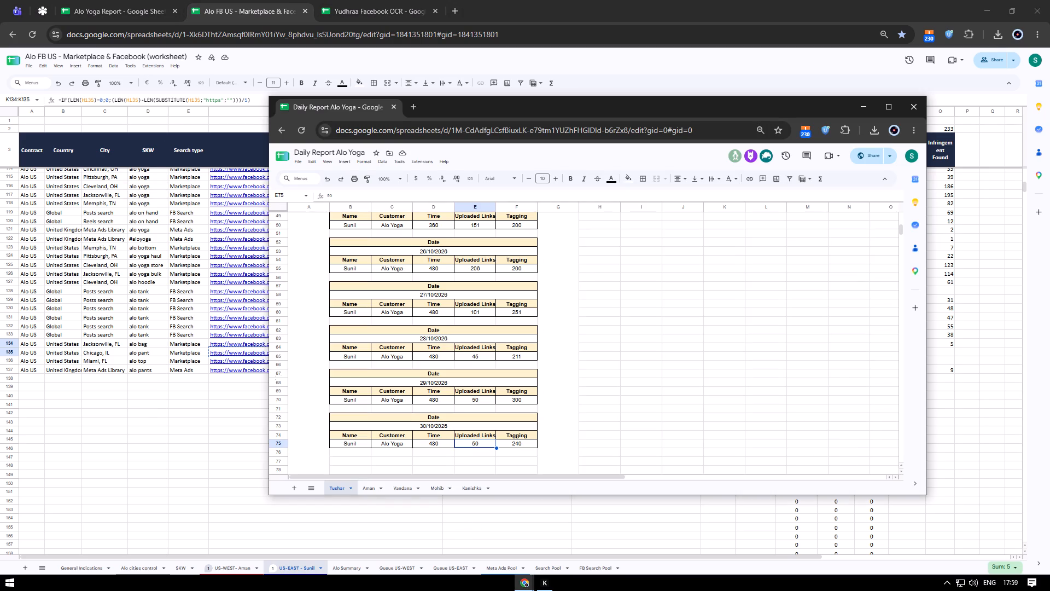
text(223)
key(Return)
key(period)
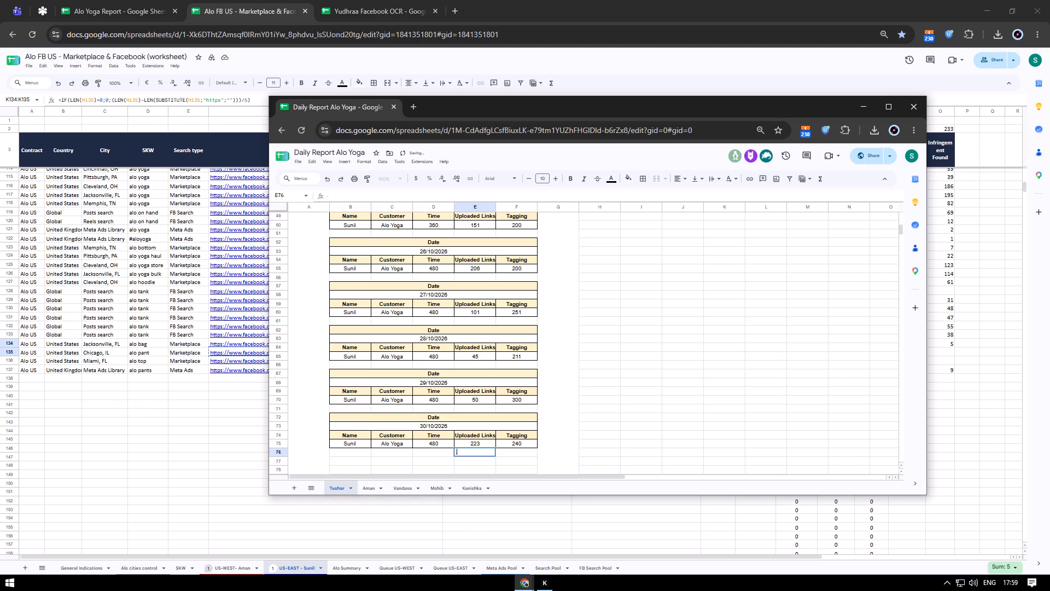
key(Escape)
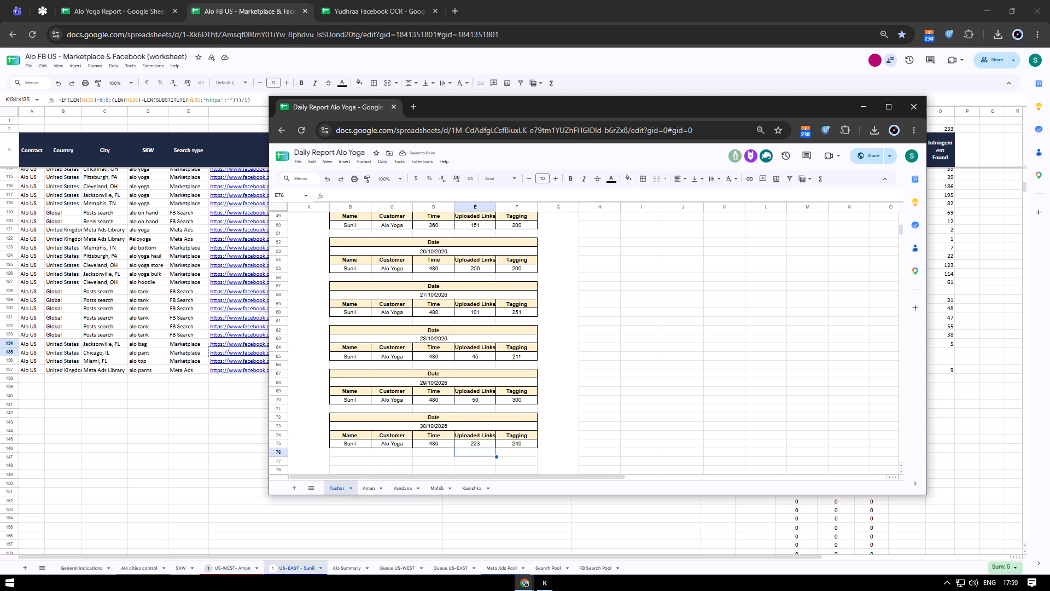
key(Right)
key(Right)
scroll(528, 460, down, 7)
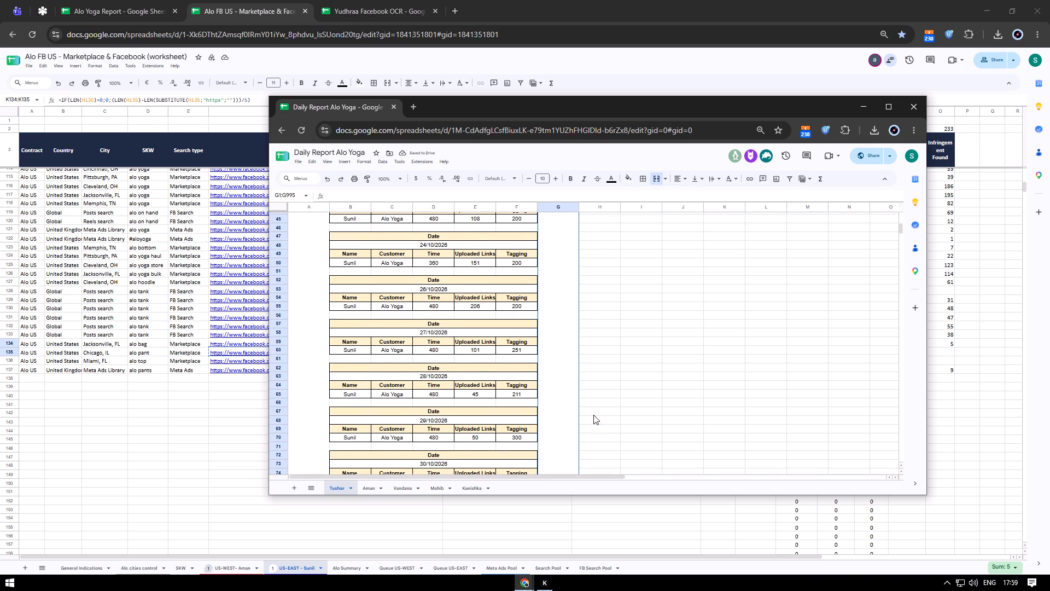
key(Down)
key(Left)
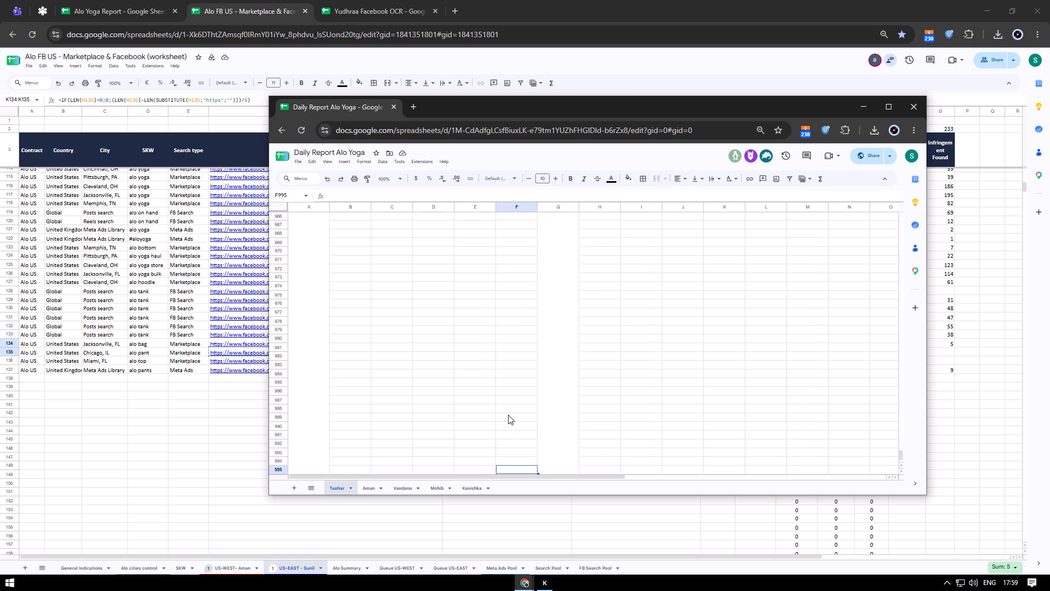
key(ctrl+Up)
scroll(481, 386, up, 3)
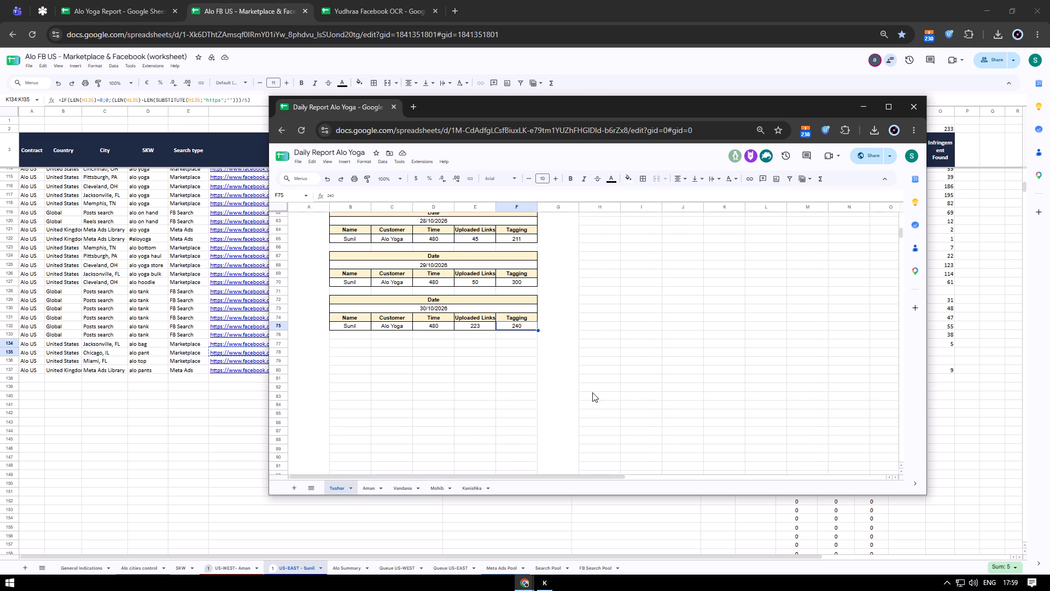
Unmerge the column G cells beside the tables in the Daily Report Alo Yoga sheet.
click(559, 392)
key(alt+o)
text(ma)
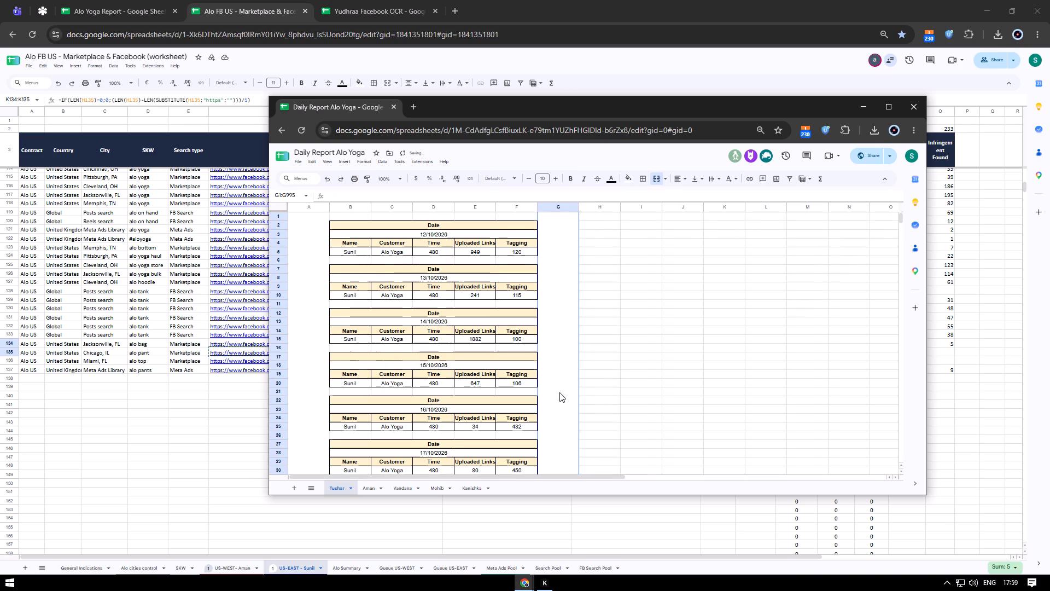
key(alt+o)
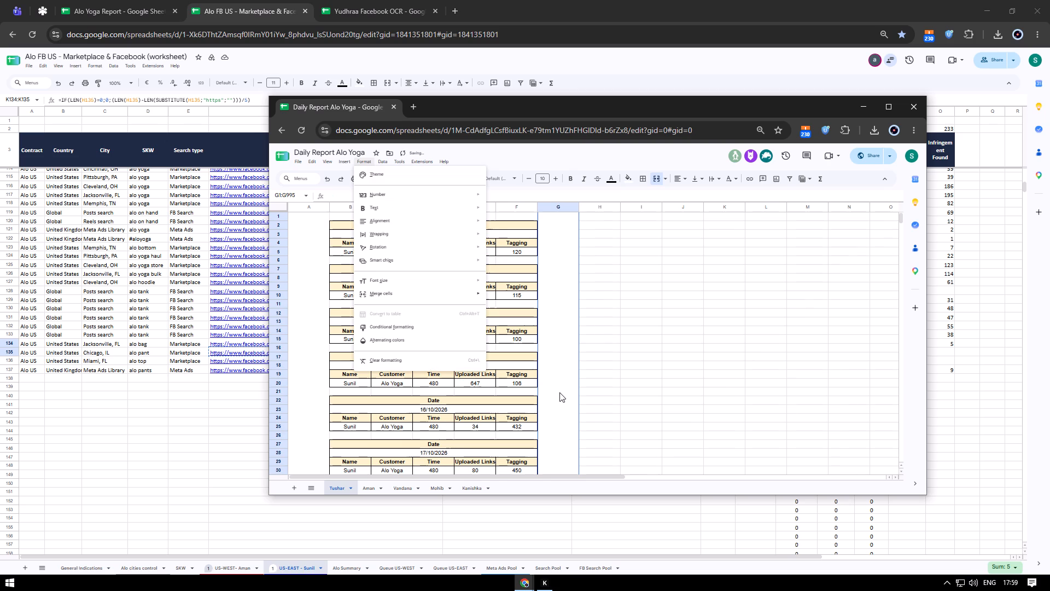
key(m)
key(Up)
key(Return)
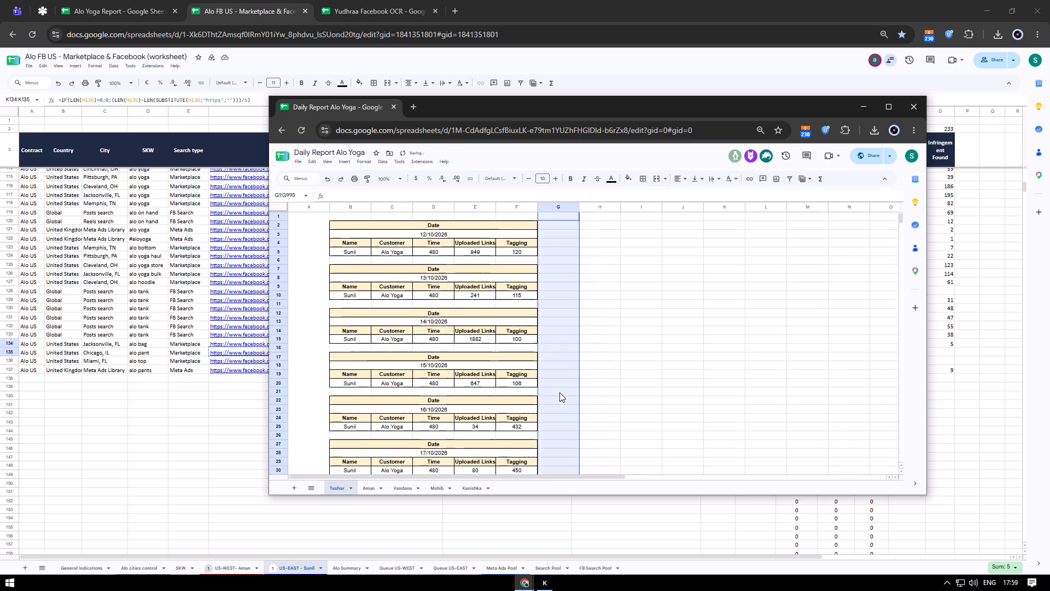
Capture a rectangular screenshot of Sunil's 30/10/2026 table in the Daily Report Alo Yoga sheet.
scroll(563, 396, down, 7)
click(493, 420)
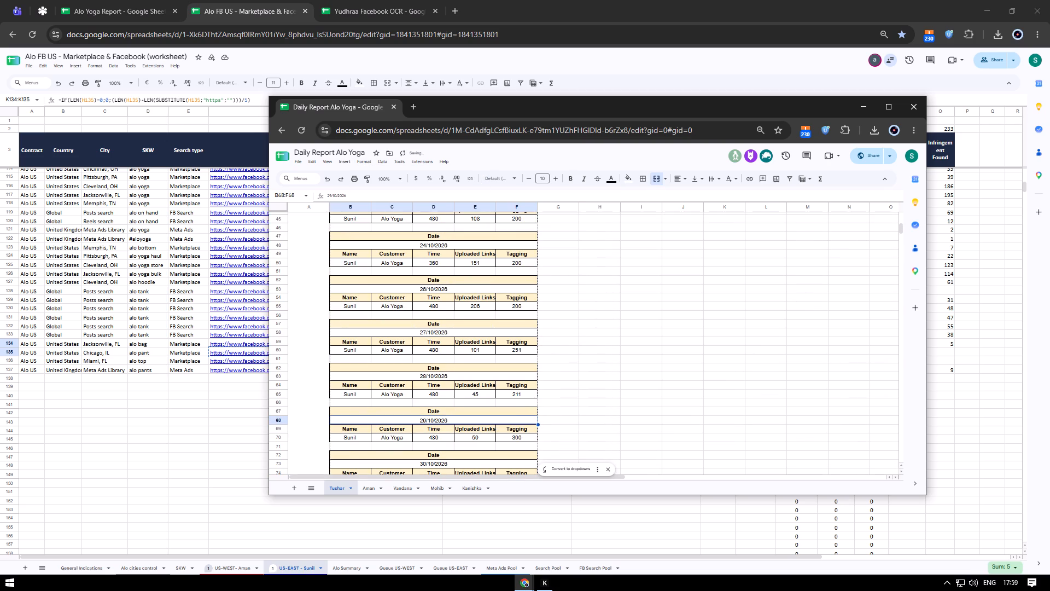
key(Right)
key(ctrl+Down)
key(ctrl+Left)
key(ctrl+Right)
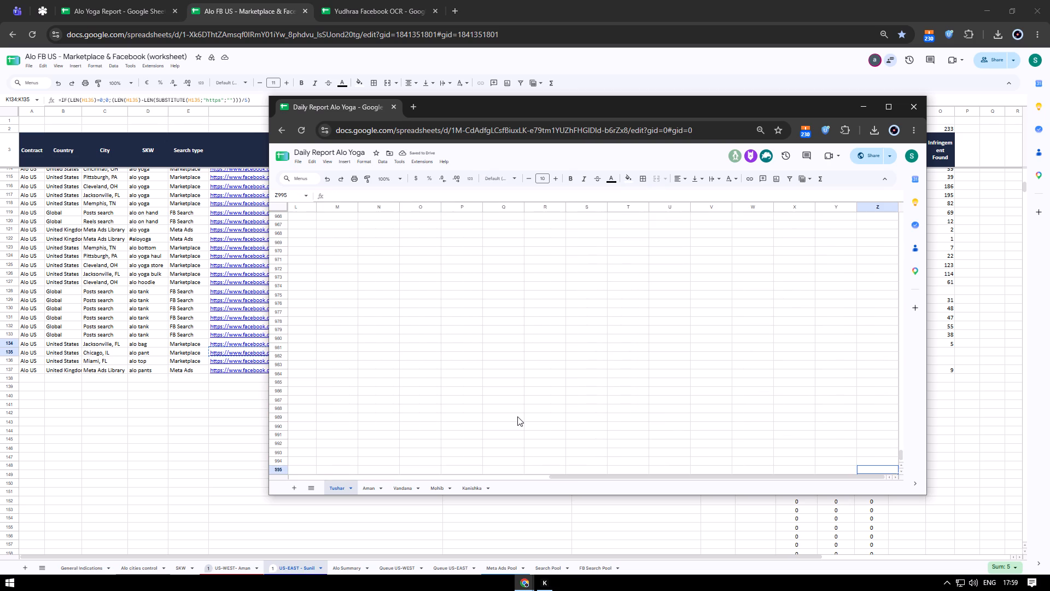
key(Right)
key(Left)
key(ctrl+Left)
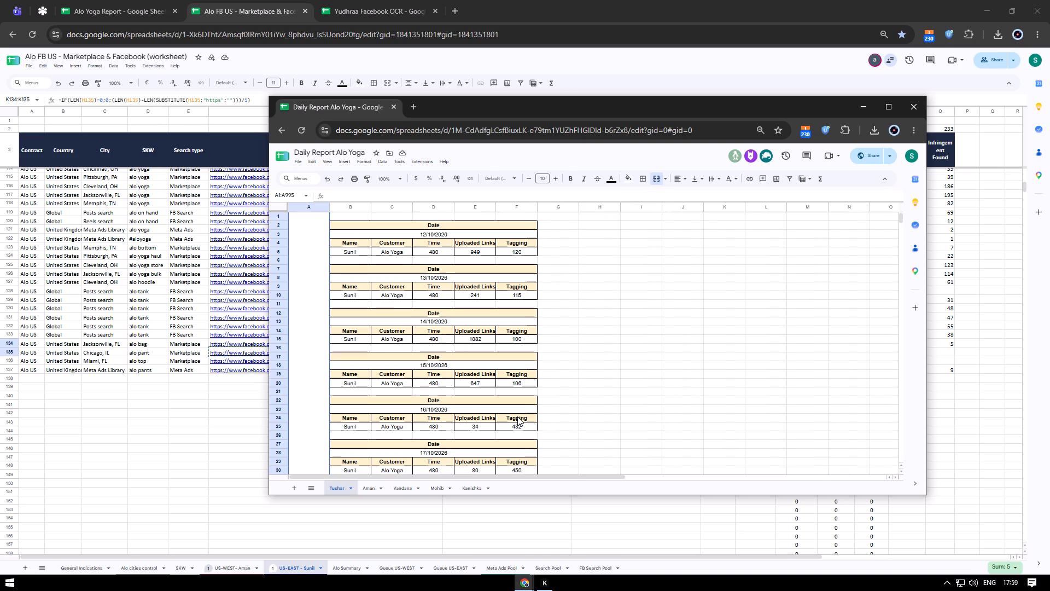
key(Right)
key(Right)
key(ctrl+Up)
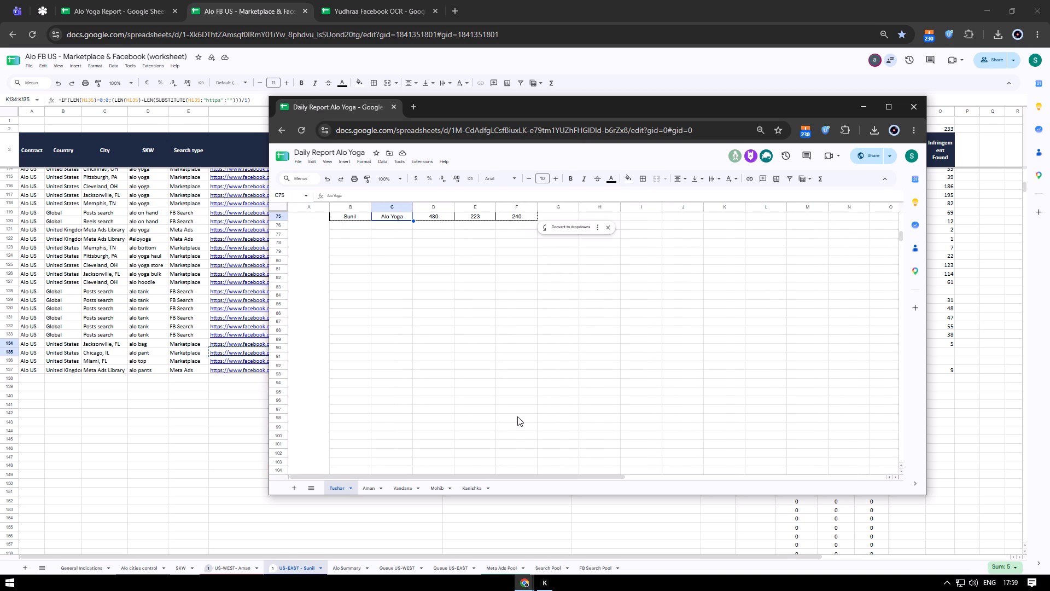
scroll(608, 414, up, 4)
click(639, 419)
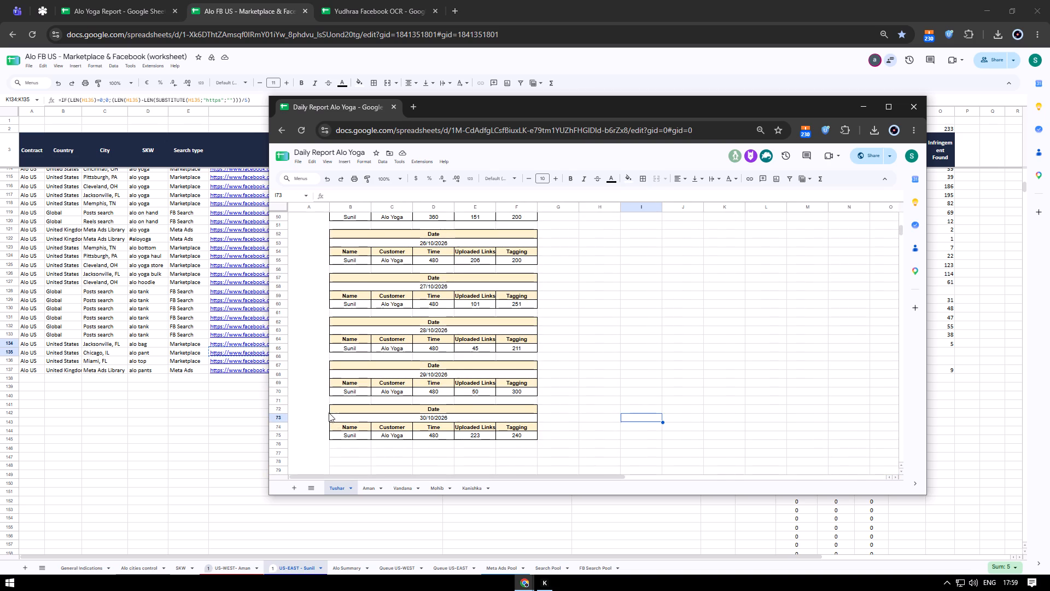
key(shift+super+s)
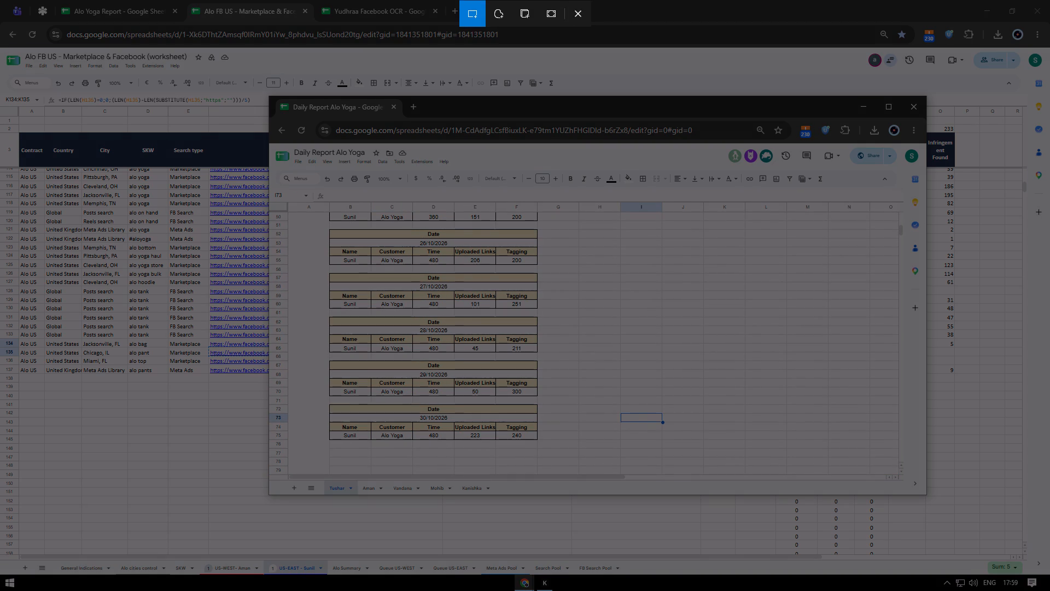
drag(328, 402, 540, 441)
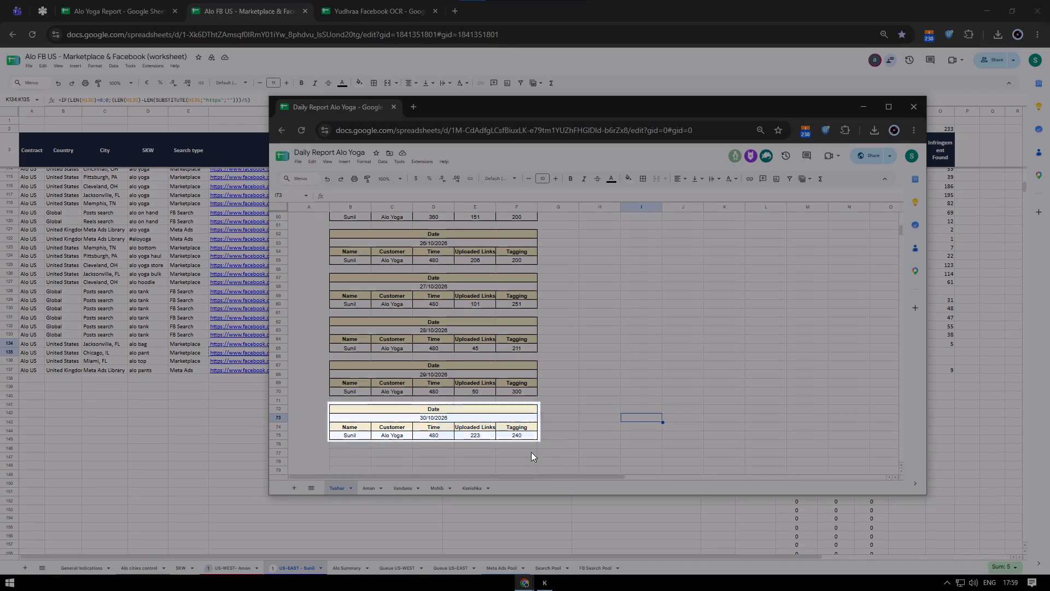